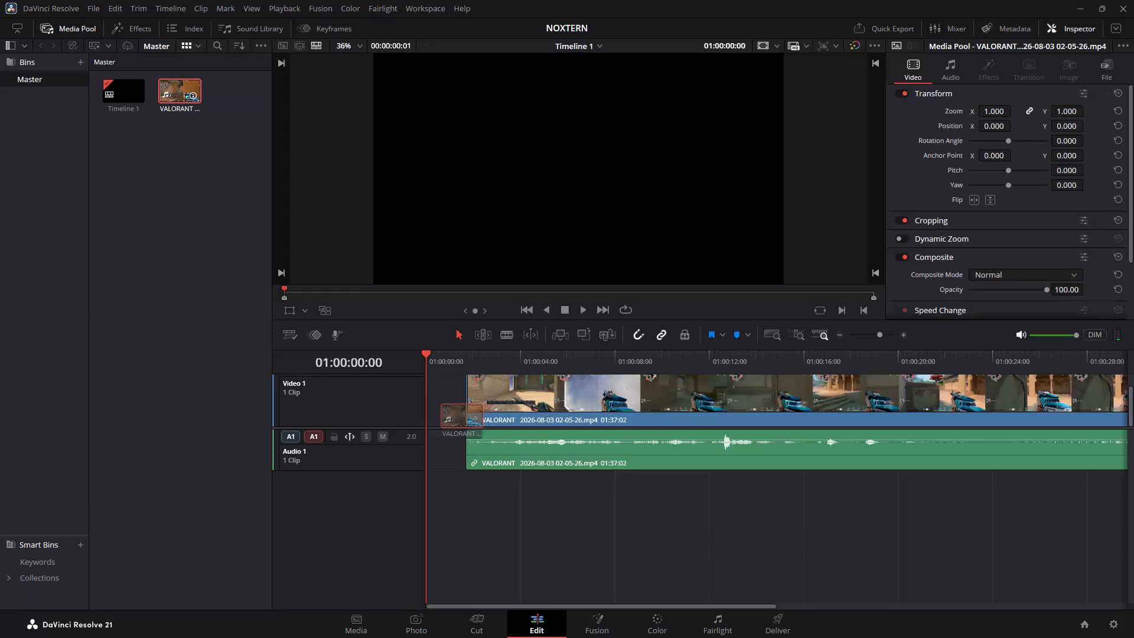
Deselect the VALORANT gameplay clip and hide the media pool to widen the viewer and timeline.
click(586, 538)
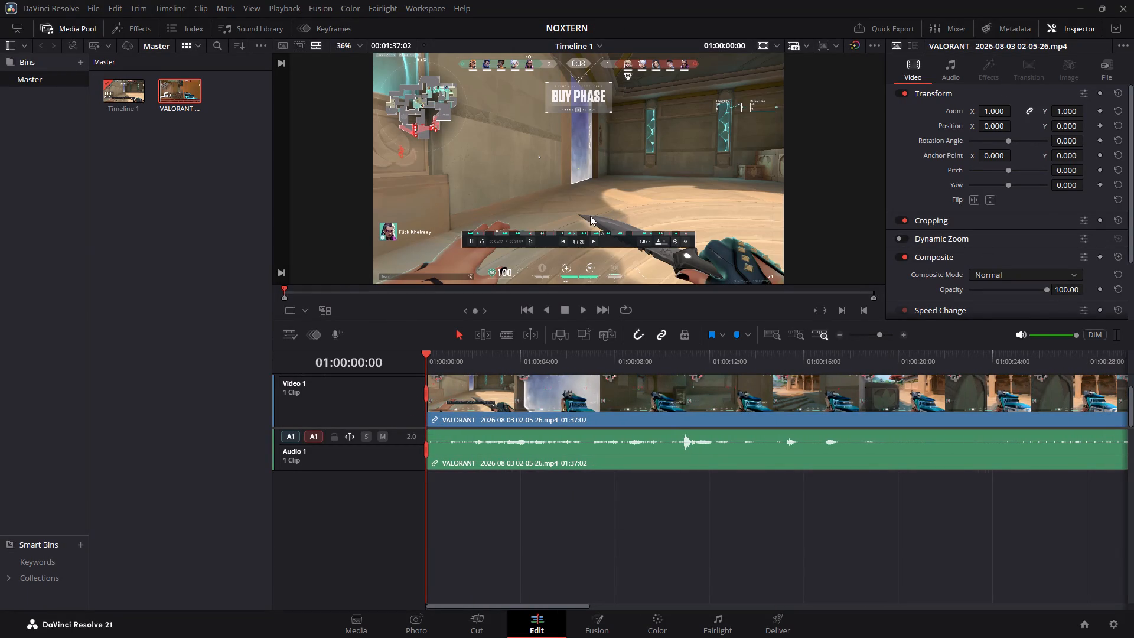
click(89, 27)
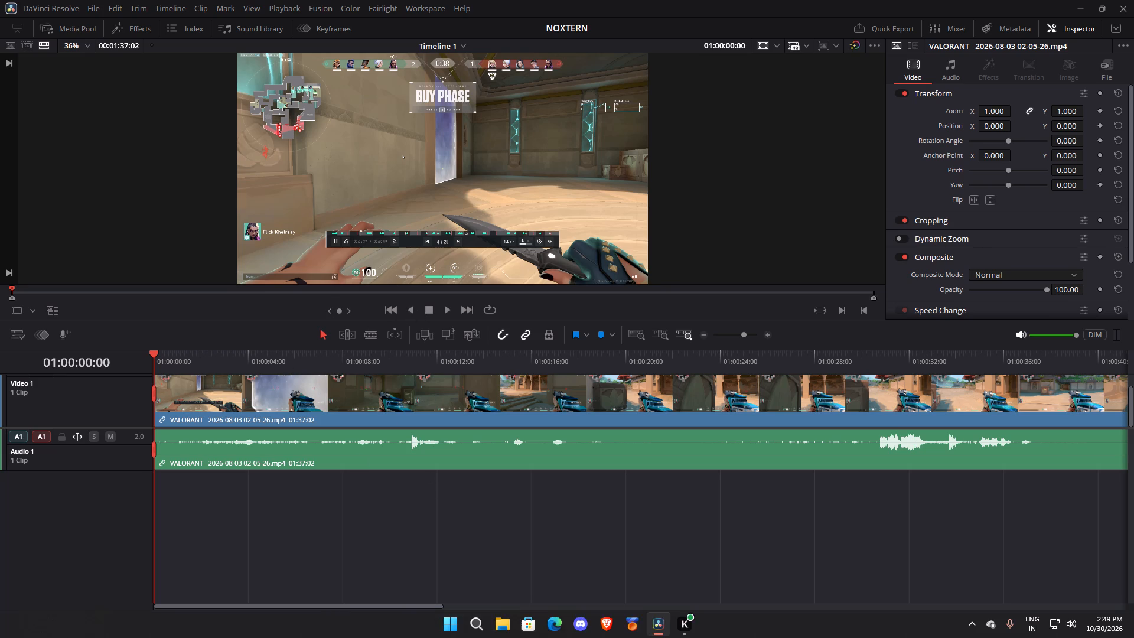
Play the opening seconds of the gameplay clip, and scrub ahead to examine the action between about 27 and 35 seconds.
key(space)
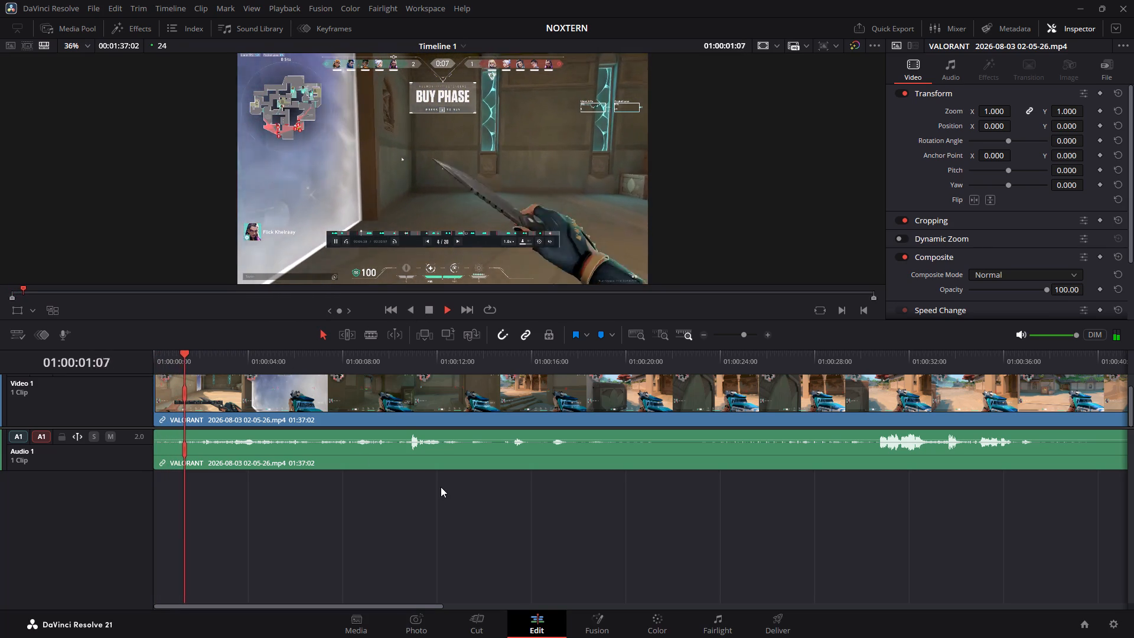
key(space)
key(space)
key(space)
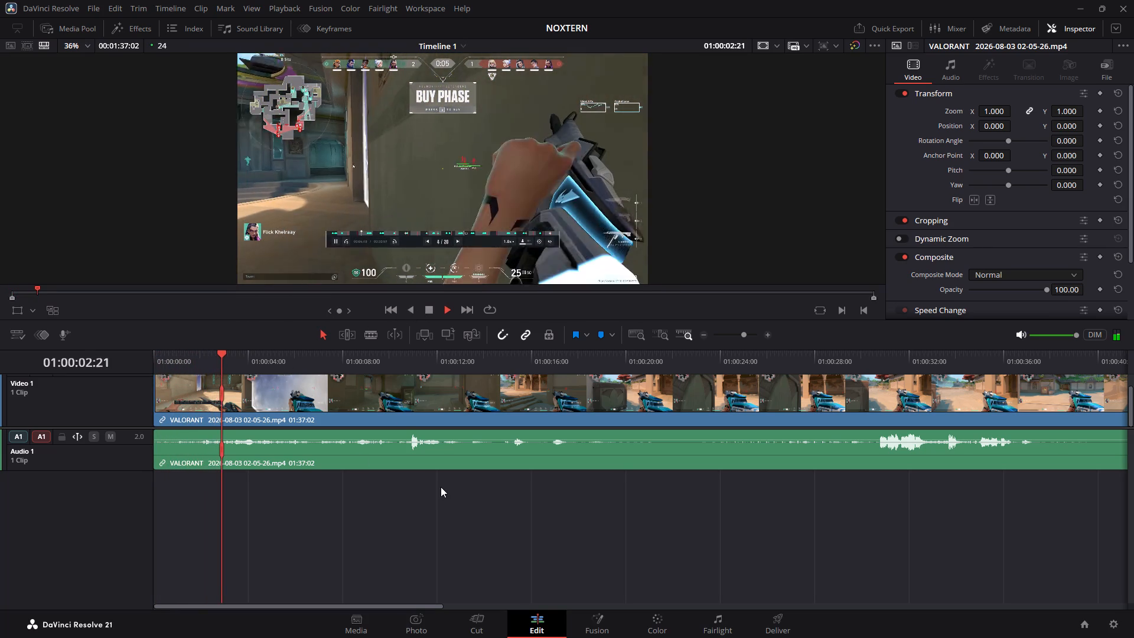
key(space)
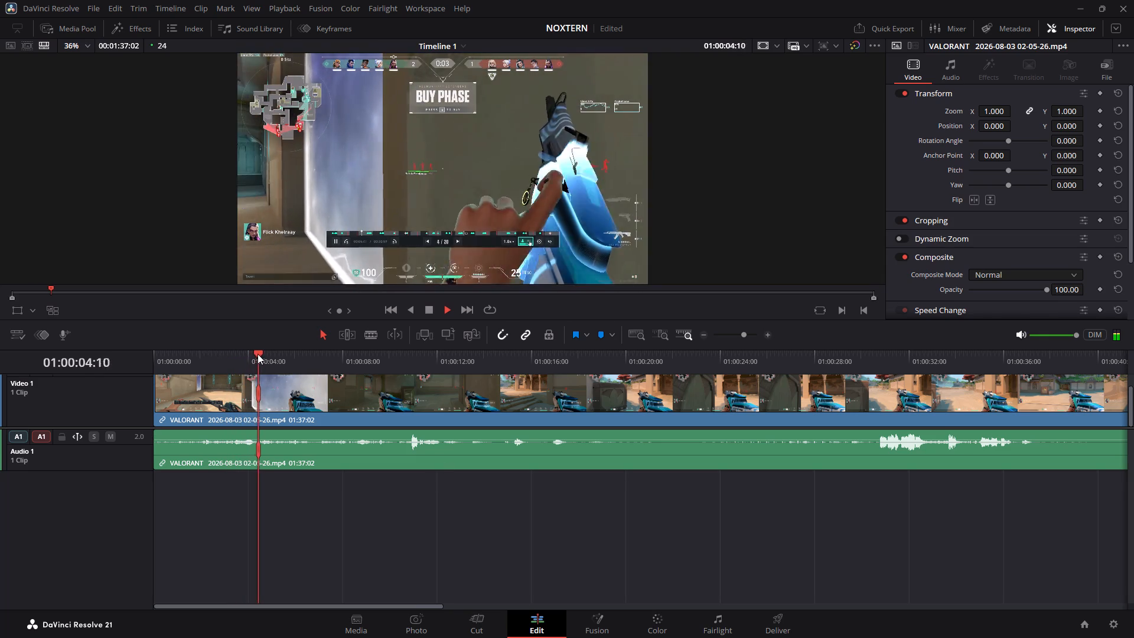
drag(261, 353, 646, 364)
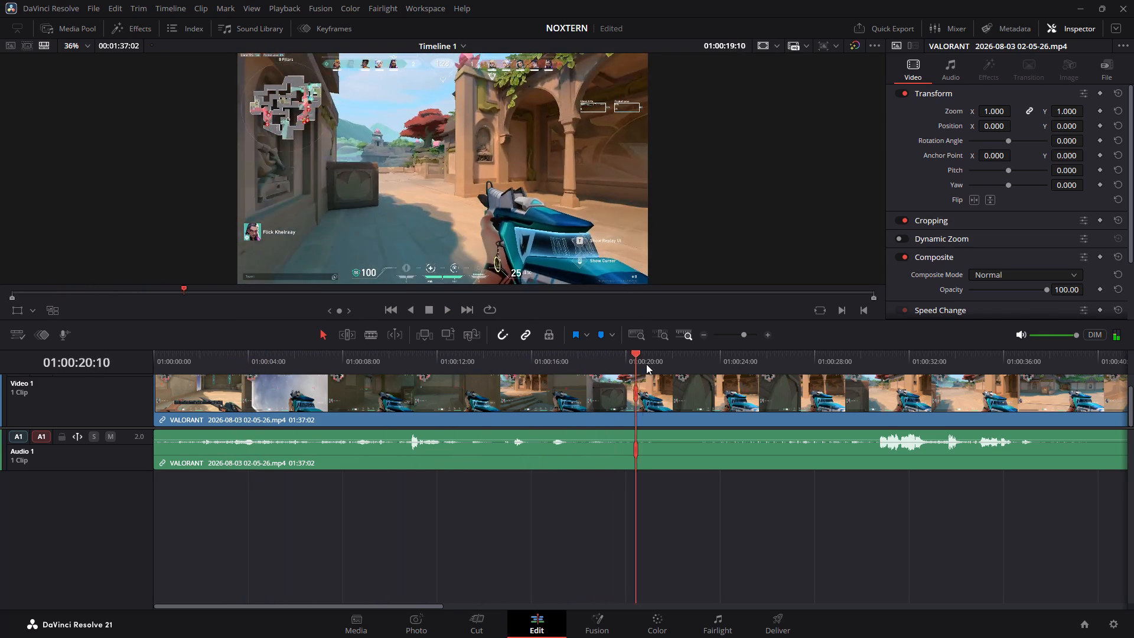
drag(646, 364, 911, 348)
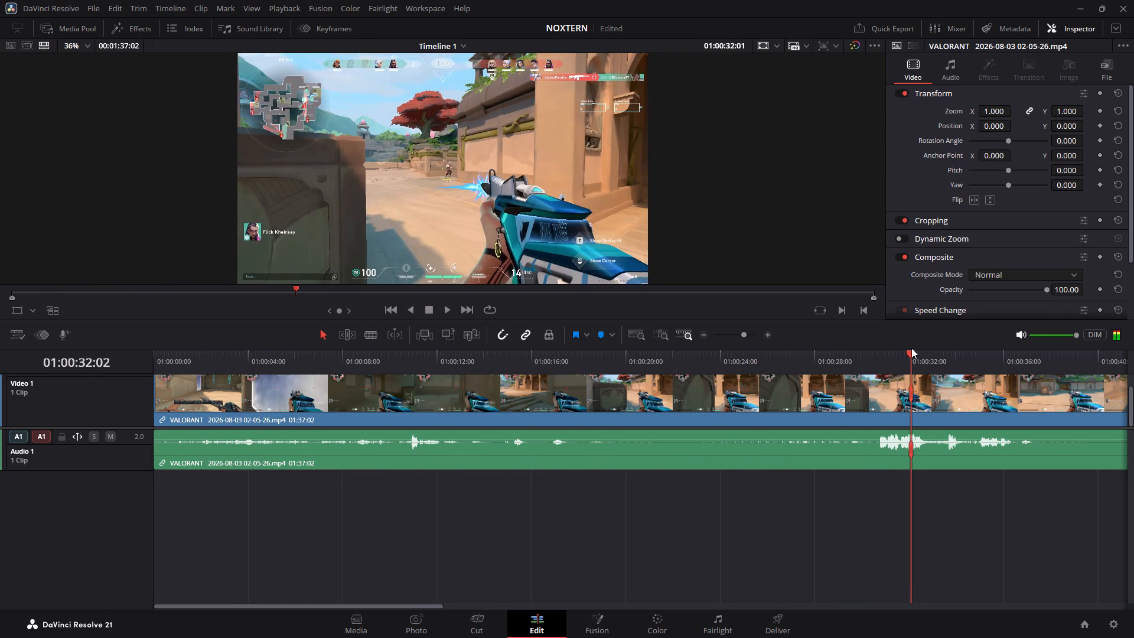
drag(911, 348, 816, 349)
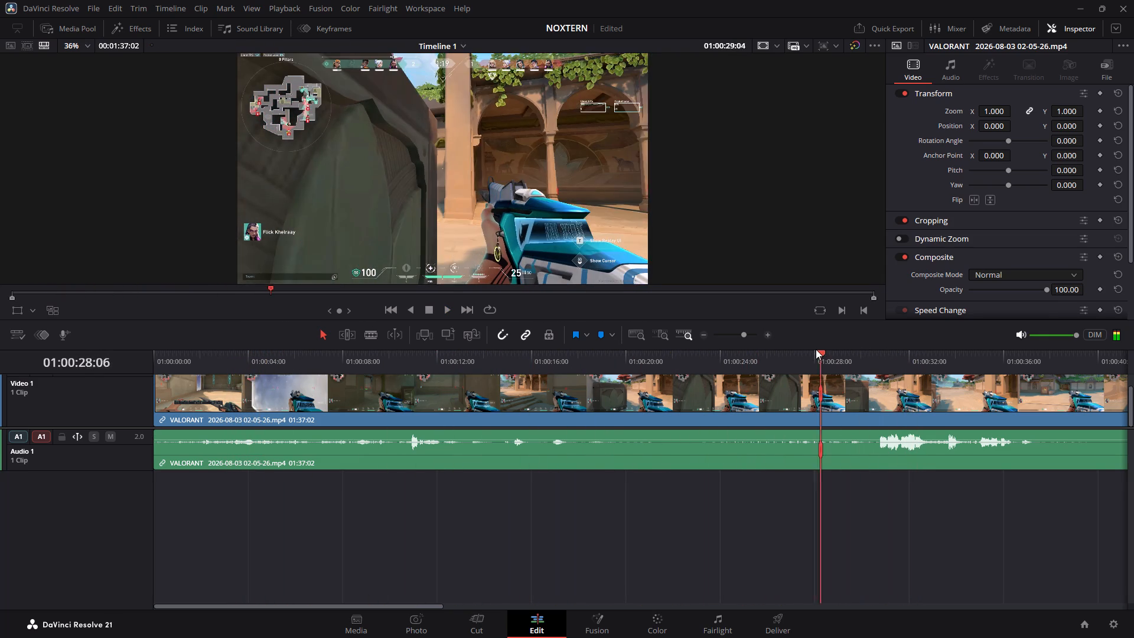
drag(816, 349, 809, 350)
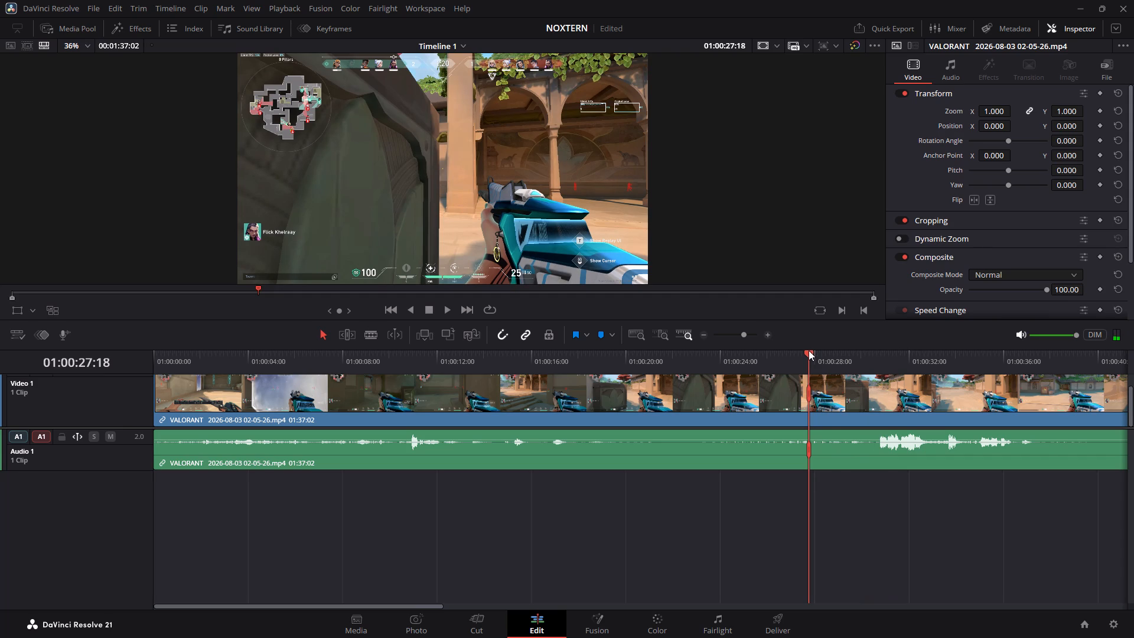
drag(809, 350, 905, 355)
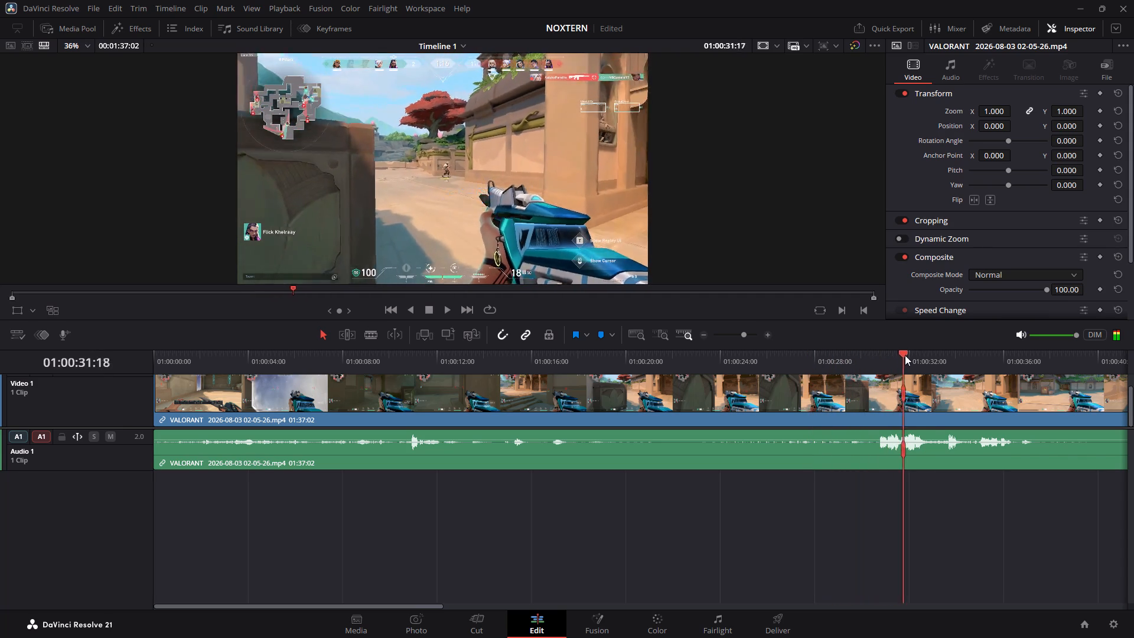
drag(905, 355, 949, 356)
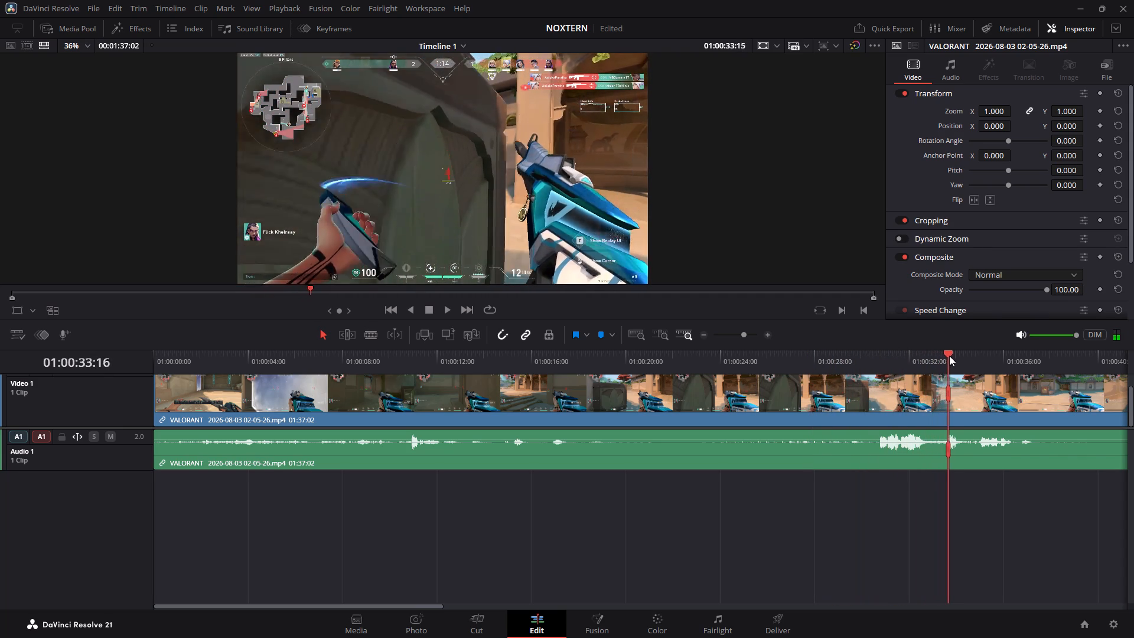
drag(949, 356, 992, 356)
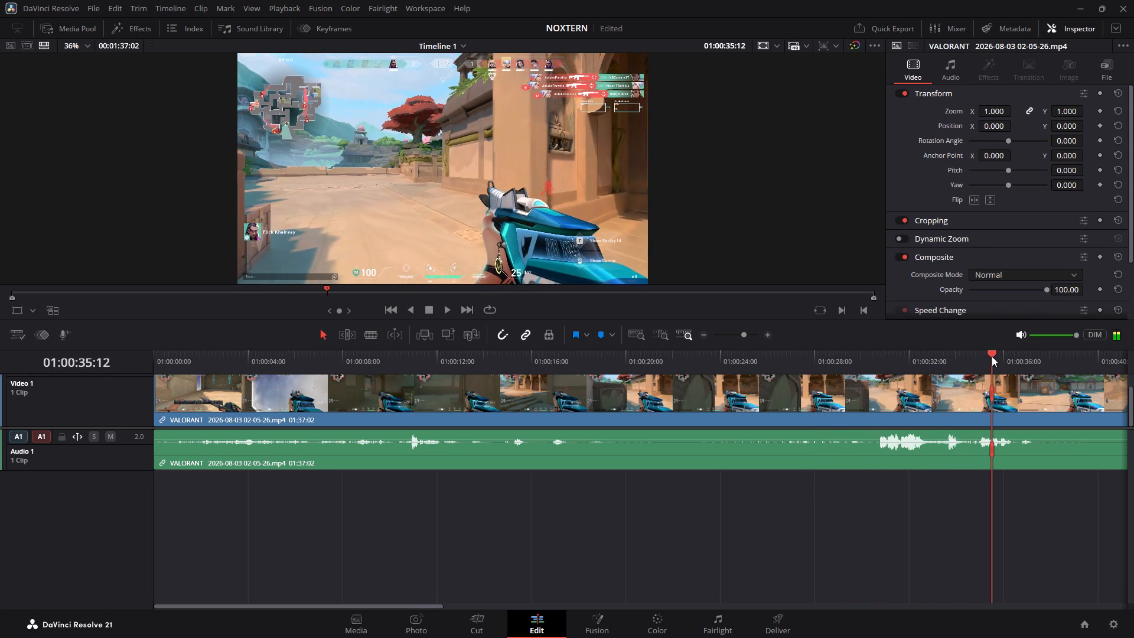
drag(992, 356, 959, 359)
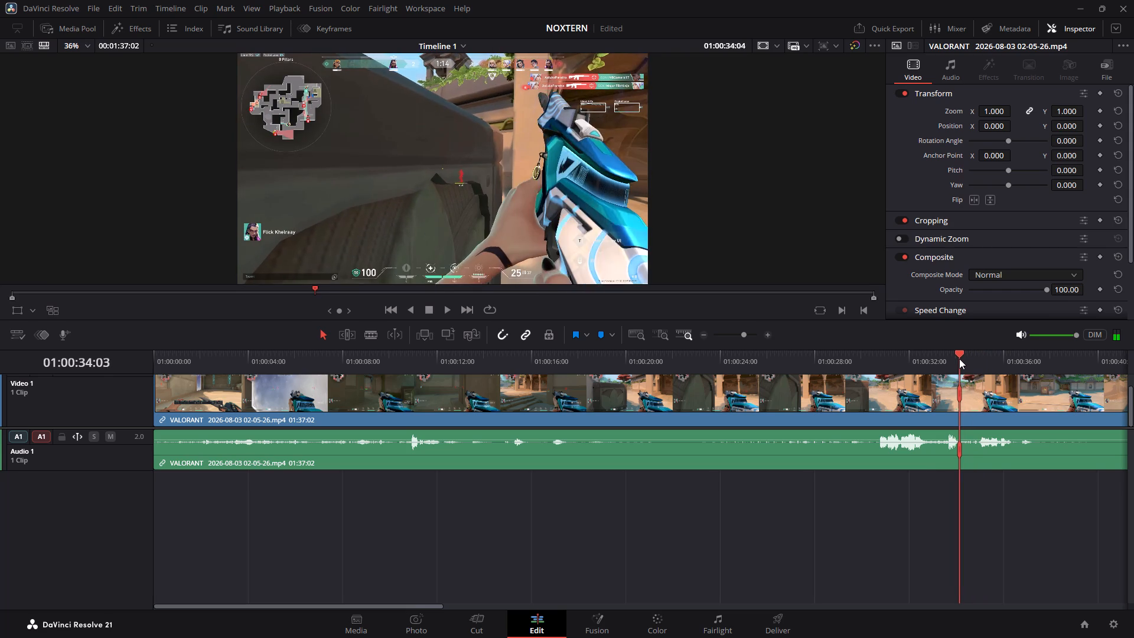
drag(959, 359, 948, 362)
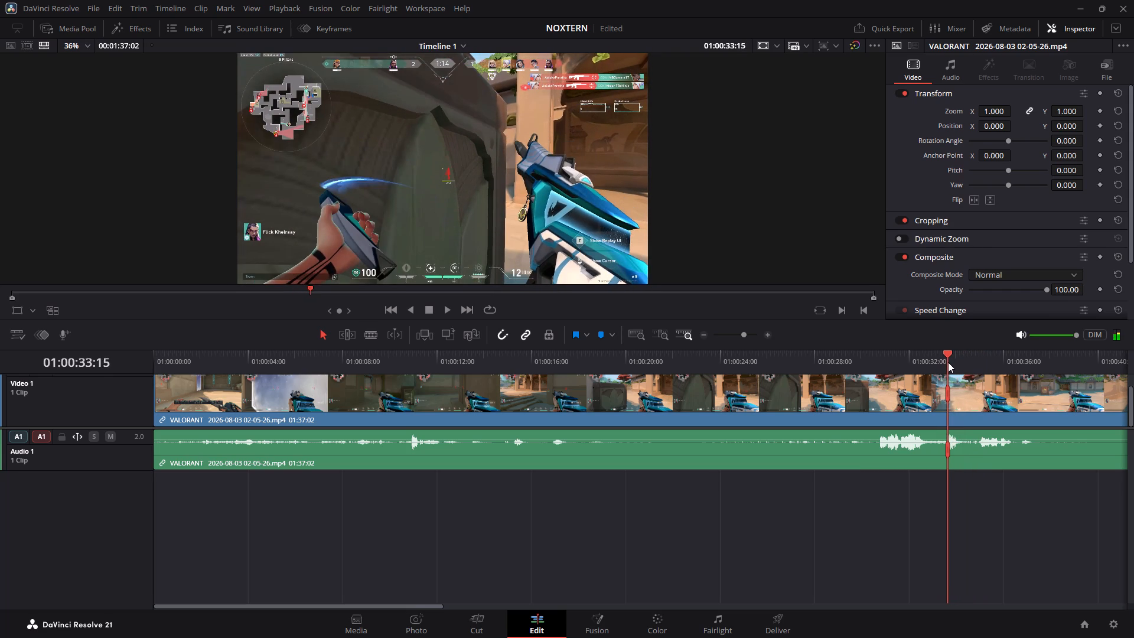
drag(948, 362, 943, 363)
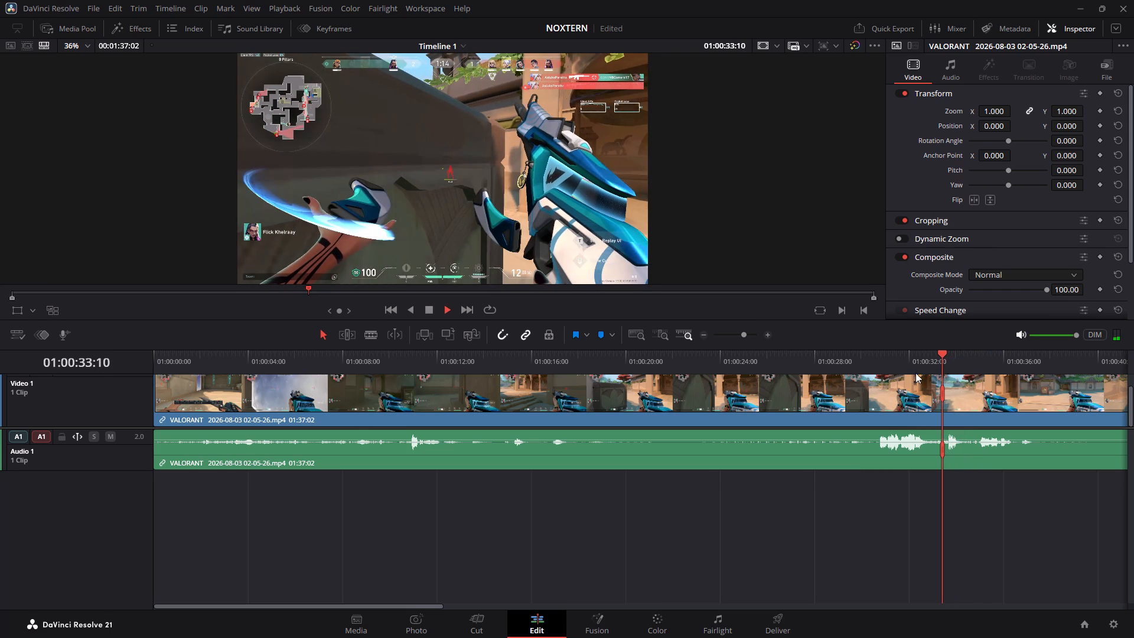
Play and scrub the footage between about 34 and 36 seconds, examining the weapon reload closely around 01:00:34:08.
click(445, 314)
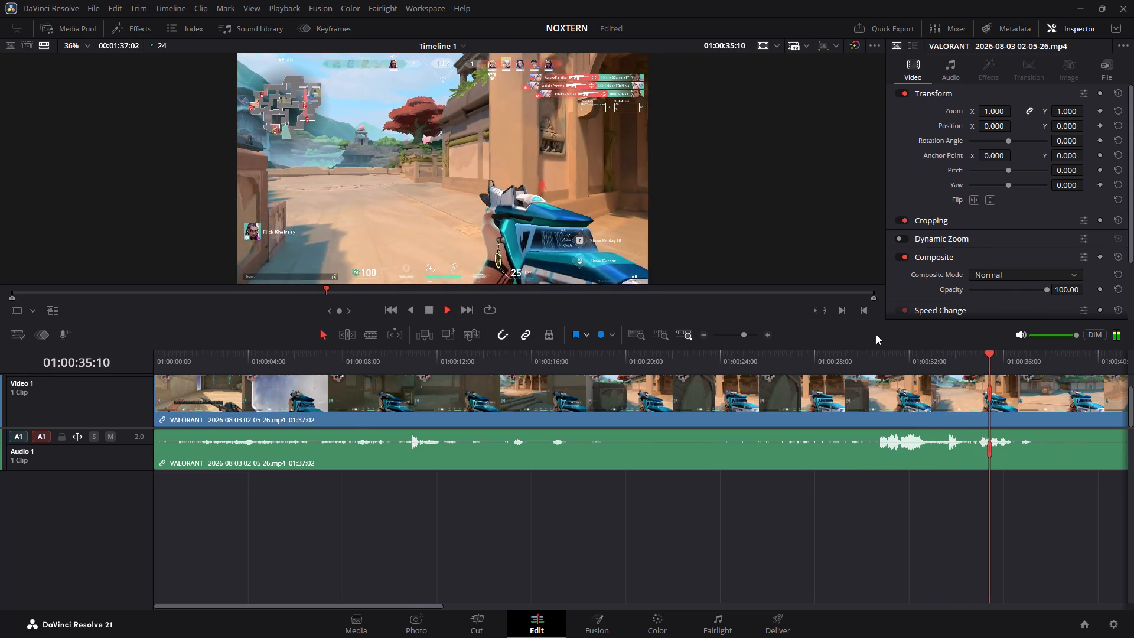
drag(1006, 351, 998, 350)
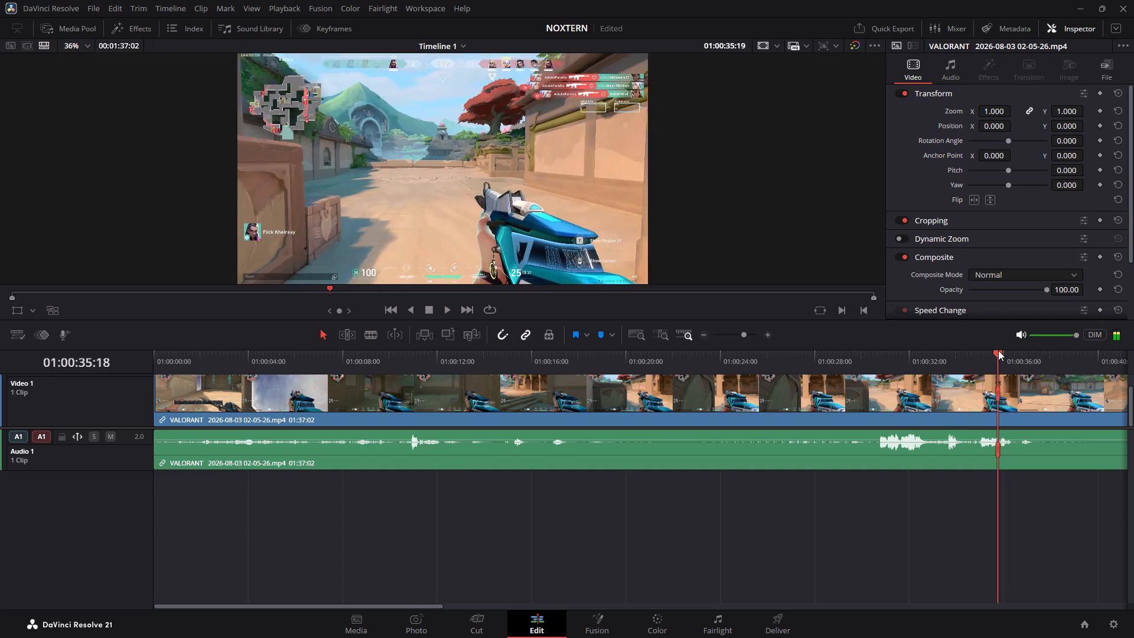
drag(998, 350, 964, 350)
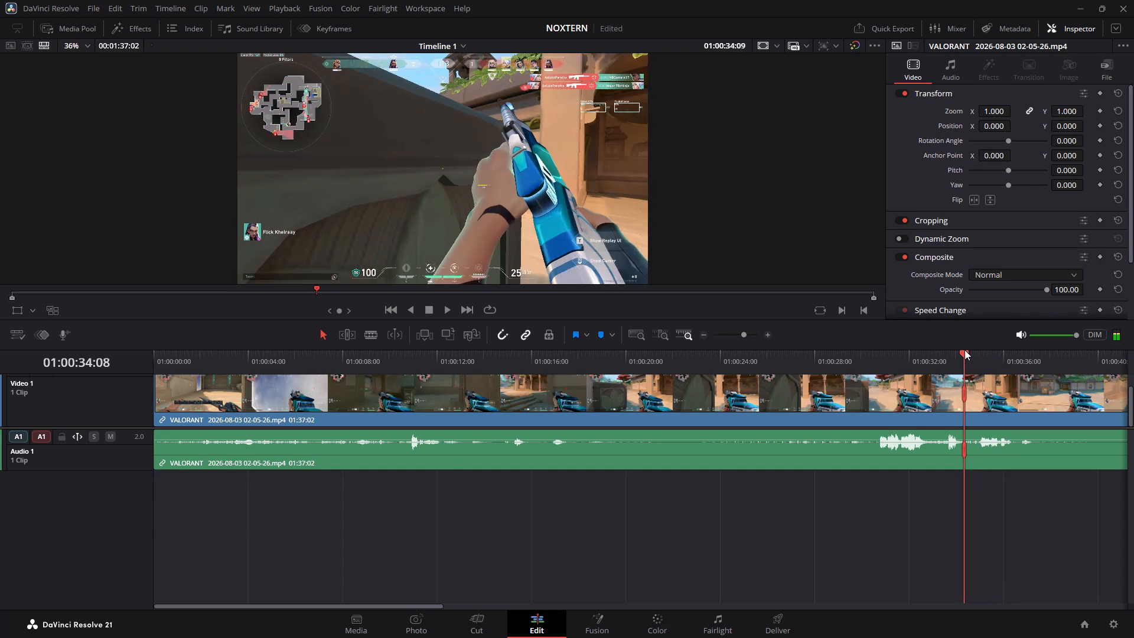
drag(964, 350, 974, 349)
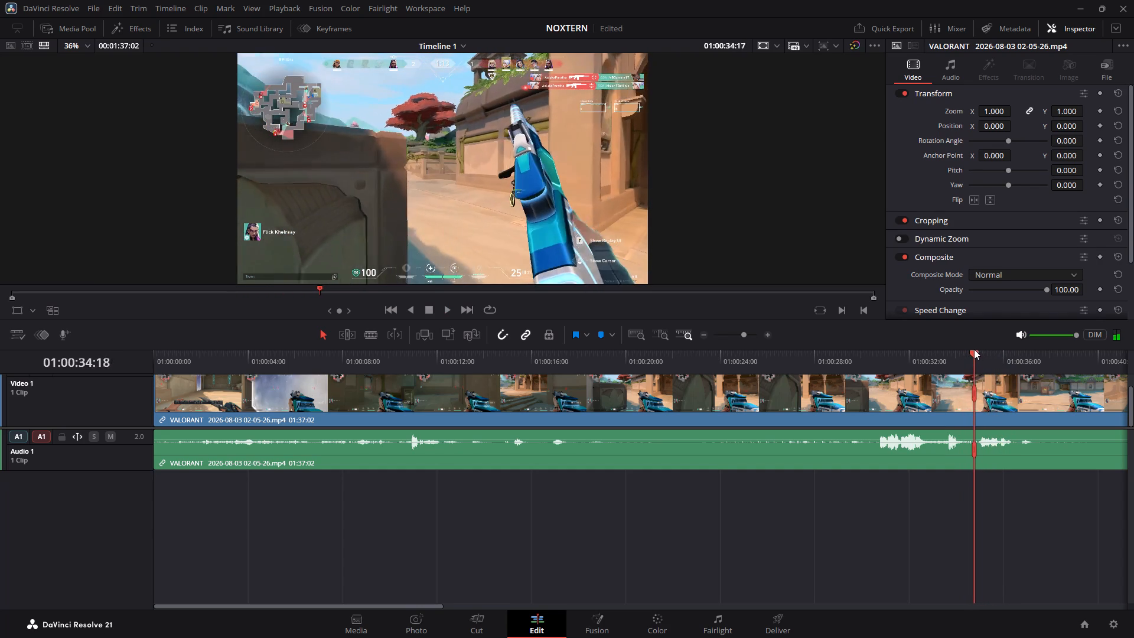
drag(974, 349, 976, 349)
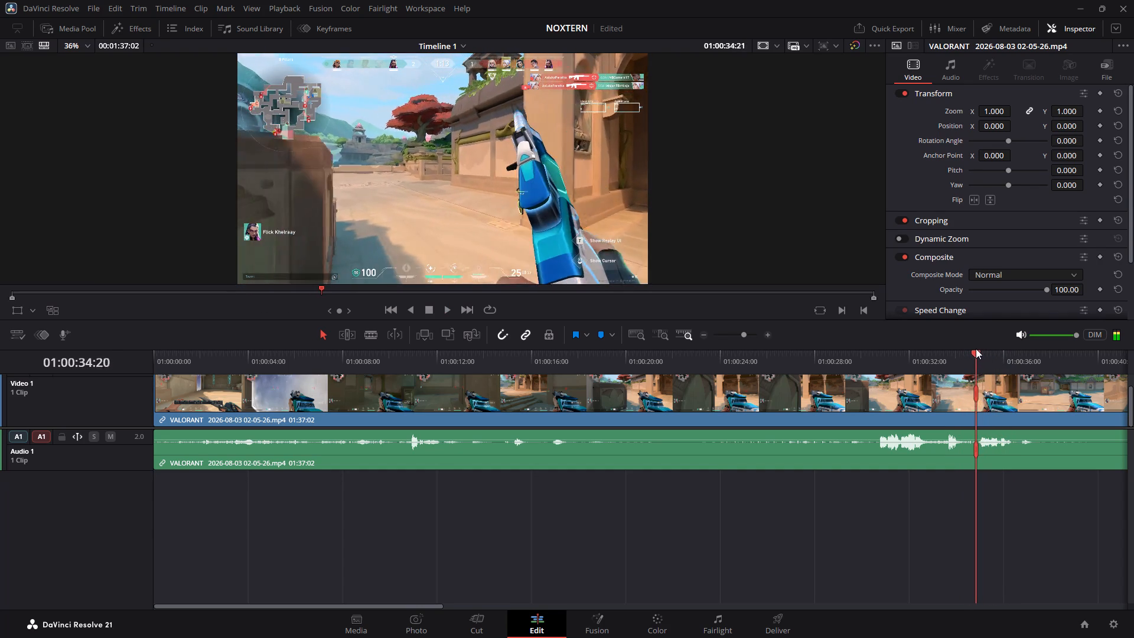
drag(976, 349, 960, 349)
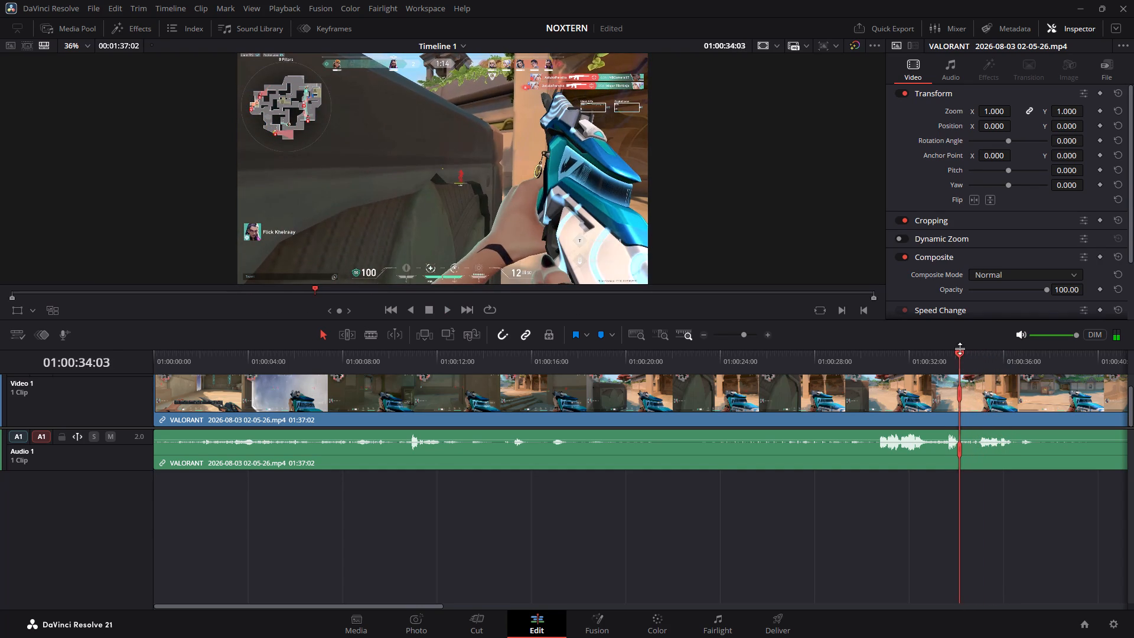
drag(973, 356, 962, 356)
key(space)
key(space)
key(space)
drag(976, 352, 974, 352)
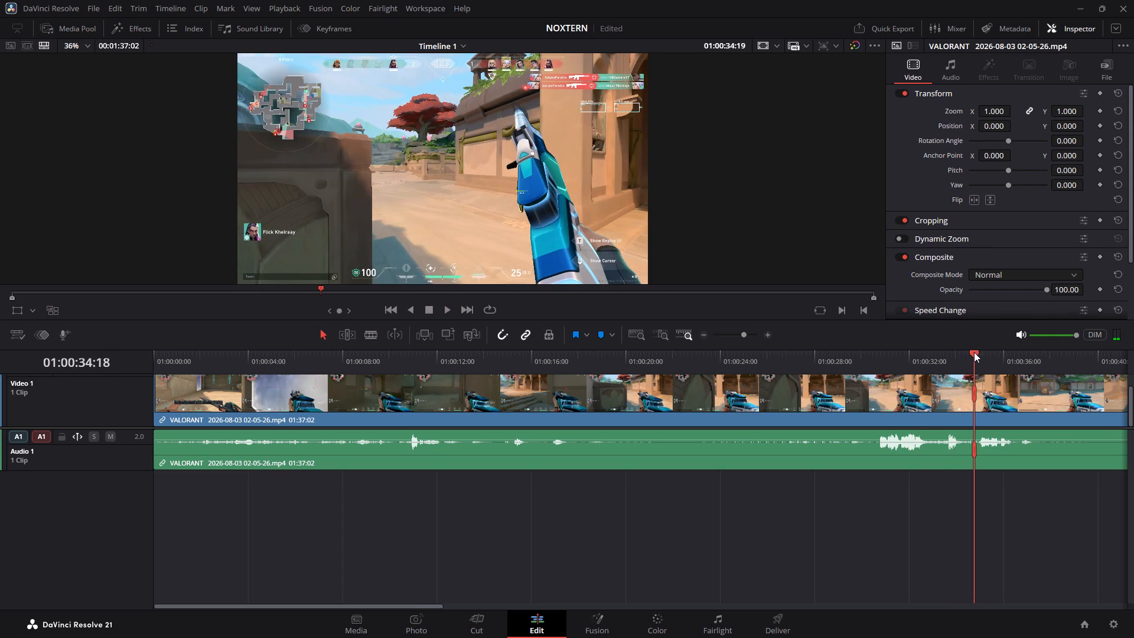
drag(974, 352, 956, 354)
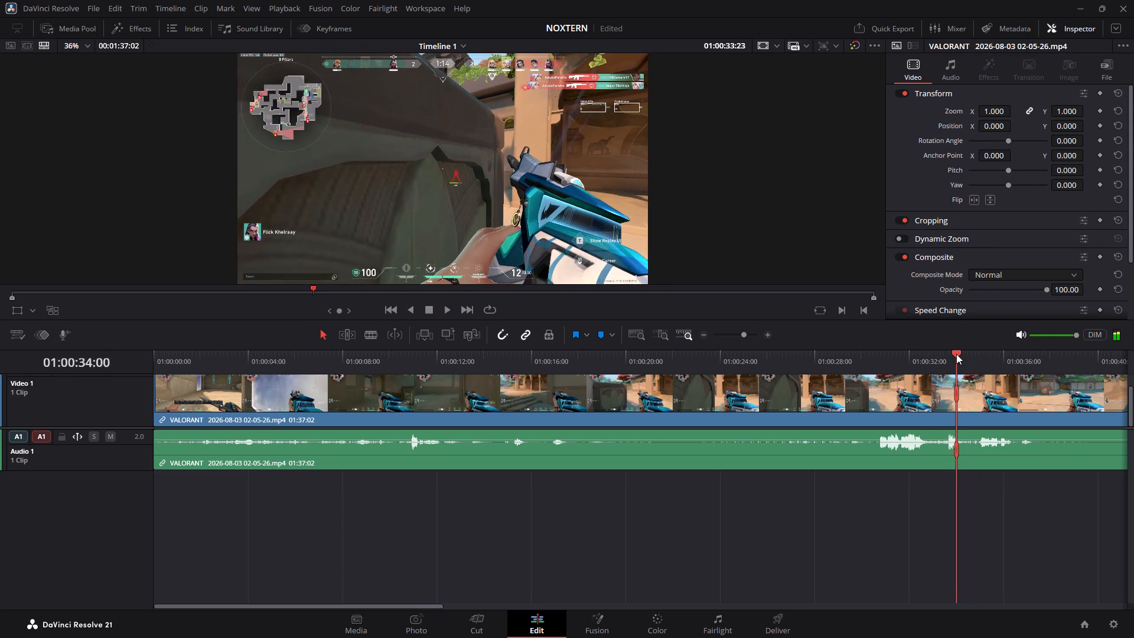
drag(956, 354, 957, 354)
drag(957, 354, 959, 354)
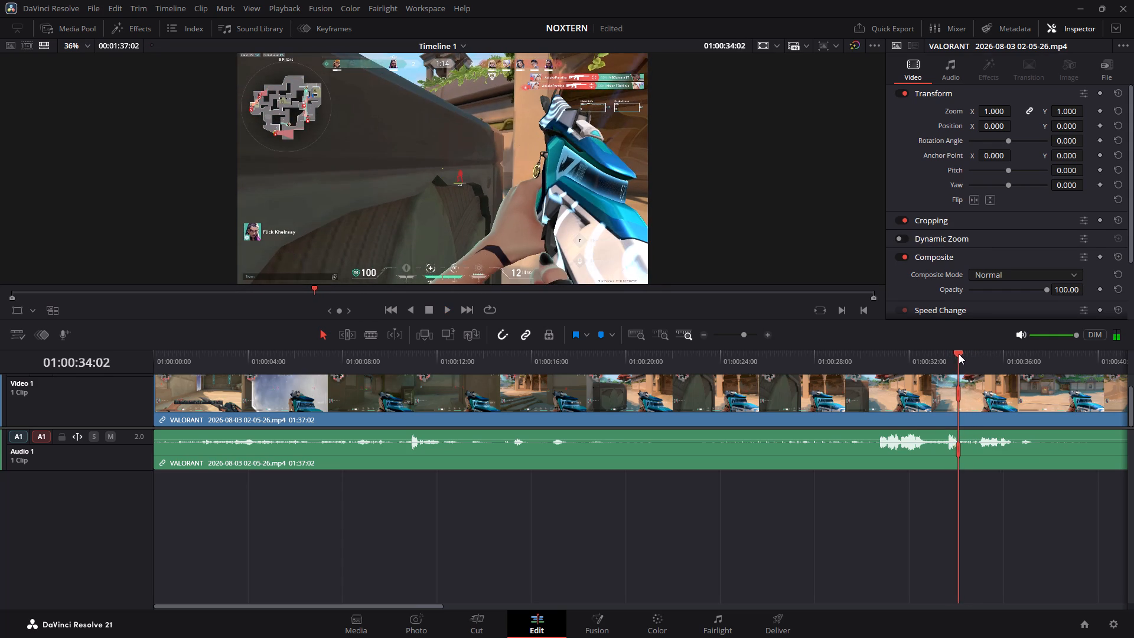
drag(959, 354, 963, 354)
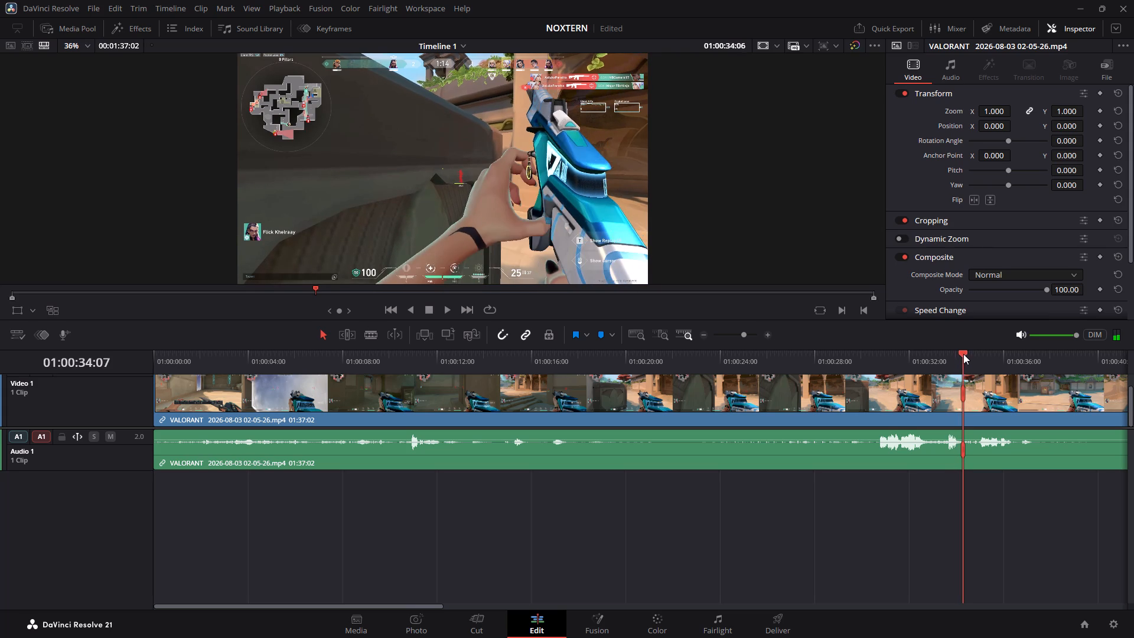
drag(963, 354, 964, 354)
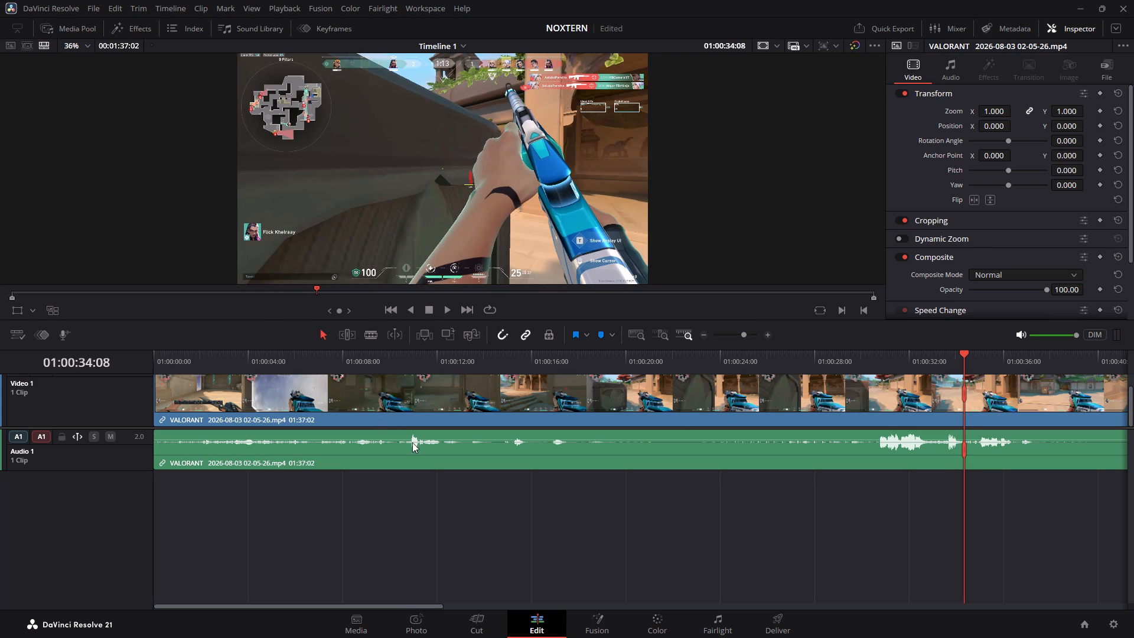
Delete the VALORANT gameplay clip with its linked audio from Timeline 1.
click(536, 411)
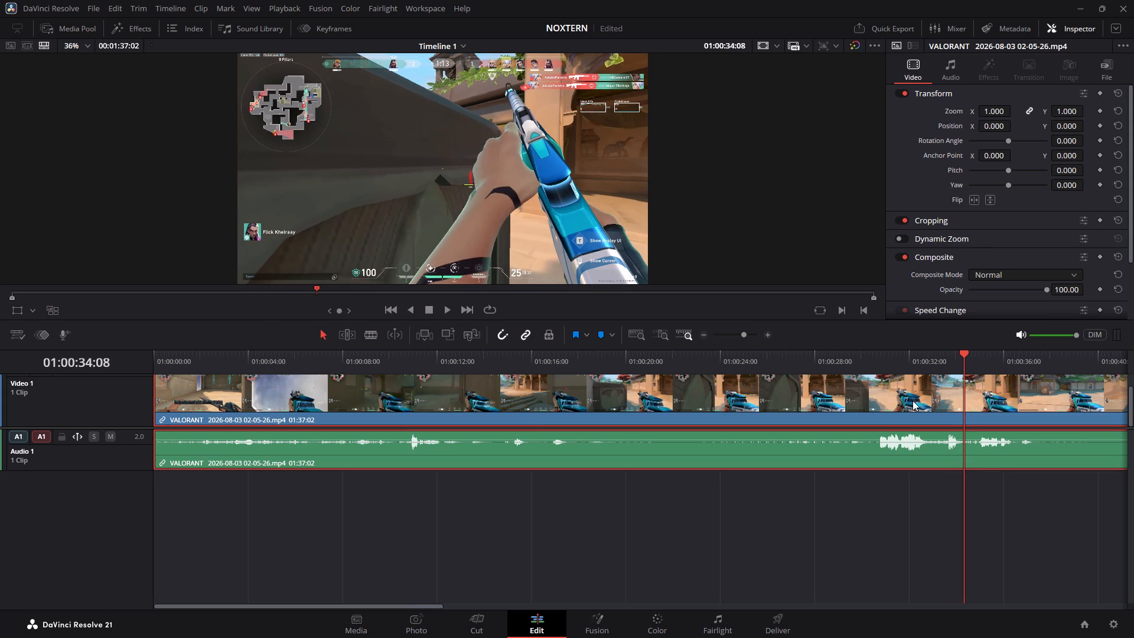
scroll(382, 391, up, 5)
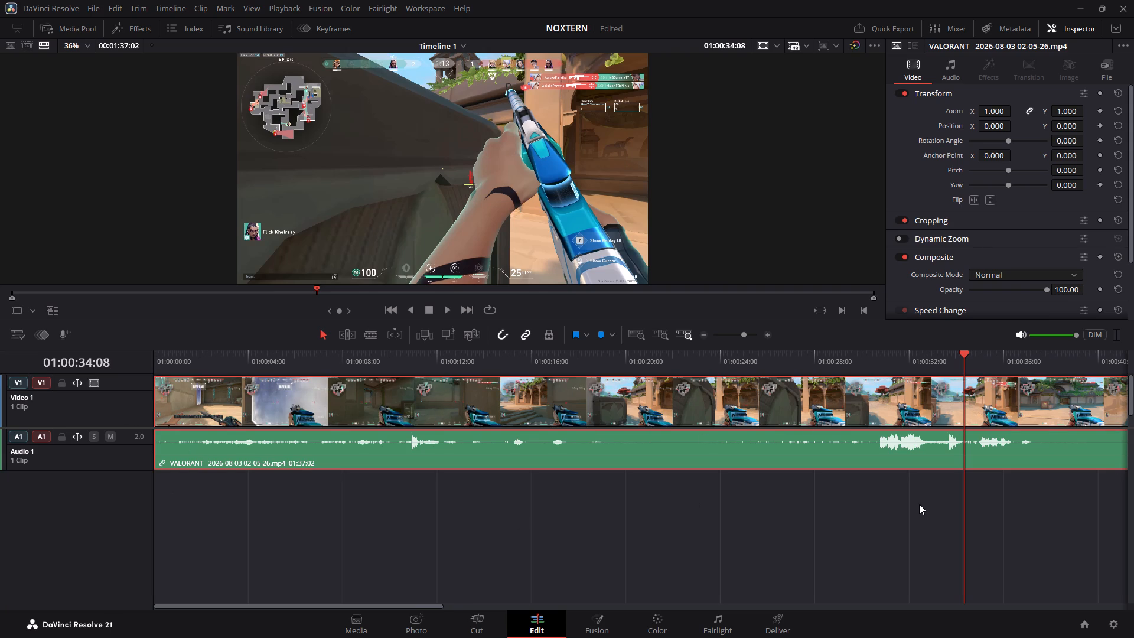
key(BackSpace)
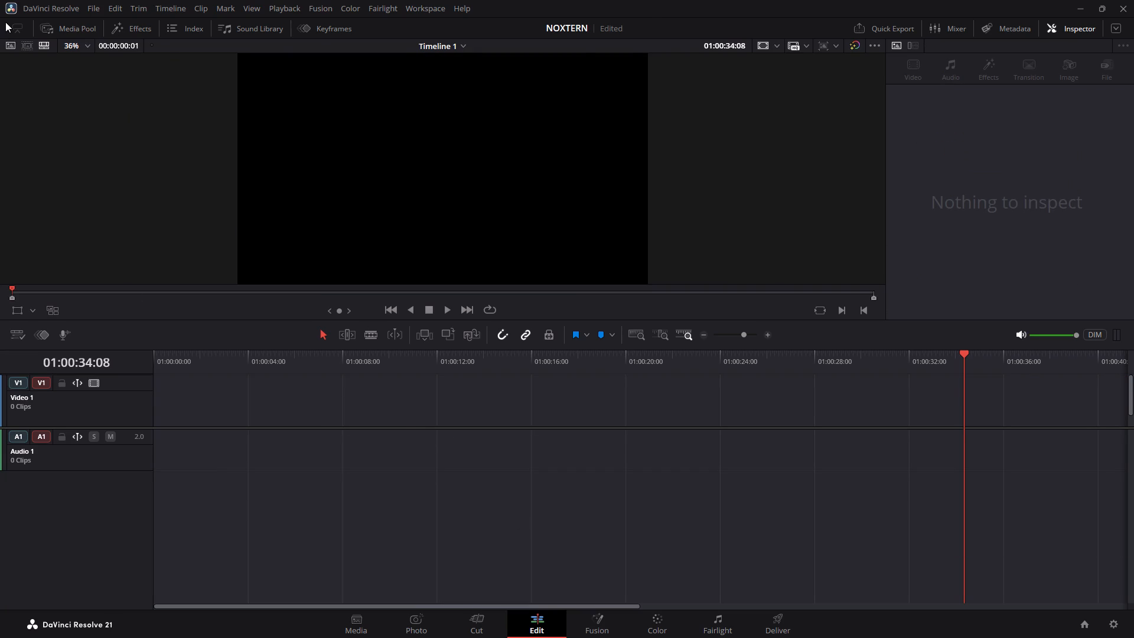
Add the VALORANT gameplay clip from the media pool to Video 1 and align it to the timeline start at 01:00:00:00.
click(41, 30)
drag(183, 80, 523, 395)
click(523, 395)
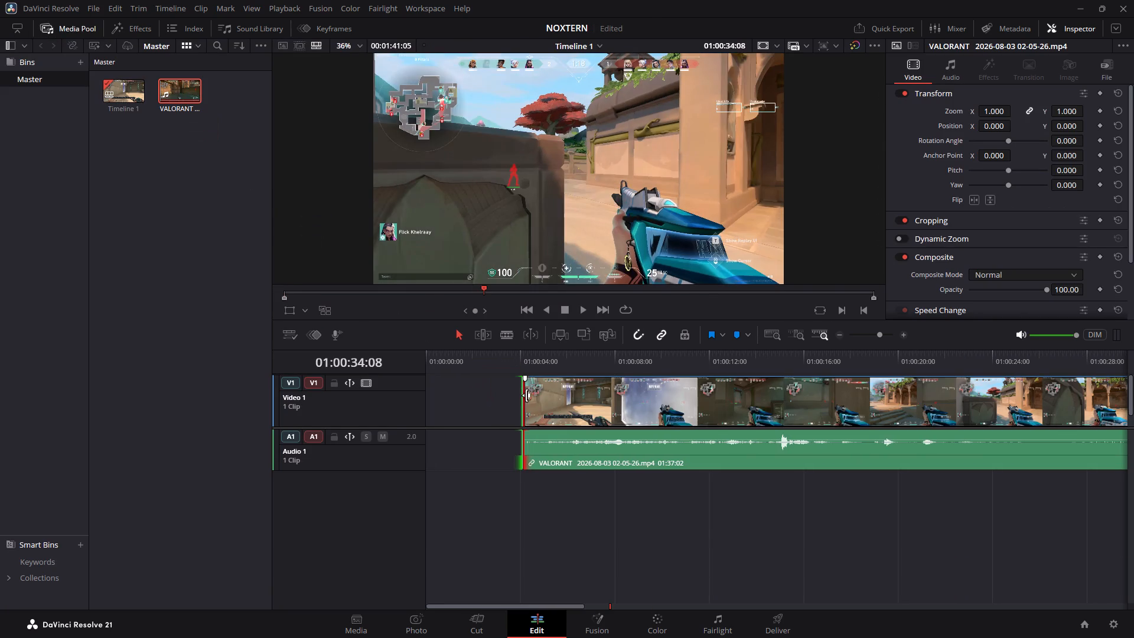
drag(559, 399, 453, 401)
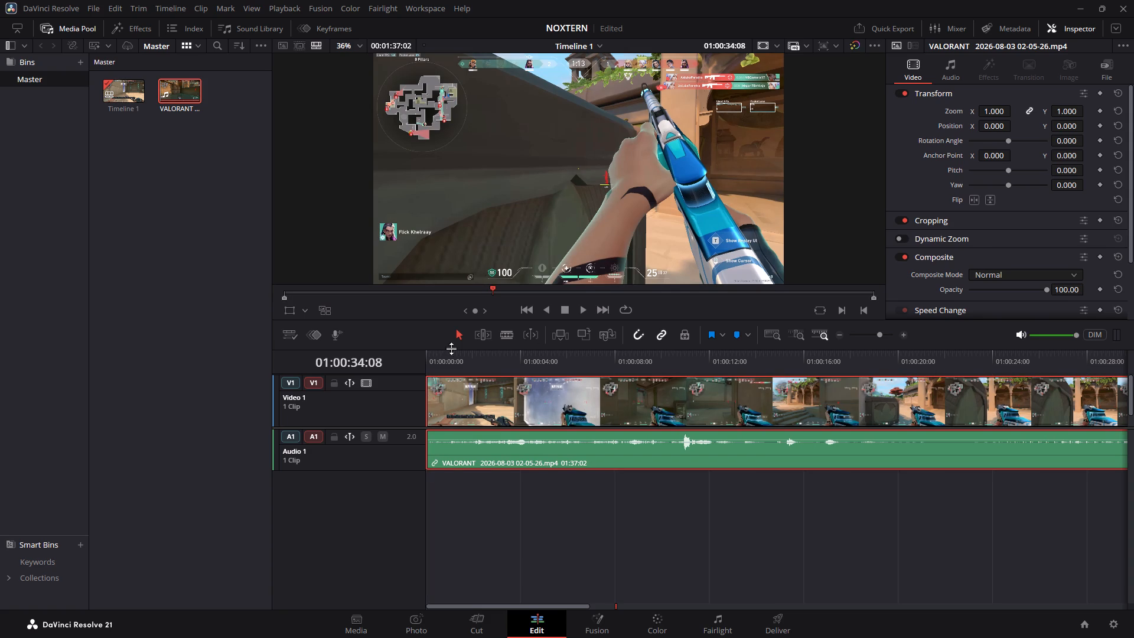
Scrub the gameplay clip between about 19 and 27 seconds, and look over its audio waveform along the whole timeline.
click(445, 370)
drag(444, 353, 881, 364)
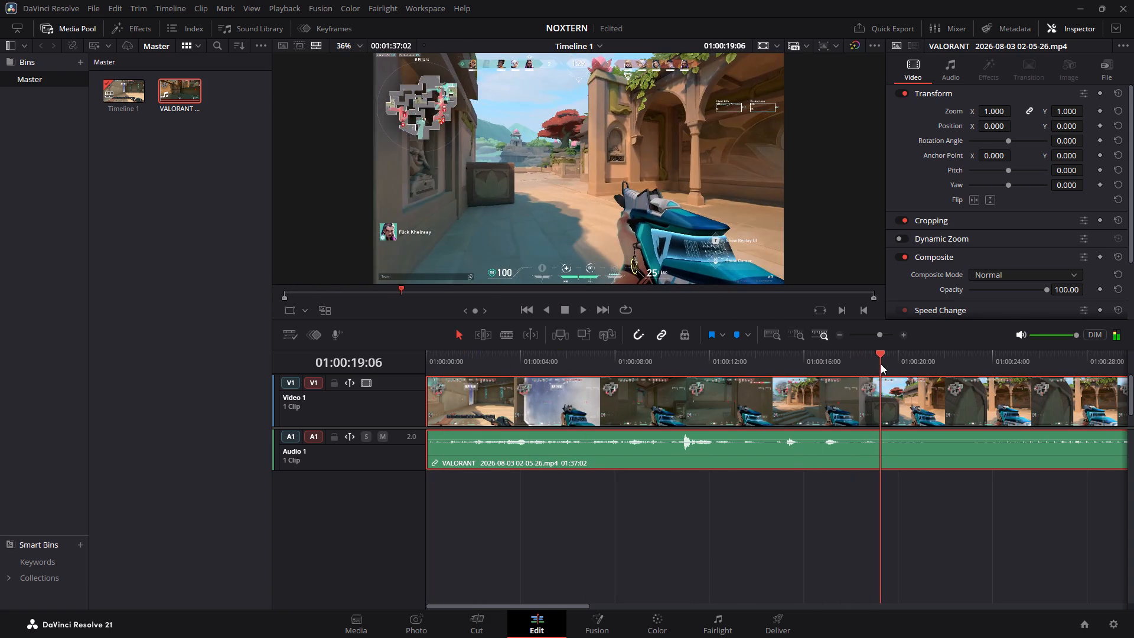
drag(881, 364, 1000, 365)
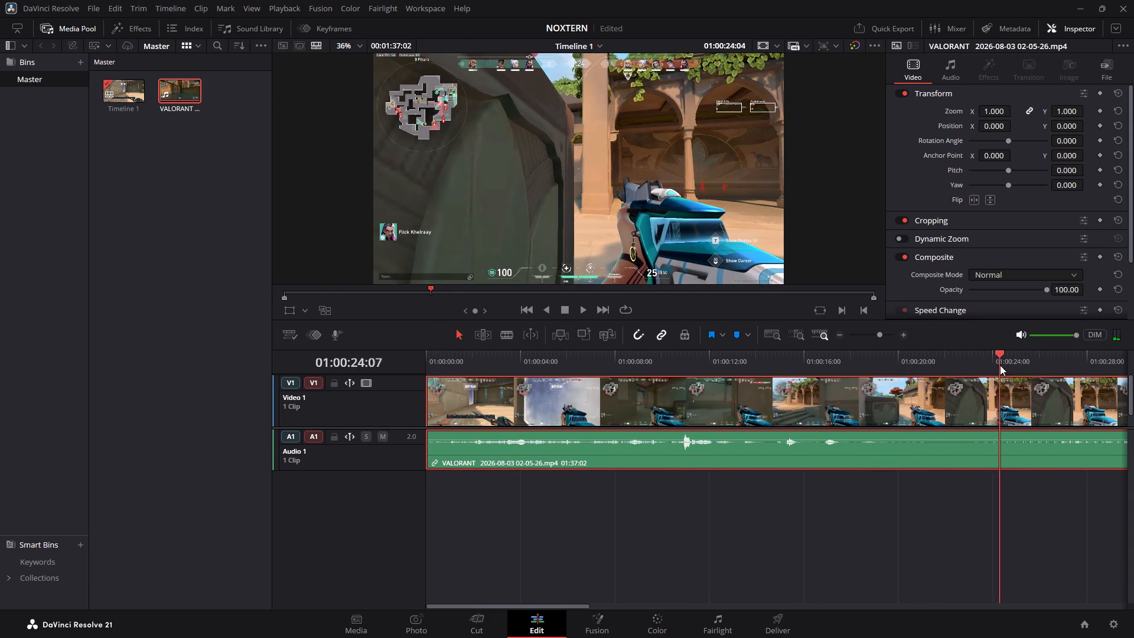
drag(1000, 365, 1069, 364)
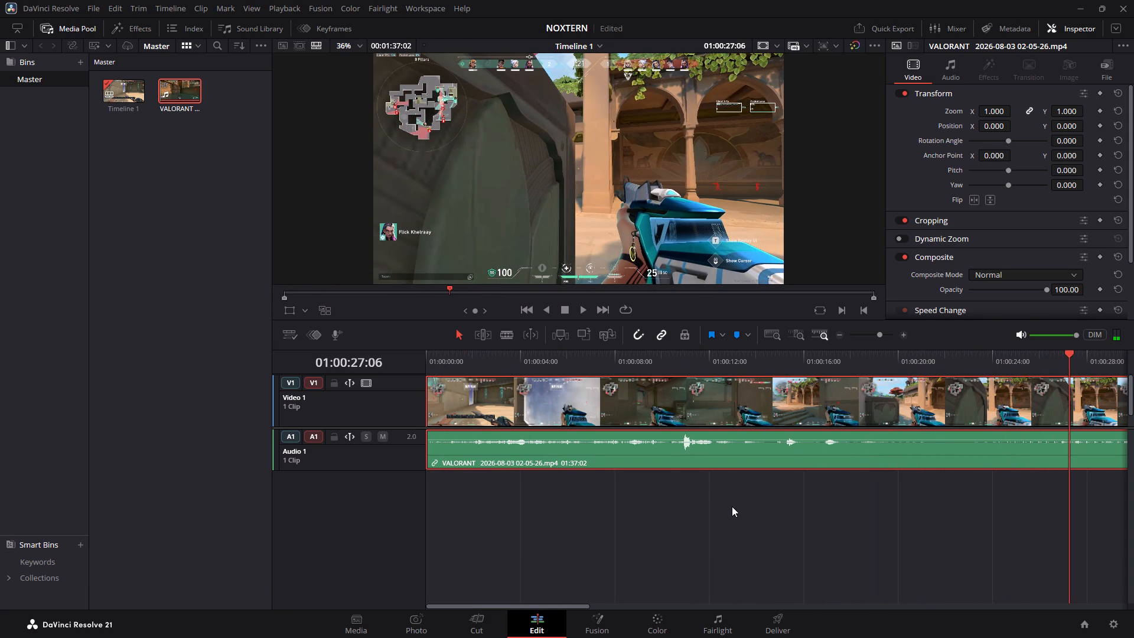
ctrl+scroll(715, 503, down, 4)
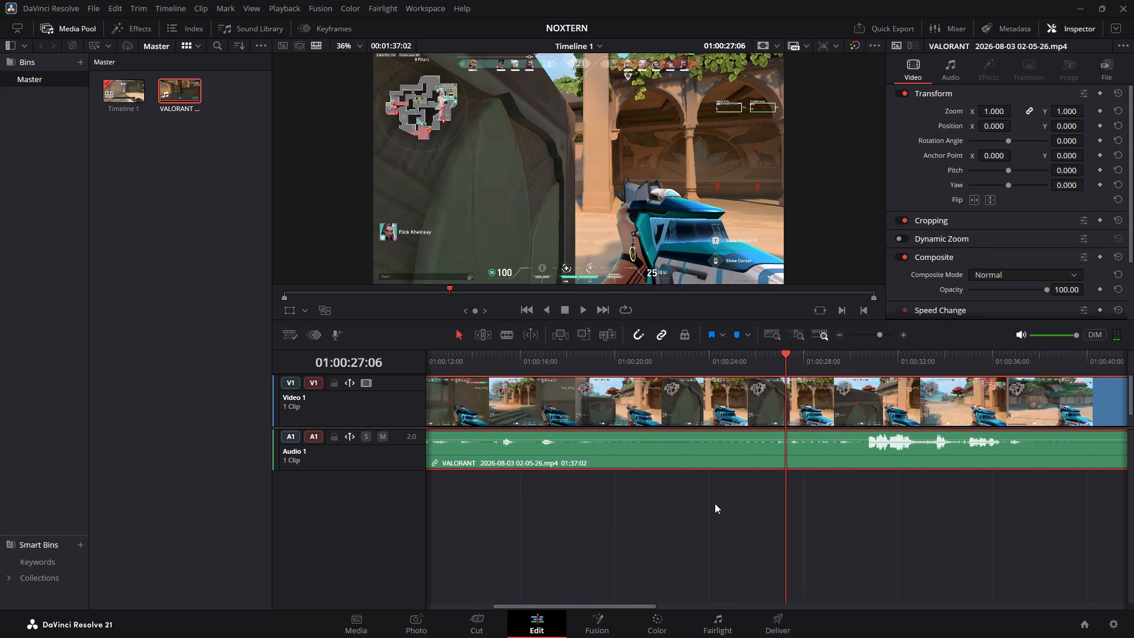
ctrl+scroll(715, 503, down, 1)
ctrl+scroll(715, 503, up, 8)
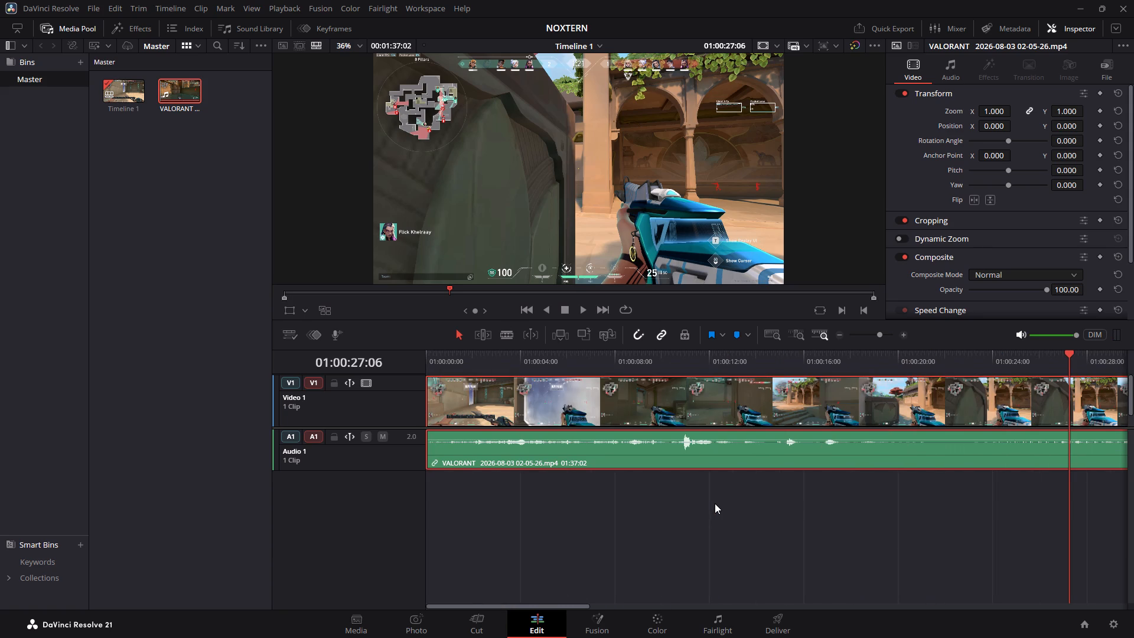
scroll(715, 503, down, 3)
shift+scroll(702, 528, down, 3)
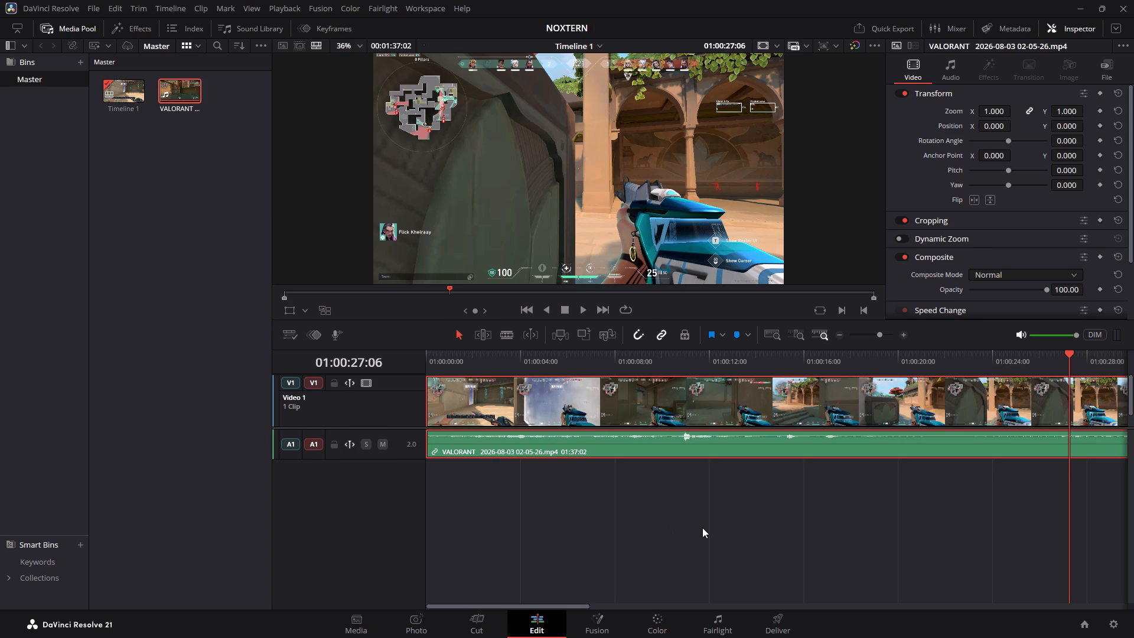
shift+scroll(702, 528, down, 2)
shift+scroll(702, 528, up, 2)
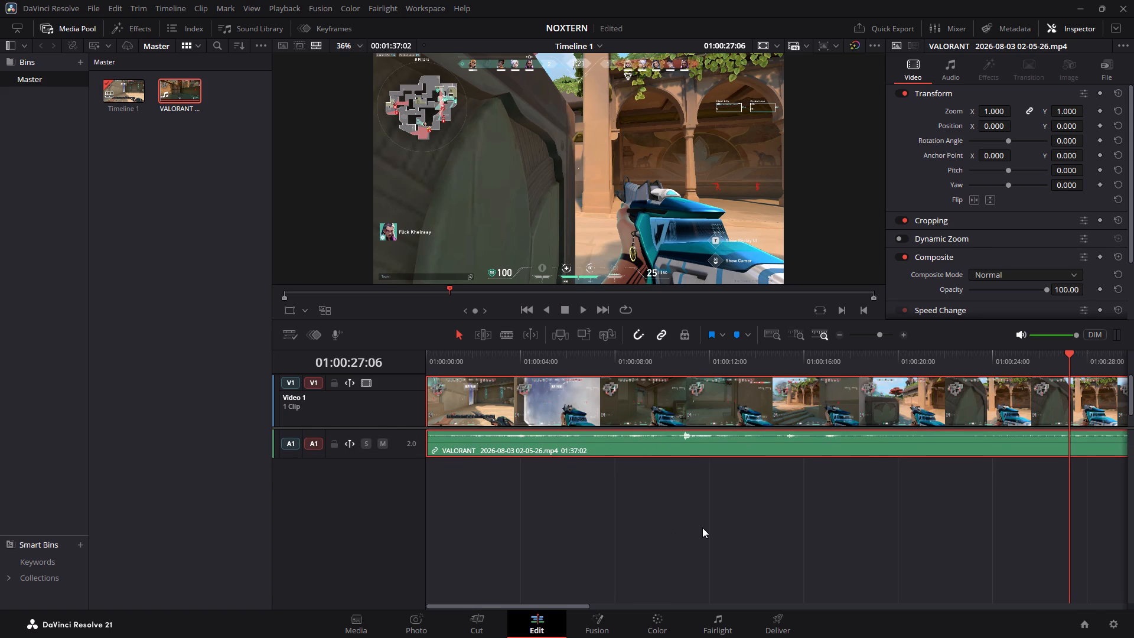
shift+scroll(702, 528, up, 3)
alt+scroll(702, 528, down, 6)
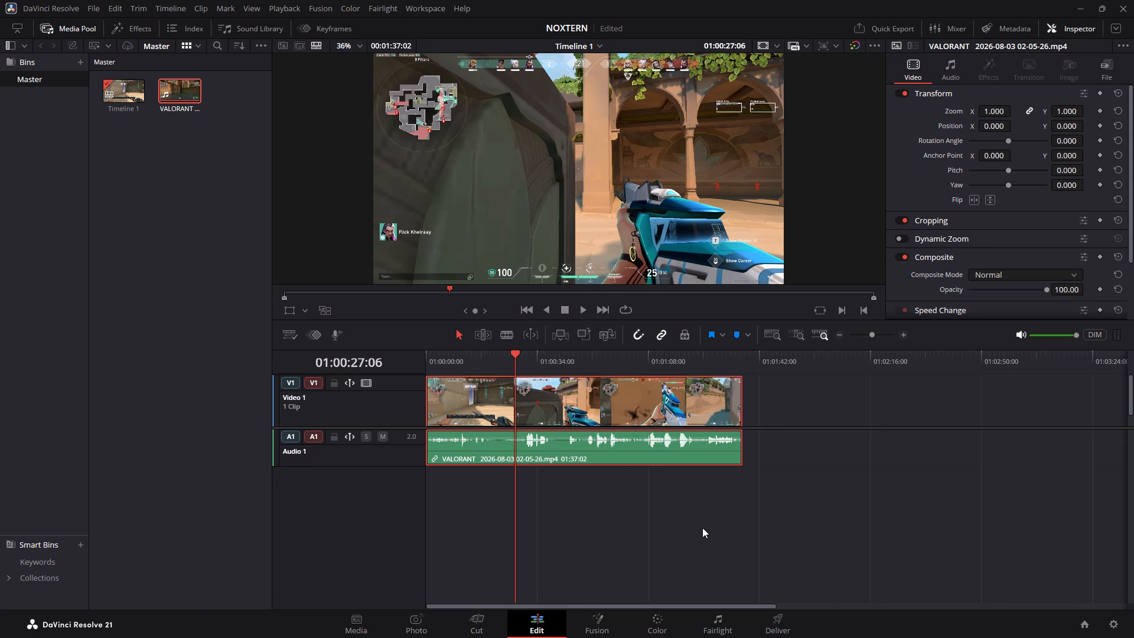
alt+scroll(702, 528, up, 7)
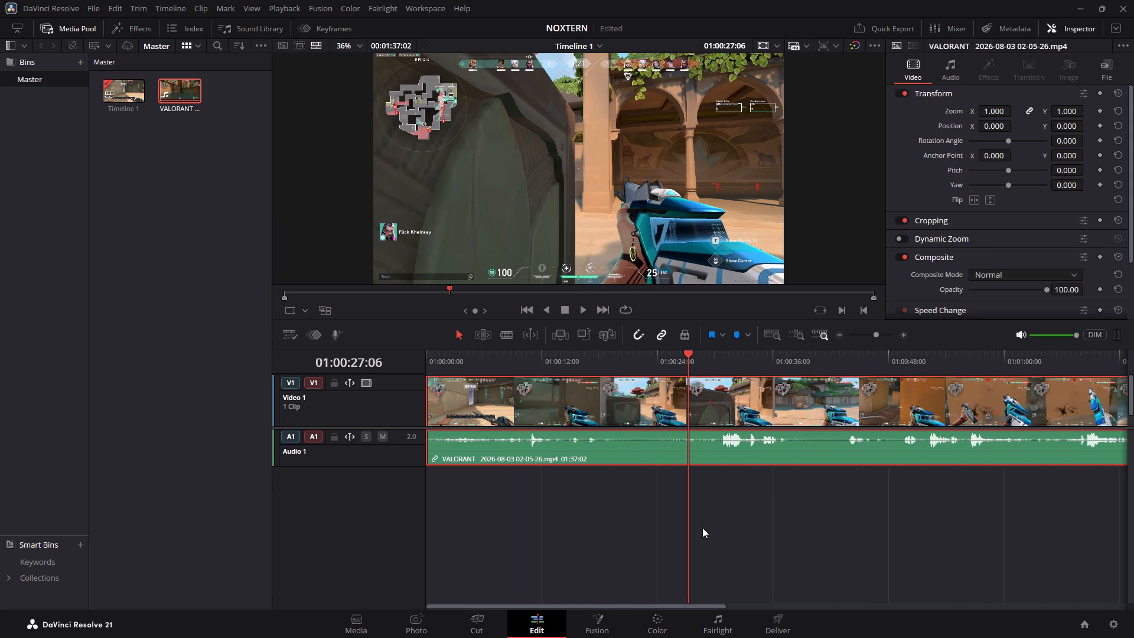
alt+scroll(702, 528, up, 1)
alt+scroll(702, 528, down, 1)
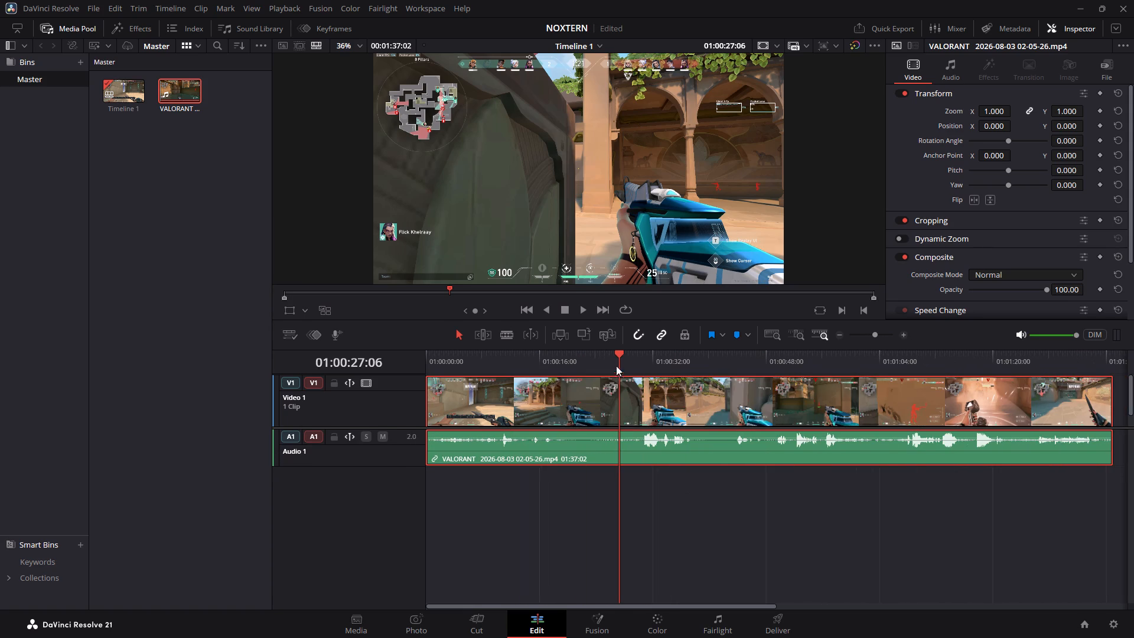
Split the VALORANT clip and its linked audio at 01:00:34:02, at the start of the weapon reload.
drag(618, 354, 629, 354)
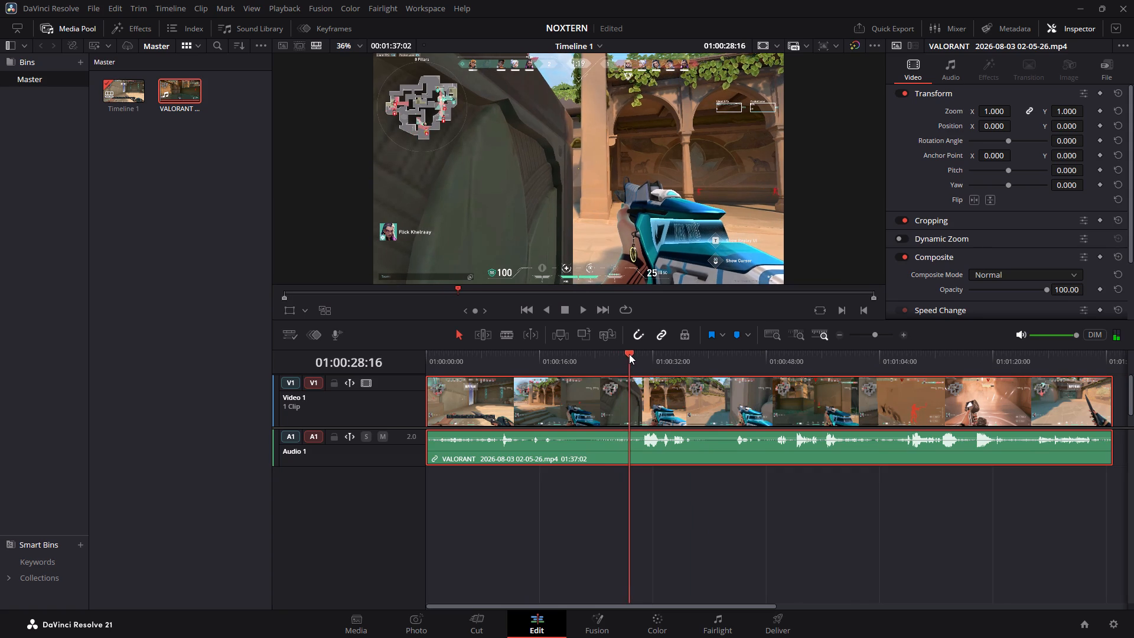
drag(629, 354, 656, 354)
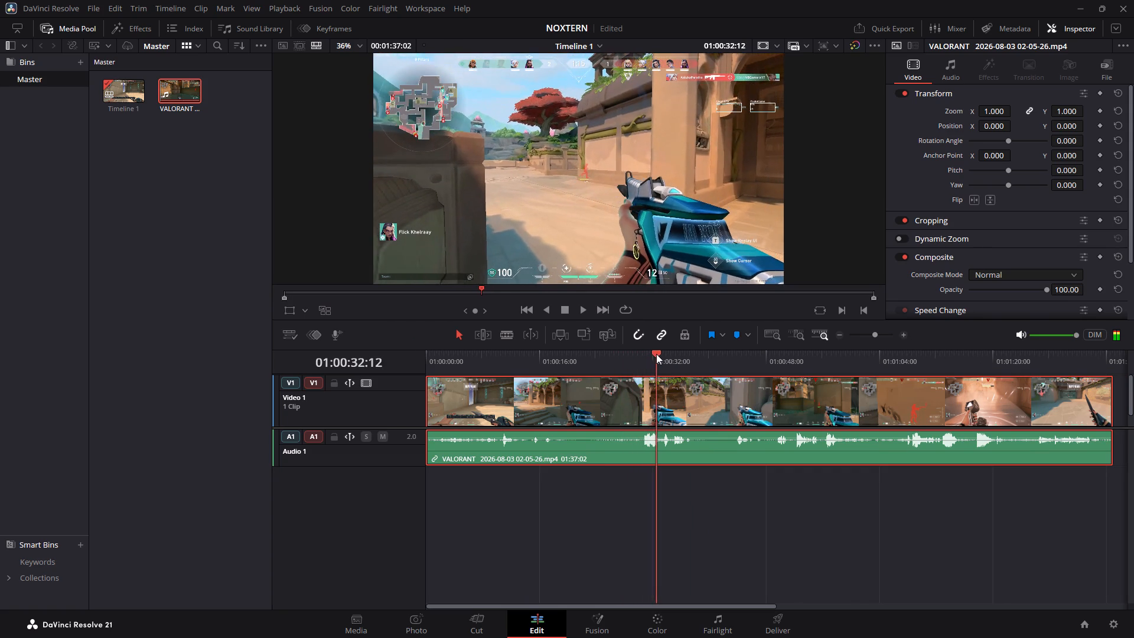
drag(656, 354, 667, 354)
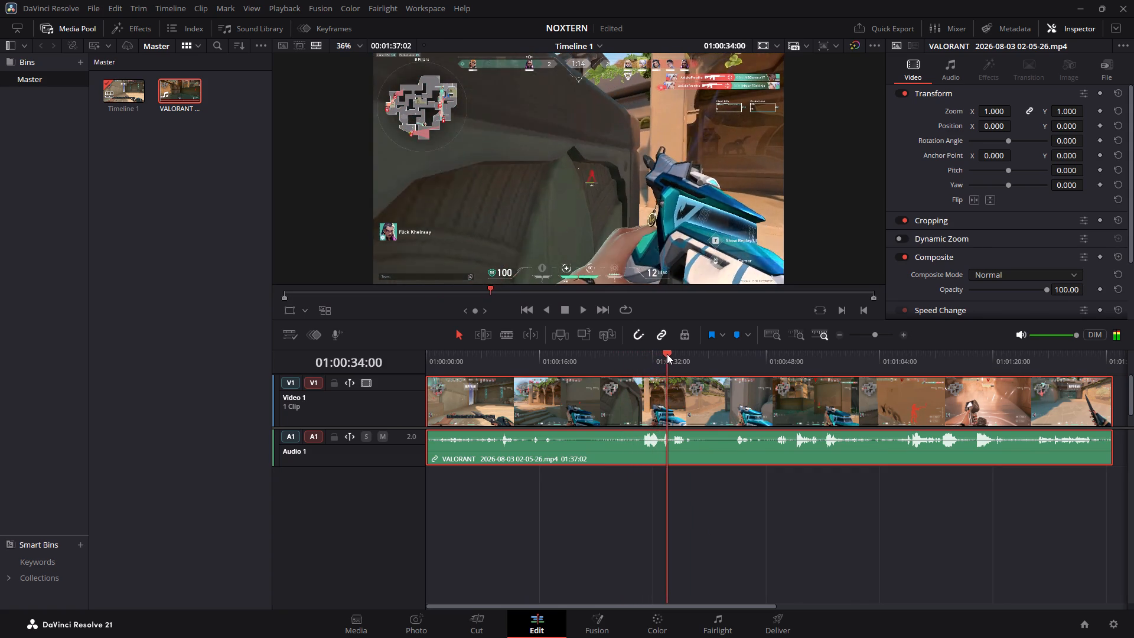
drag(667, 354, 667, 354)
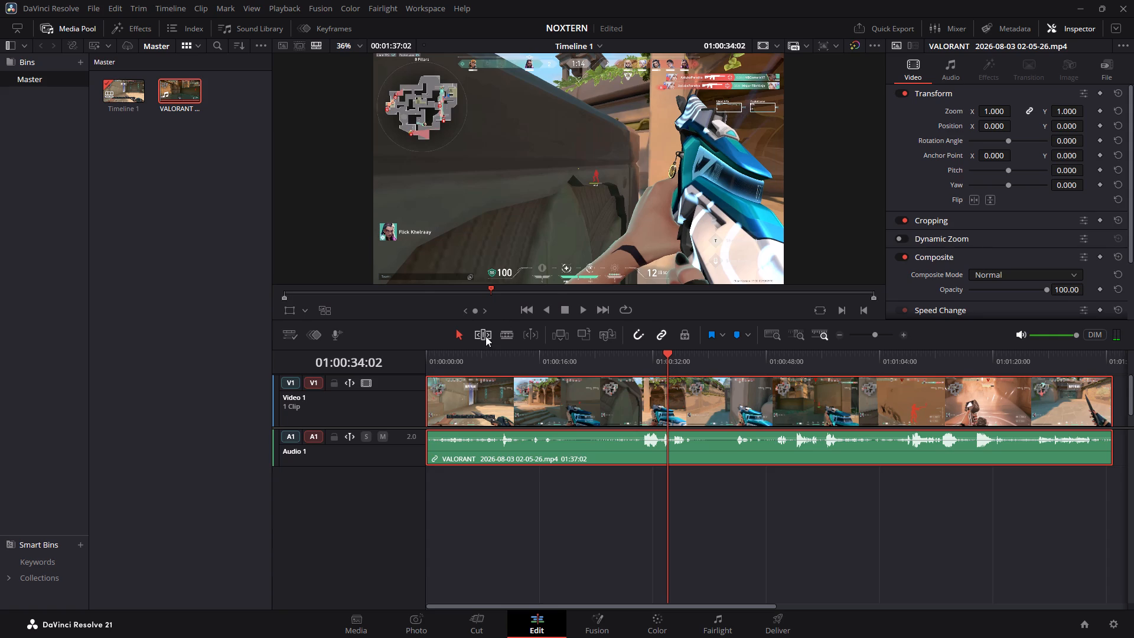
click(511, 334)
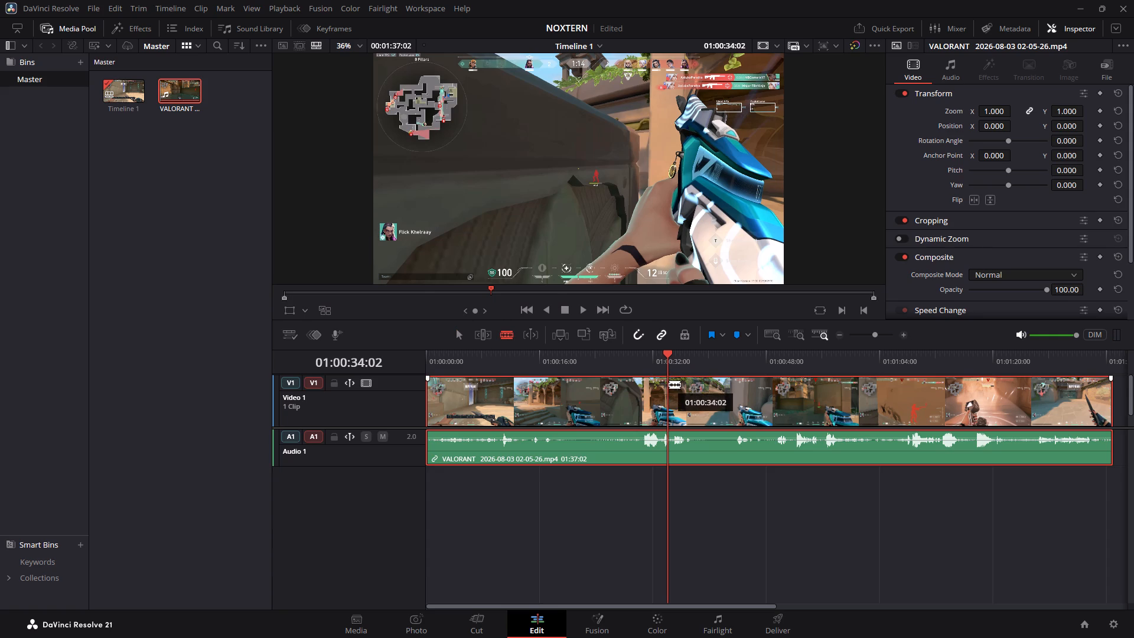
click(669, 384)
click(452, 336)
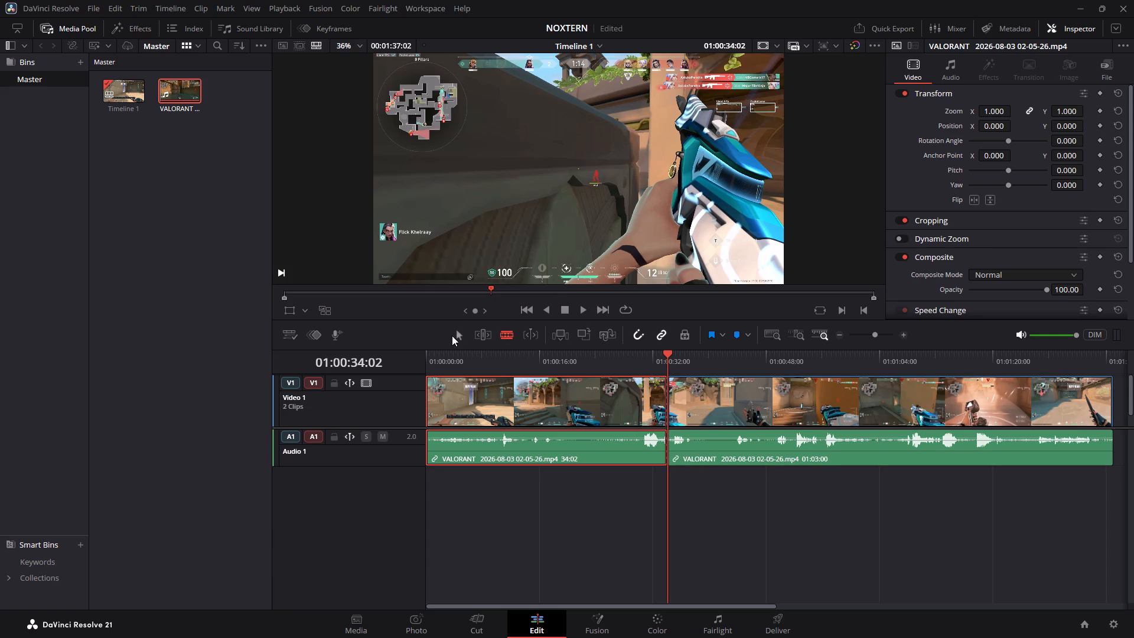
Delete the portion of the gameplay clip before the cut, together with its linked audio.
click(588, 408)
key(BackSpace)
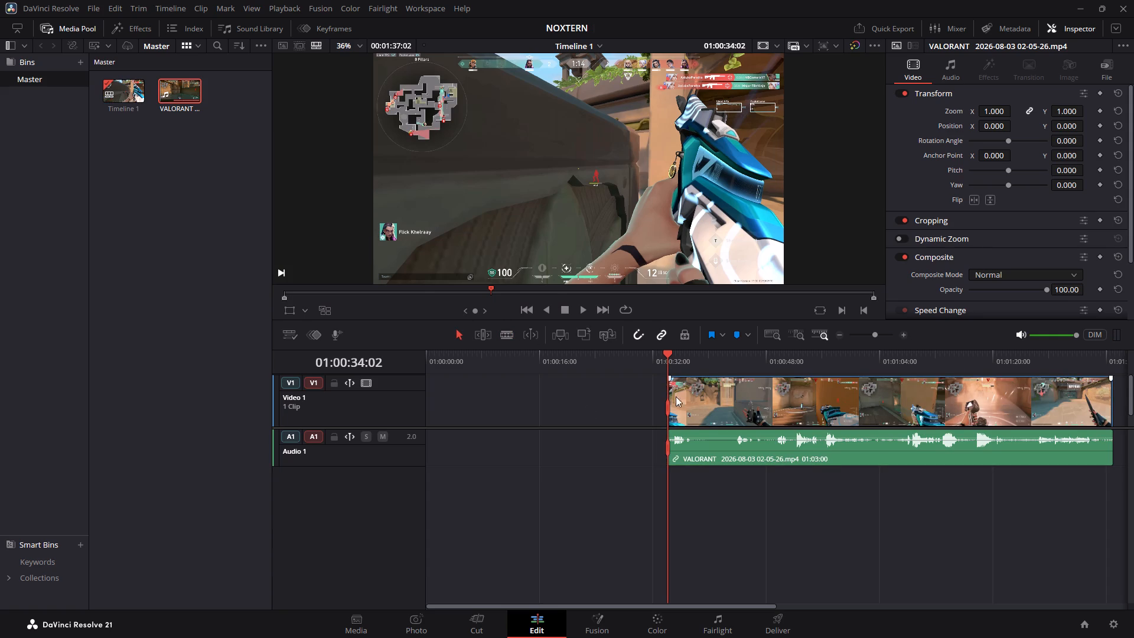
Move the remaining gameplay clip with its audio to the timeline start at 01:00:00:00 and deselect it.
drag(712, 417, 445, 413)
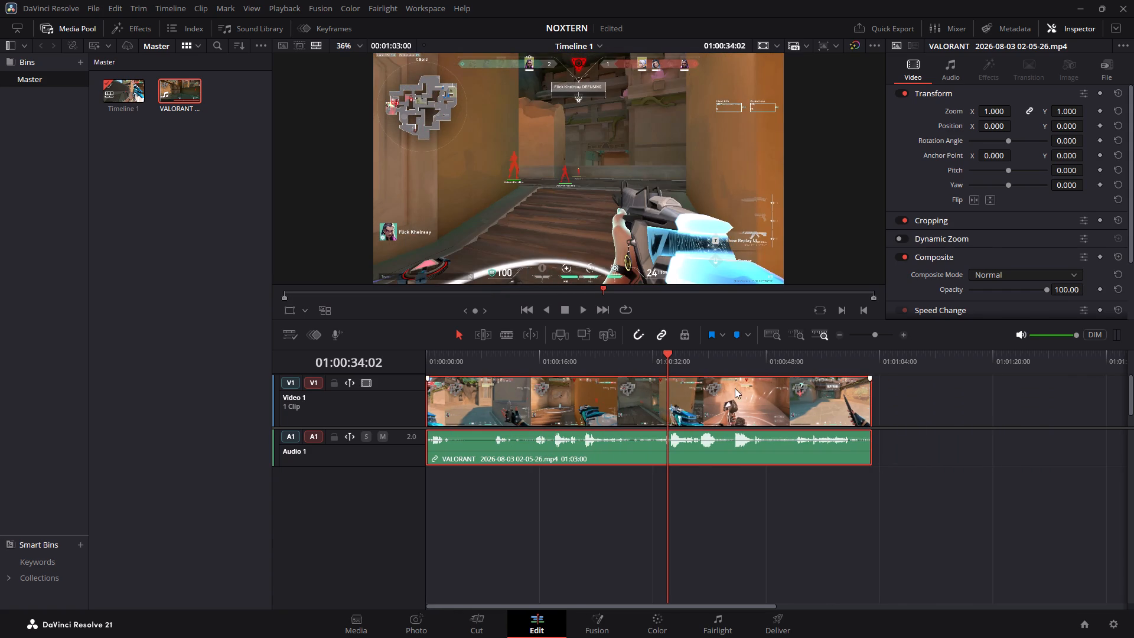
click(903, 420)
Play the trimmed clip from the timeline start to examine roughly its first three seconds.
alt+scroll(626, 492, down, 1)
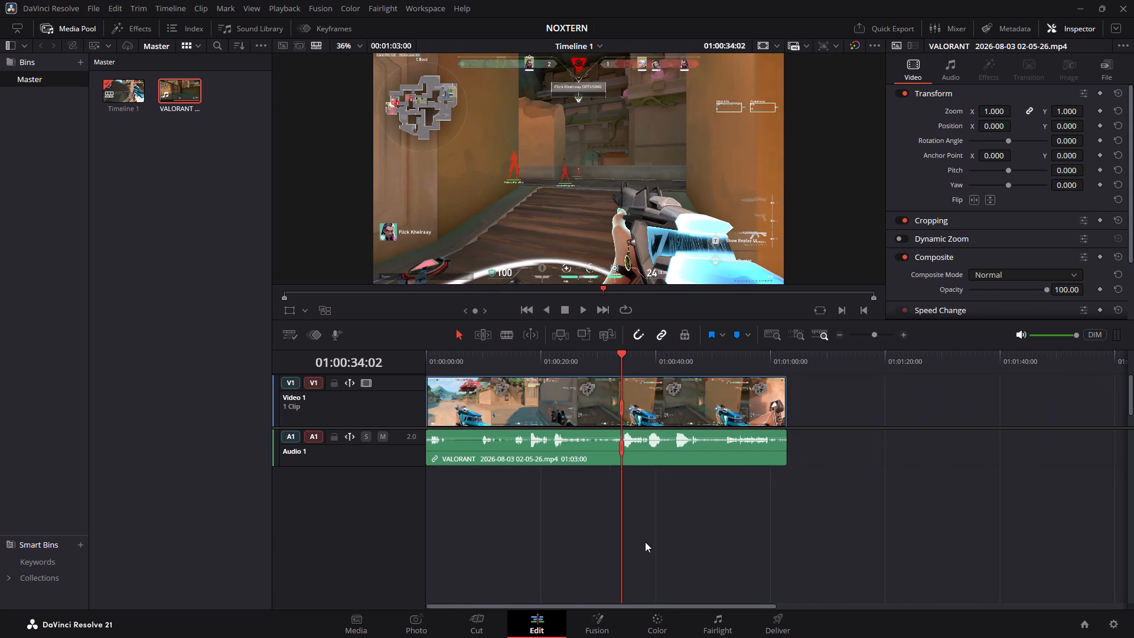
alt+scroll(645, 542, up, 4)
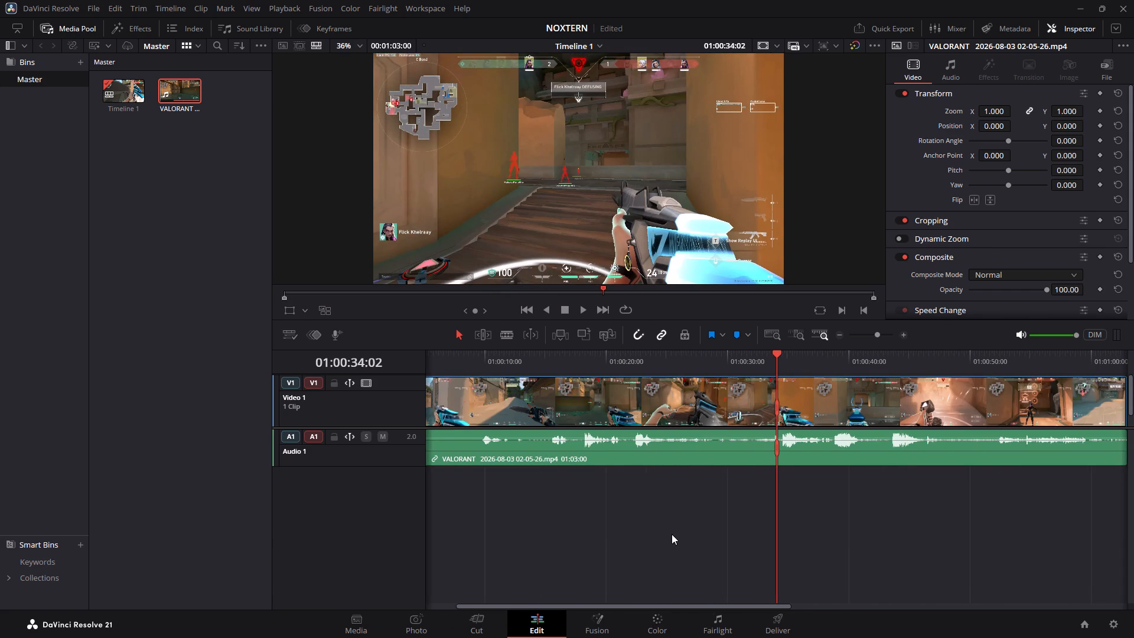
alt+scroll(673, 530, up, 1)
drag(771, 351, 399, 412)
key(space)
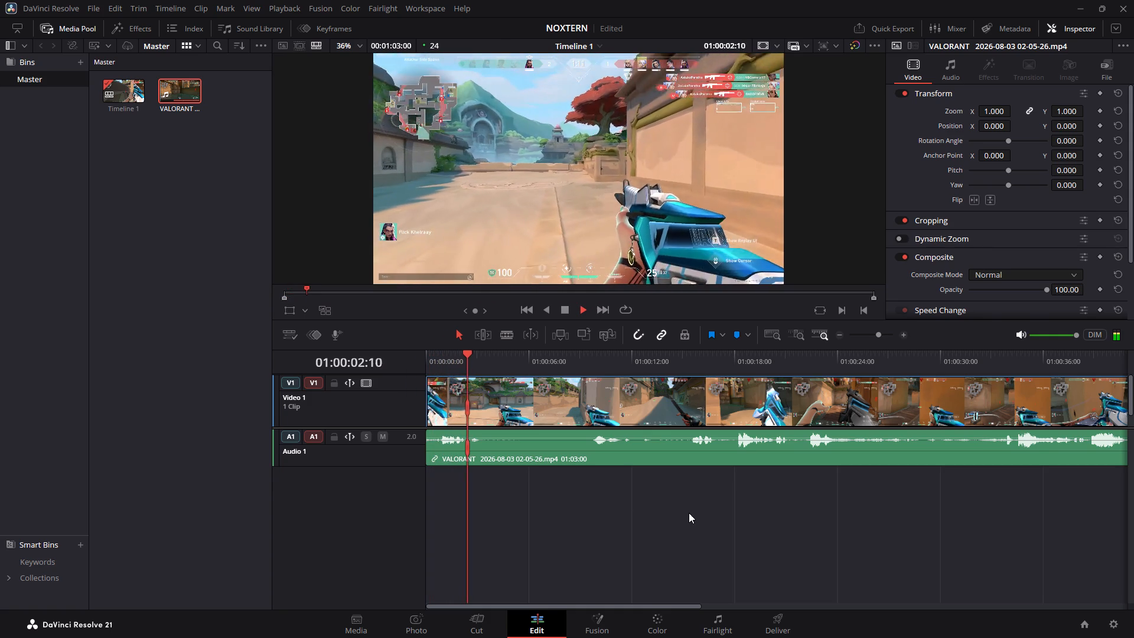
key(space)
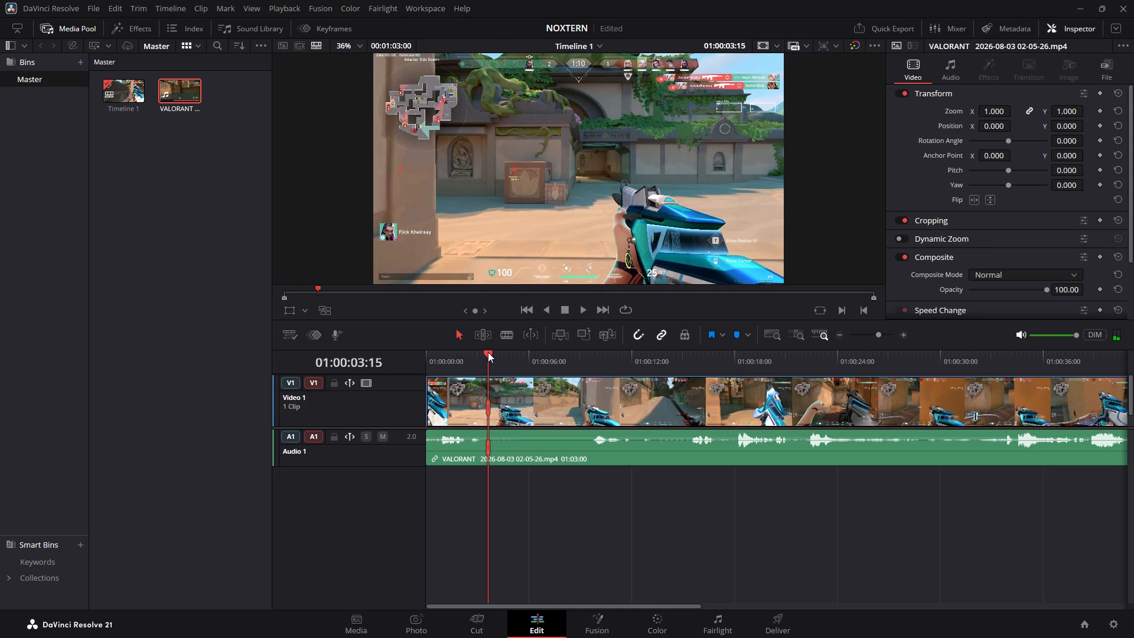
Scrub and replay the weapon reload around one second to find its key frame, stopping at 01:00:01:00.
drag(488, 351, 460, 354)
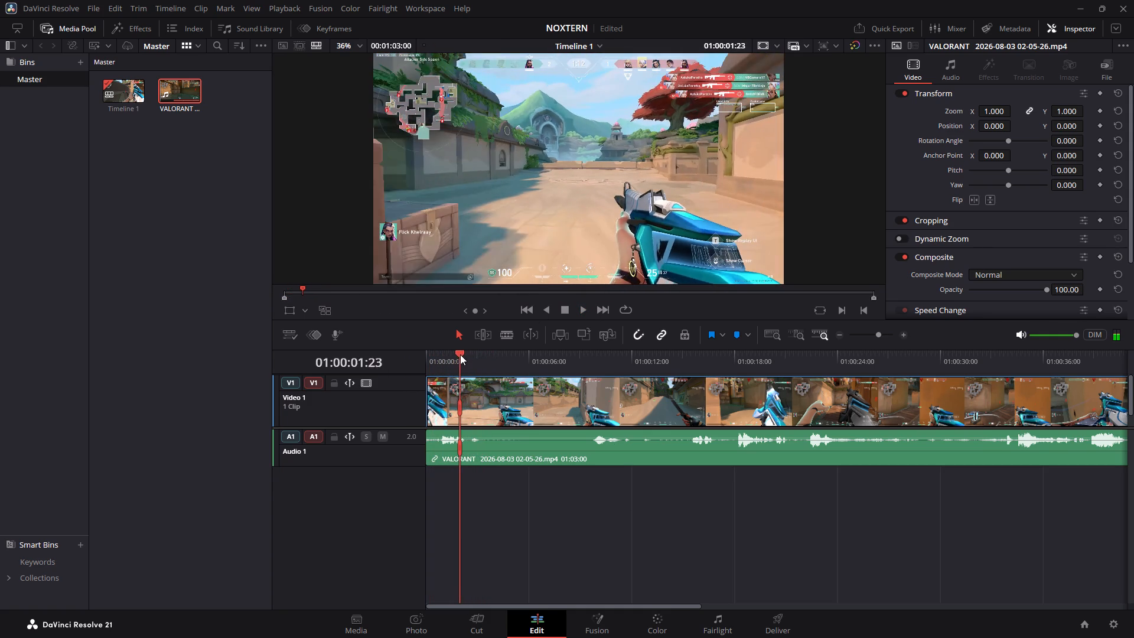
drag(460, 354, 444, 356)
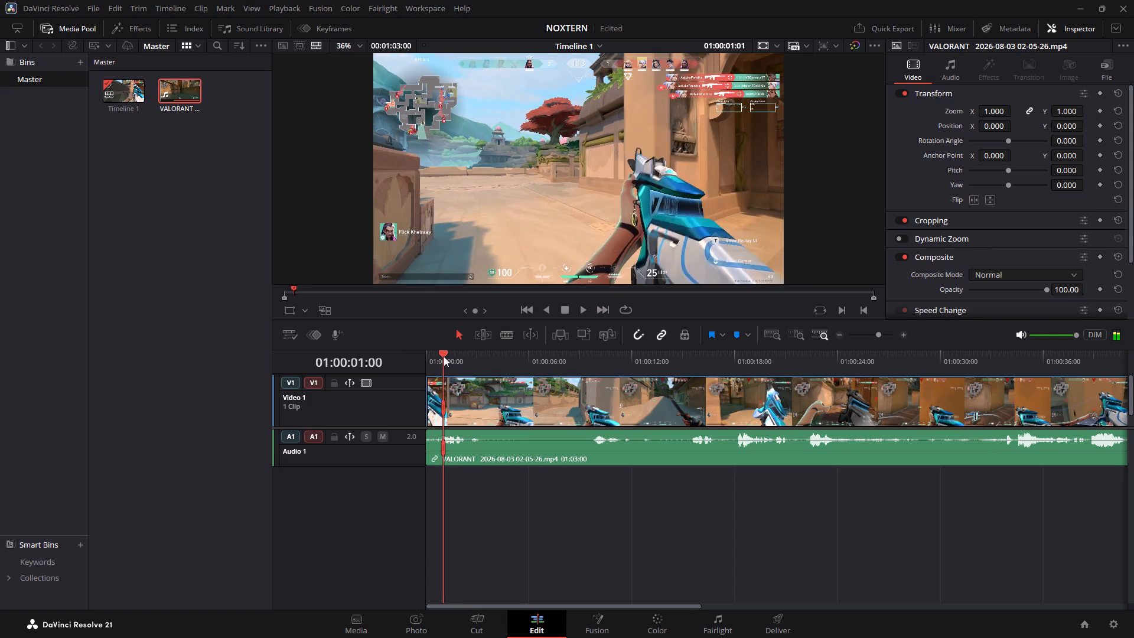
drag(444, 356, 436, 357)
key(space)
key(space)
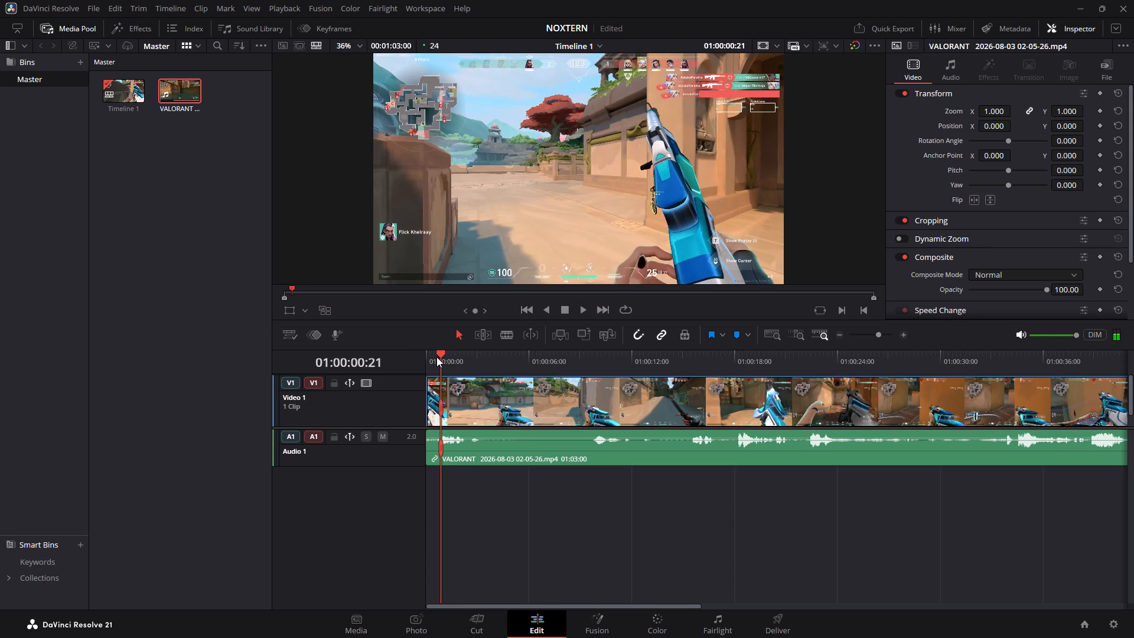
key(space)
key(space)
click(447, 353)
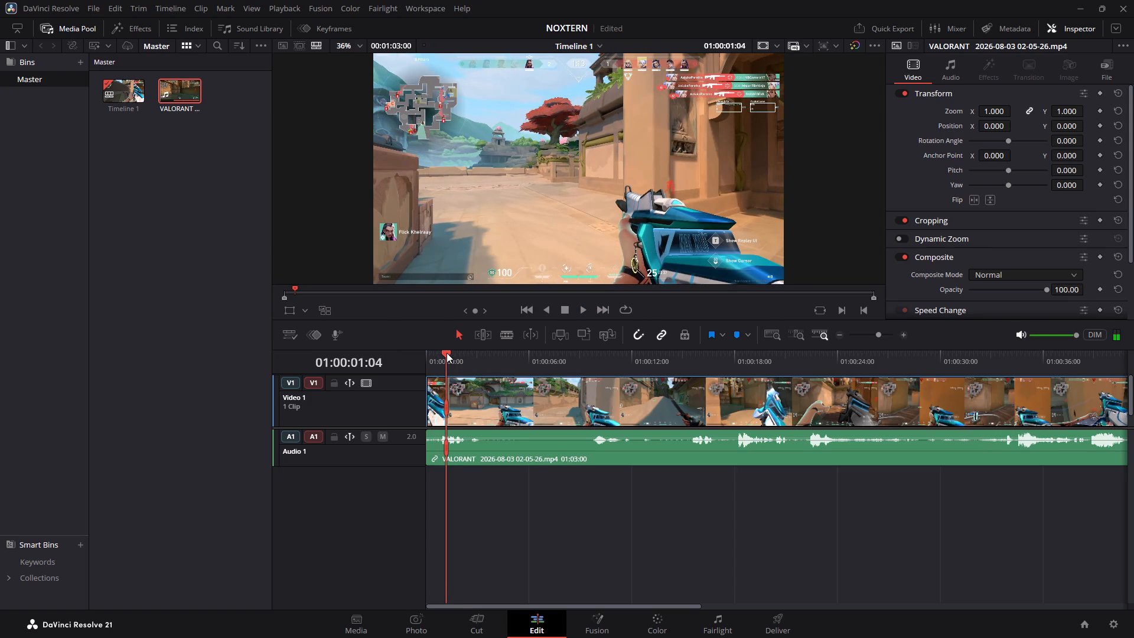
click(444, 353)
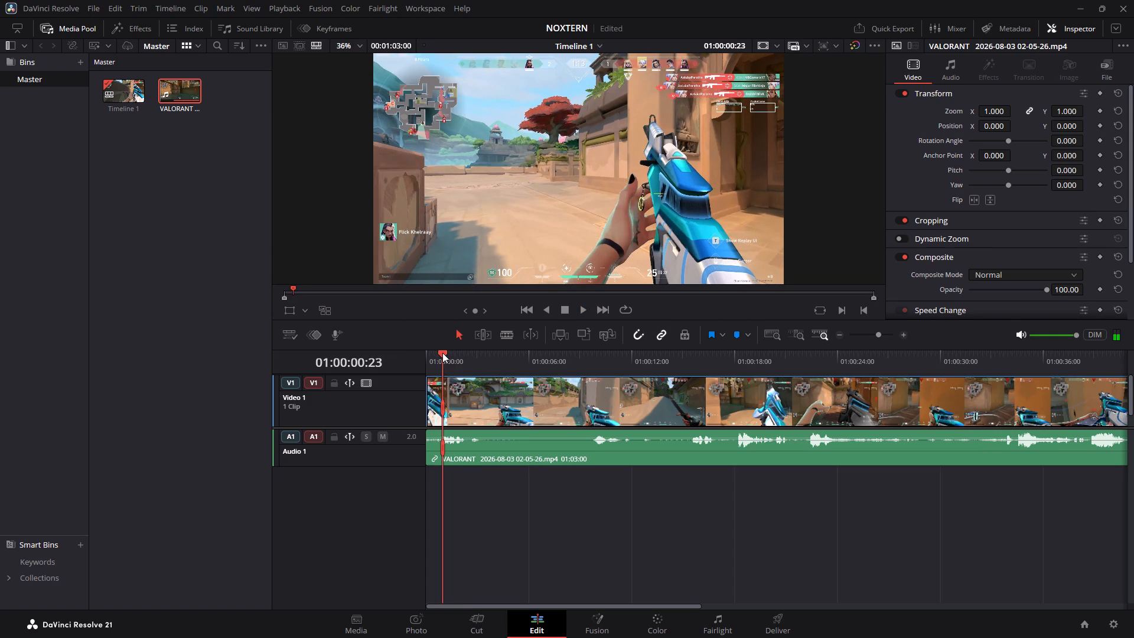
key(space)
key(space)
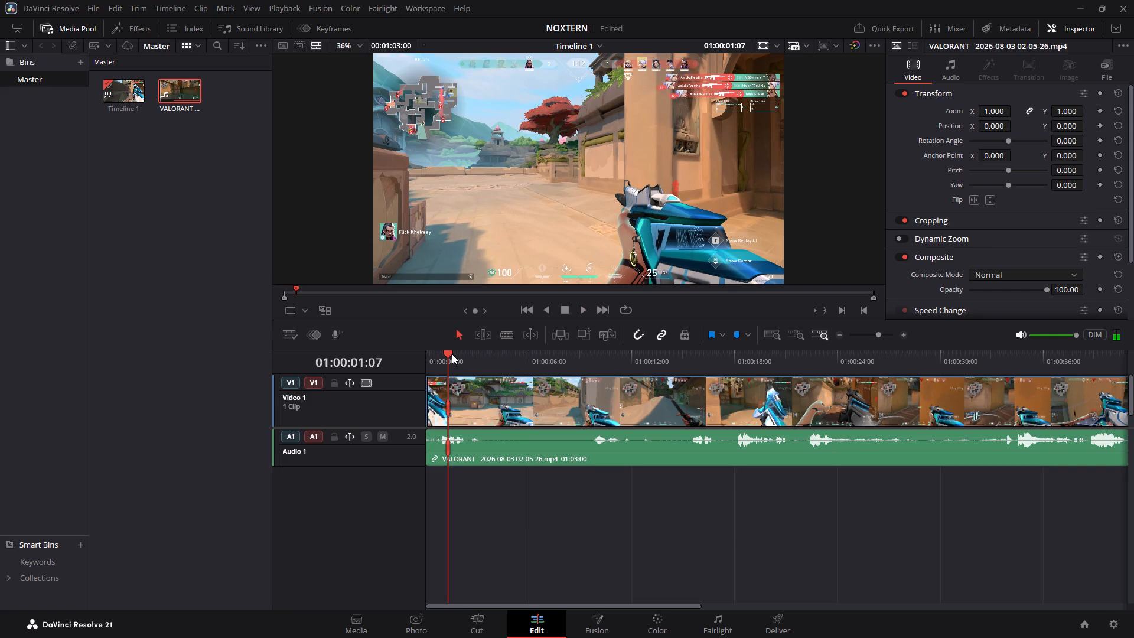
click(447, 353)
key(space)
key(space)
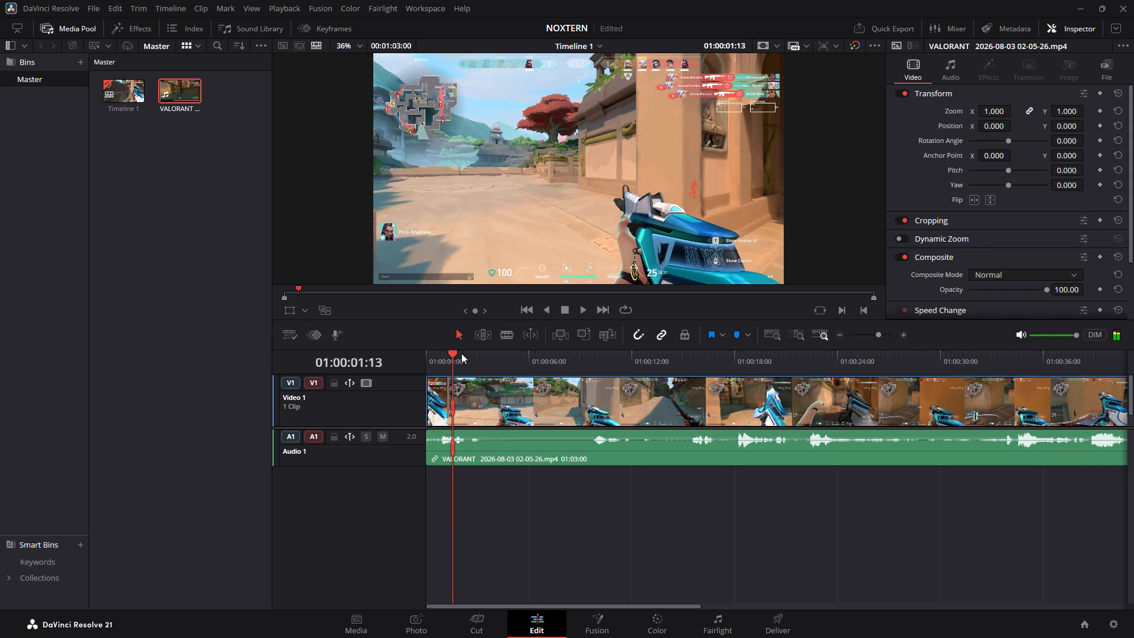
drag(452, 351, 440, 351)
key(space)
key(space)
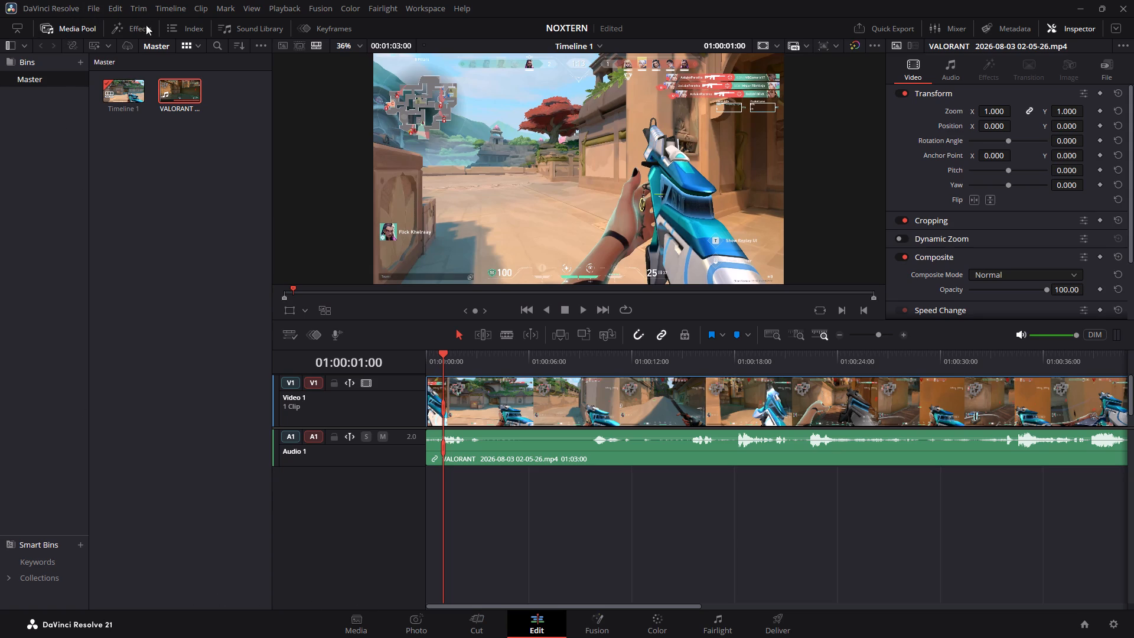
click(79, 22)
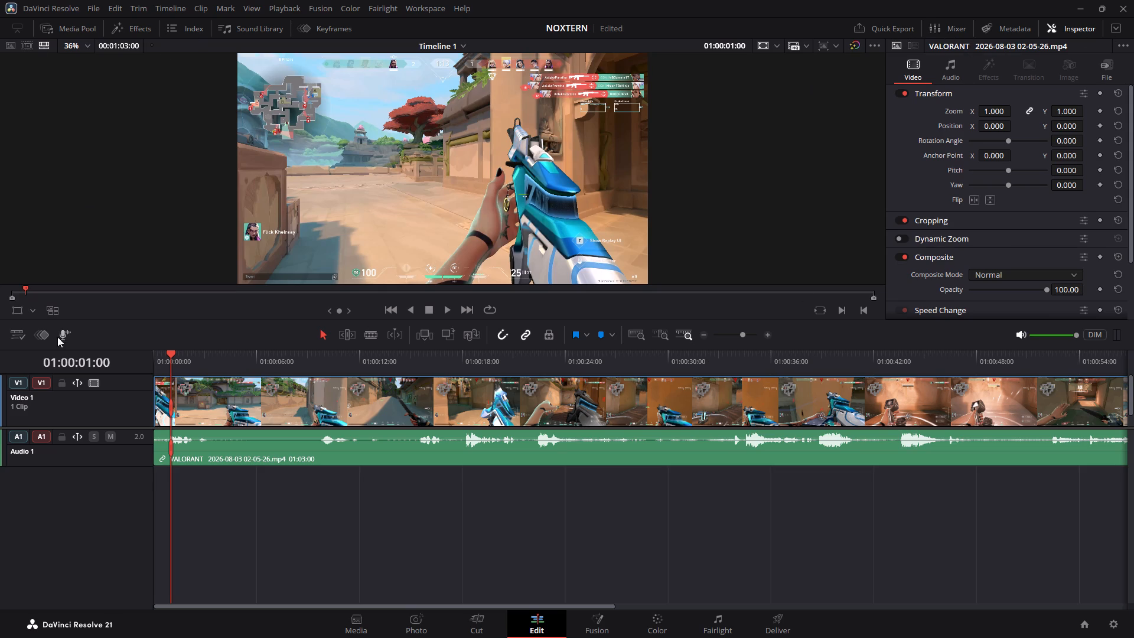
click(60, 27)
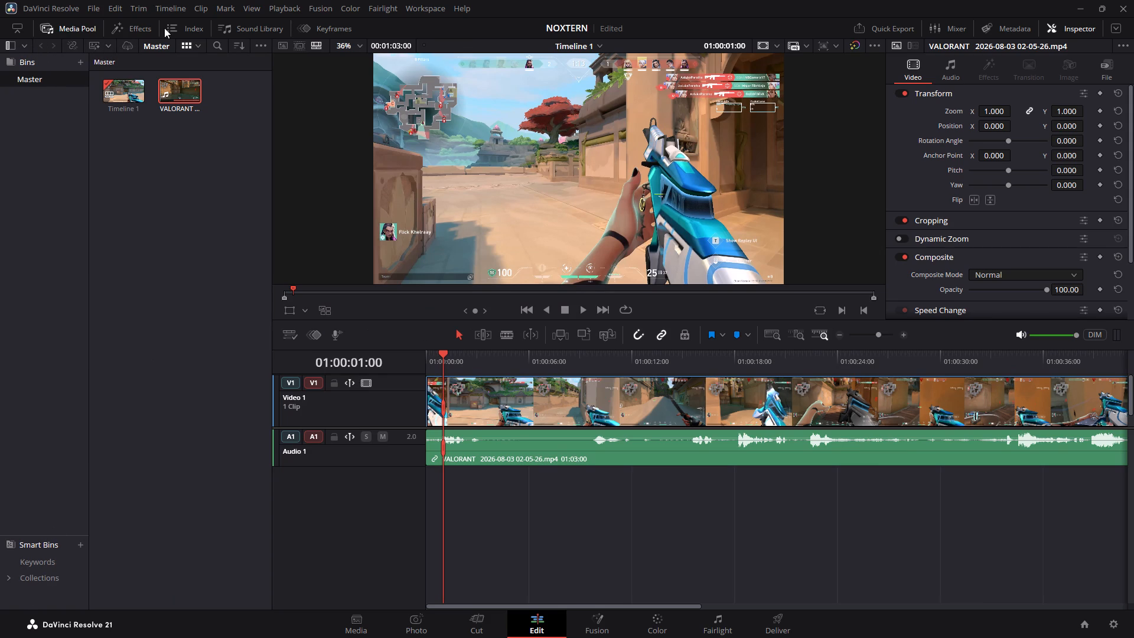
Browse the Fusion Titles in the effects library and preview their animations to find one for the gameplay edit.
click(131, 27)
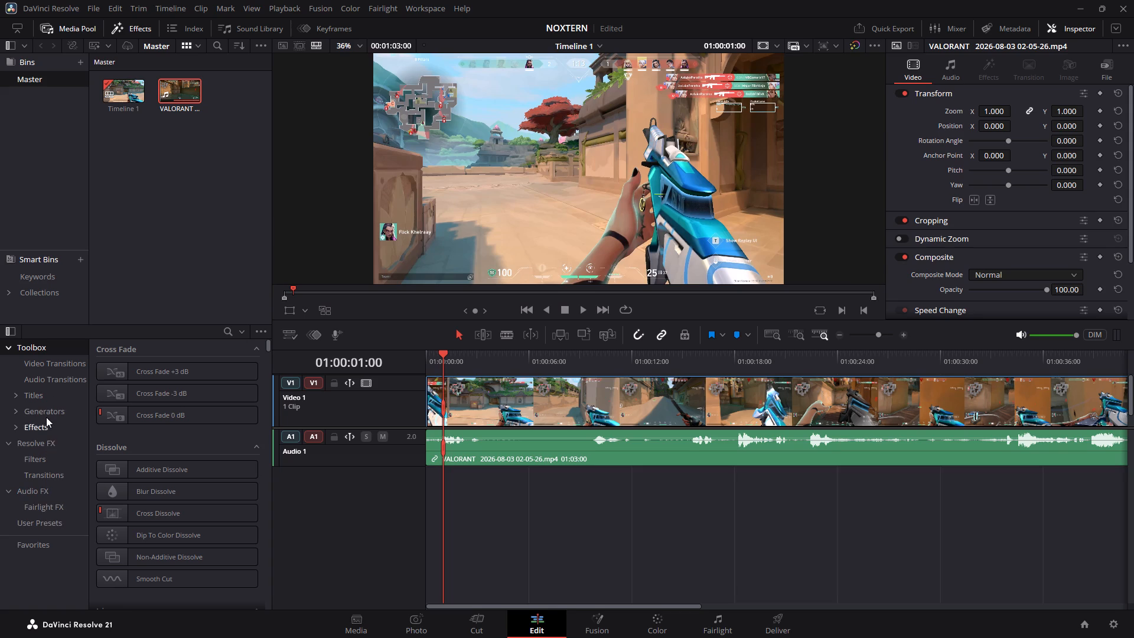
click(44, 397)
scroll(157, 441, down, 5)
scroll(144, 487, down, 4)
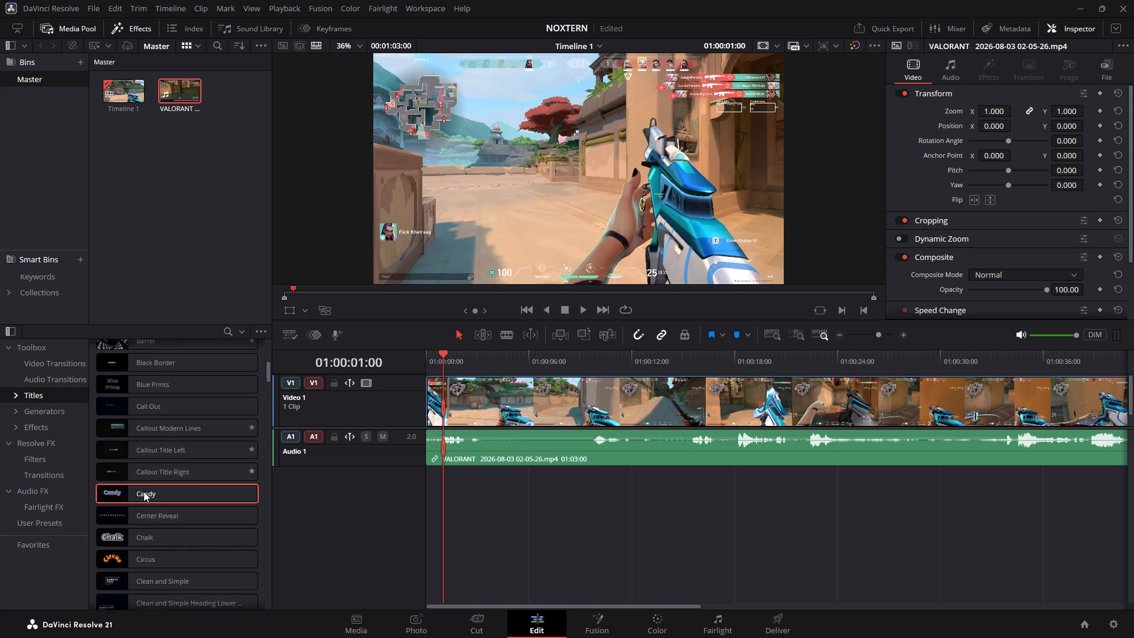
scroll(144, 491, down, 2)
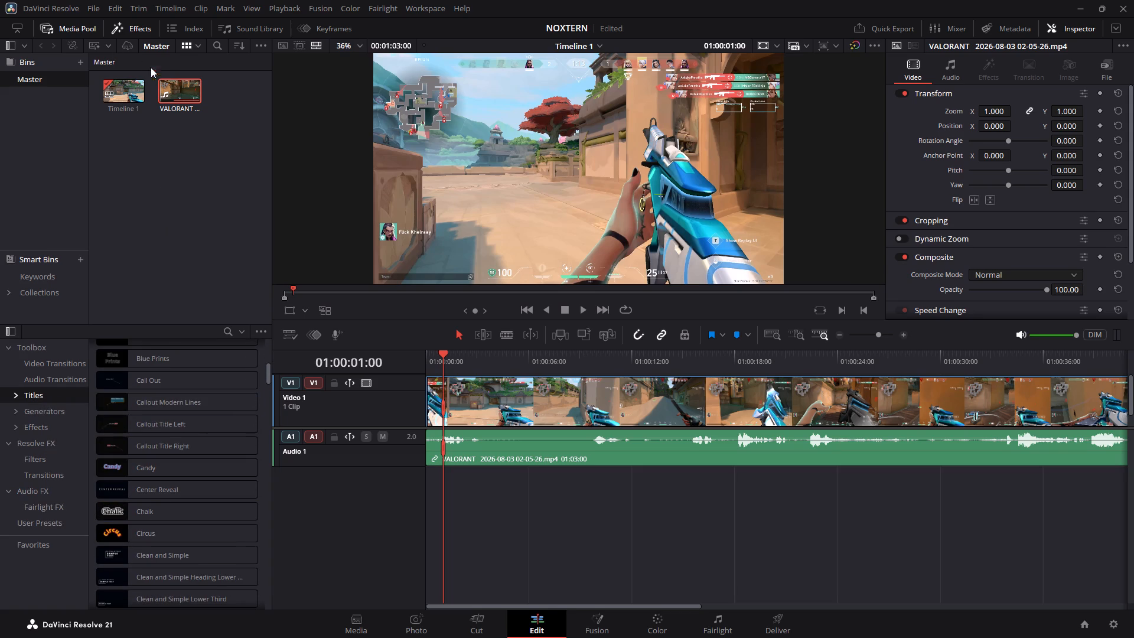
click(86, 24)
scroll(129, 204, up, 7)
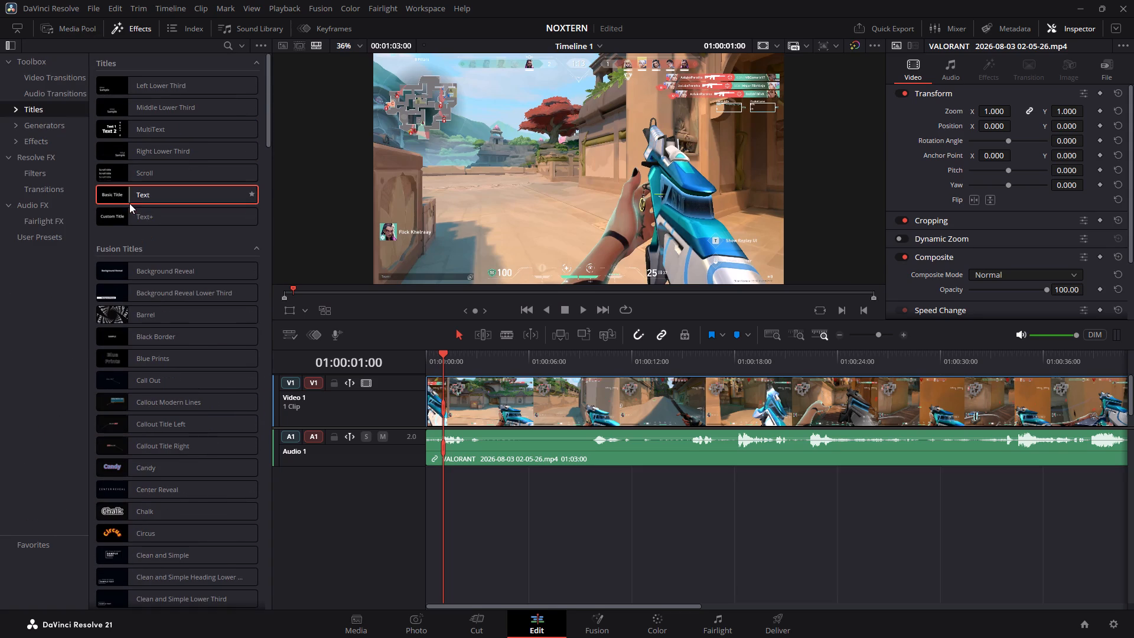
scroll(129, 203, up, 4)
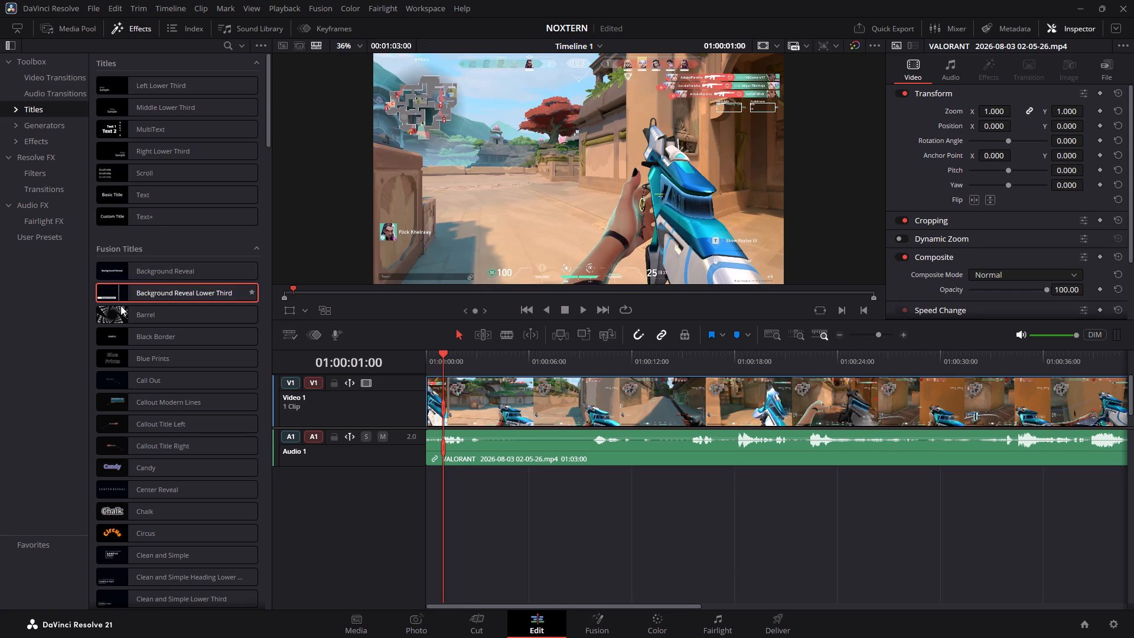
click(126, 318)
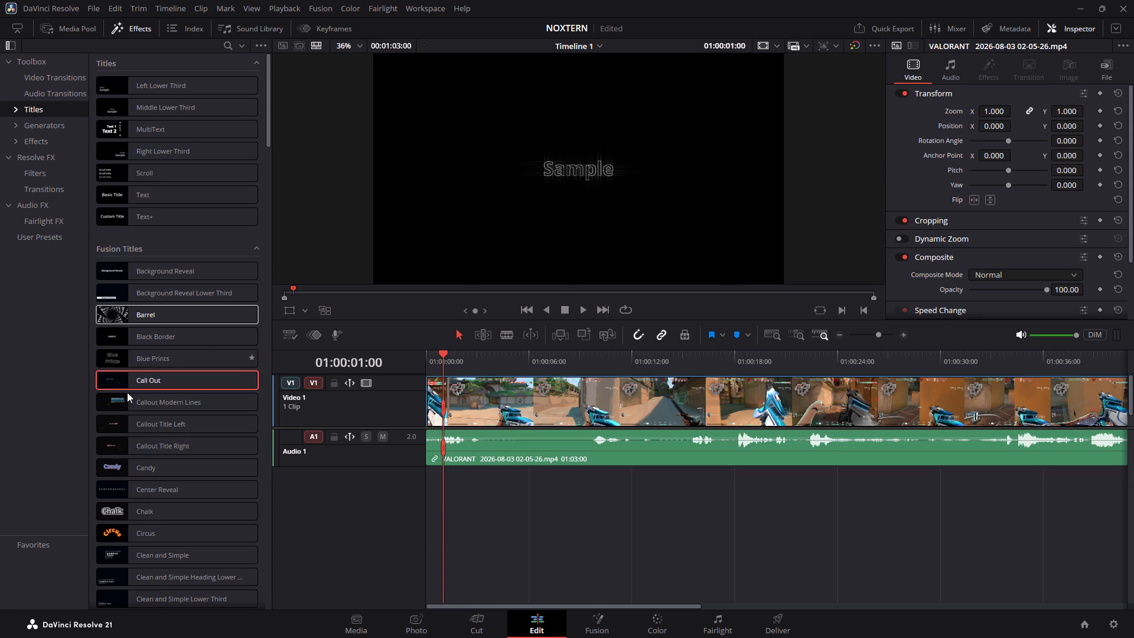
scroll(134, 441, down, 4)
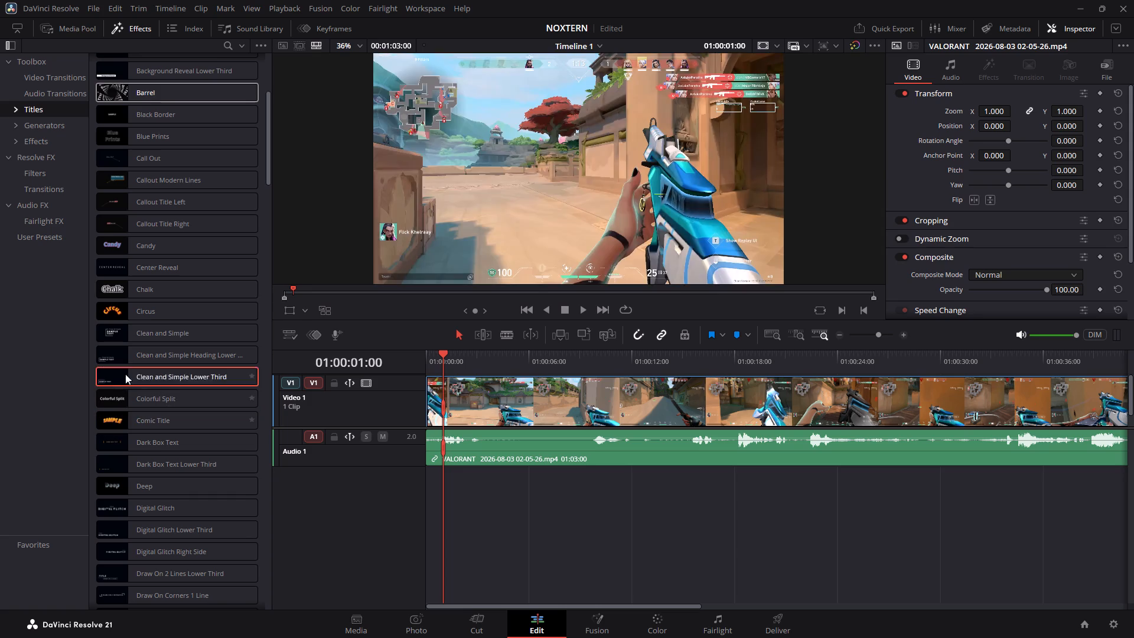
scroll(116, 468, down, 2)
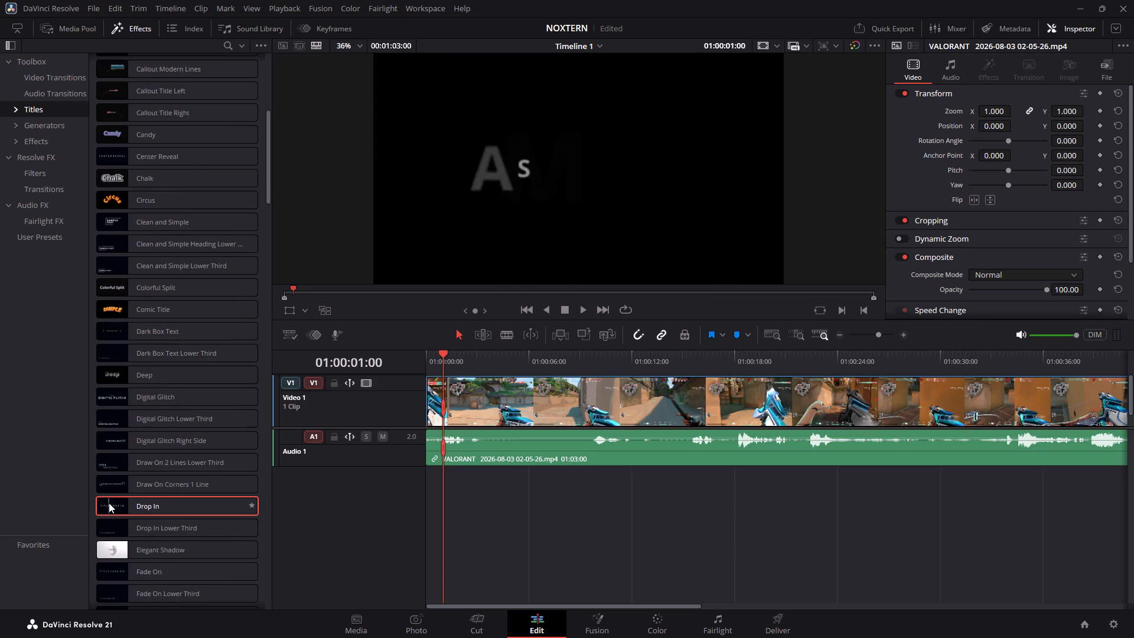
scroll(110, 442, down, 5)
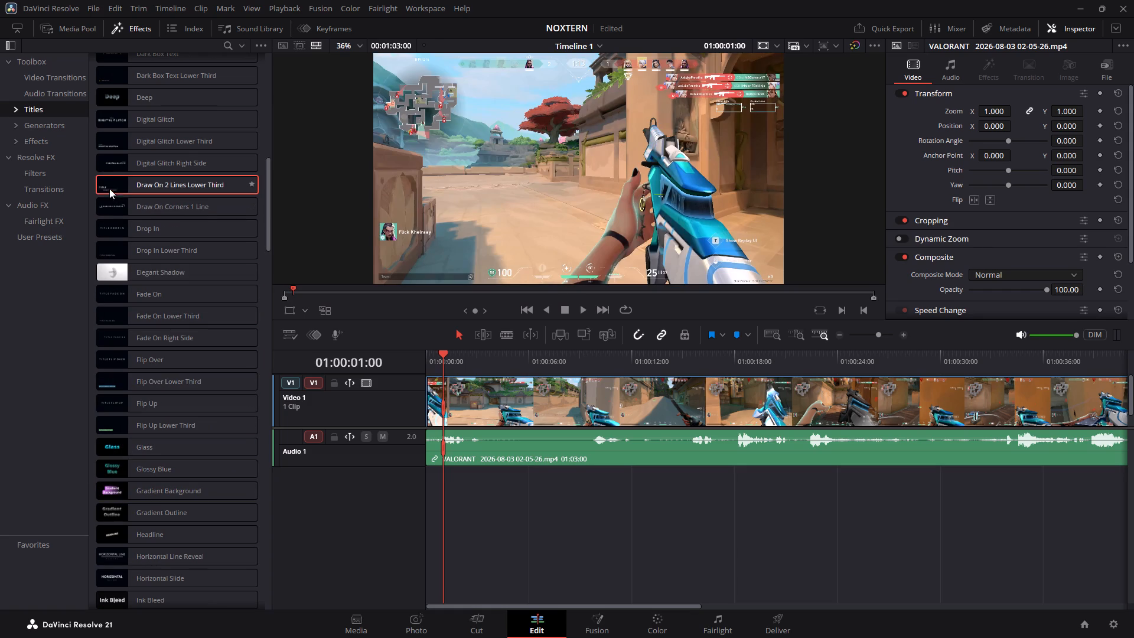
scroll(120, 483, down, 4)
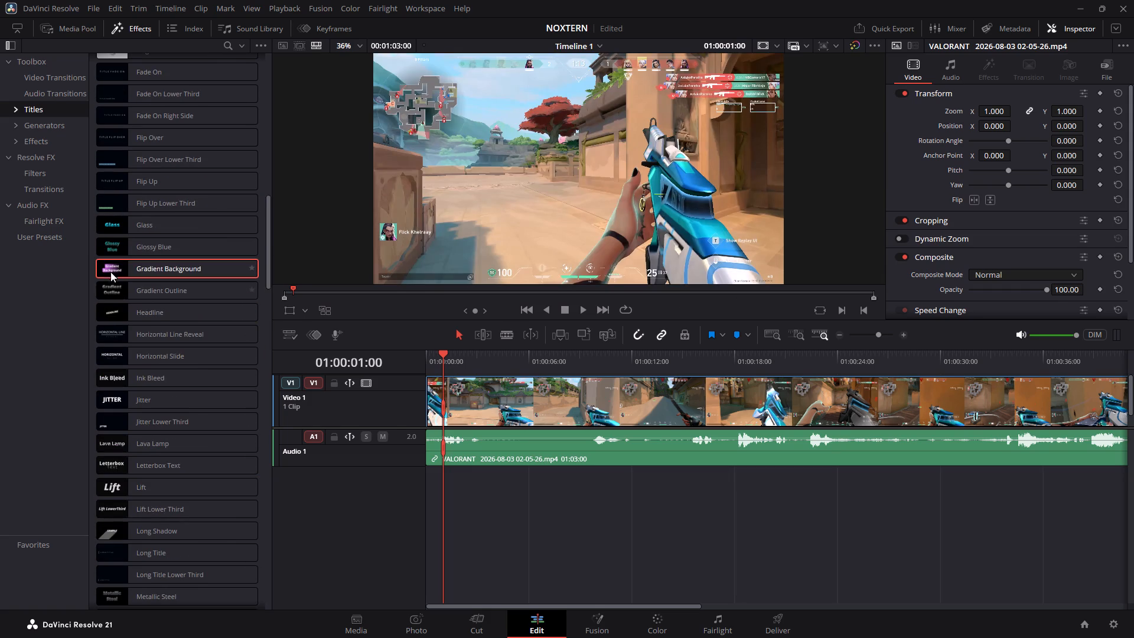
scroll(126, 460, down, 2)
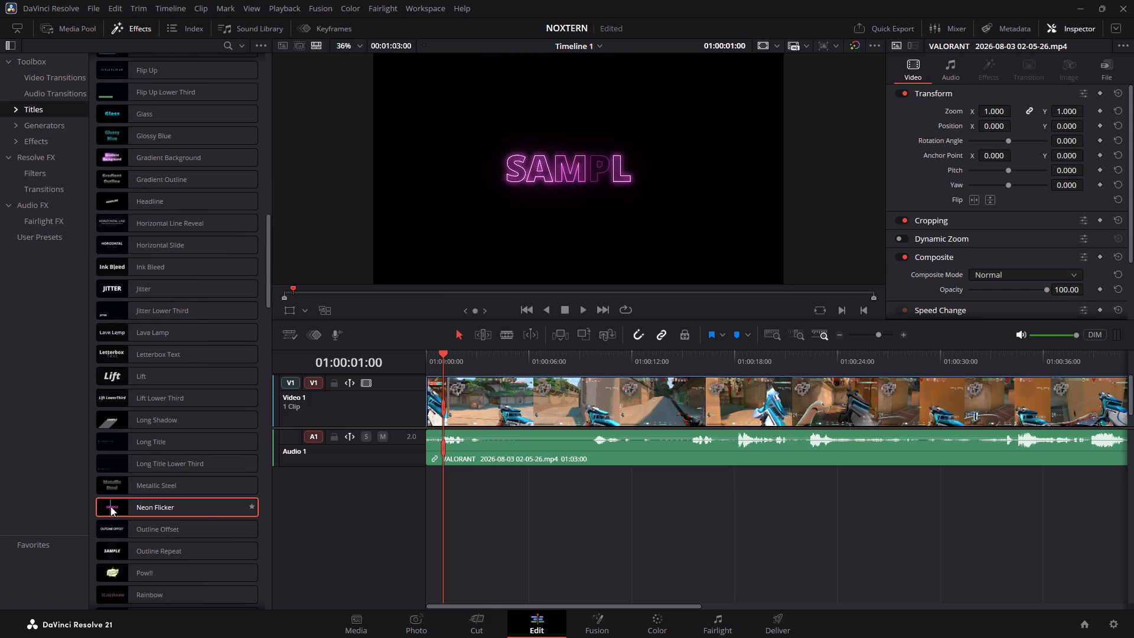
Add the Neon Flicker title on a new Video 2 track above the gameplay clip, starting at 01:00:00:00.
click(110, 506)
double_click(219, 508)
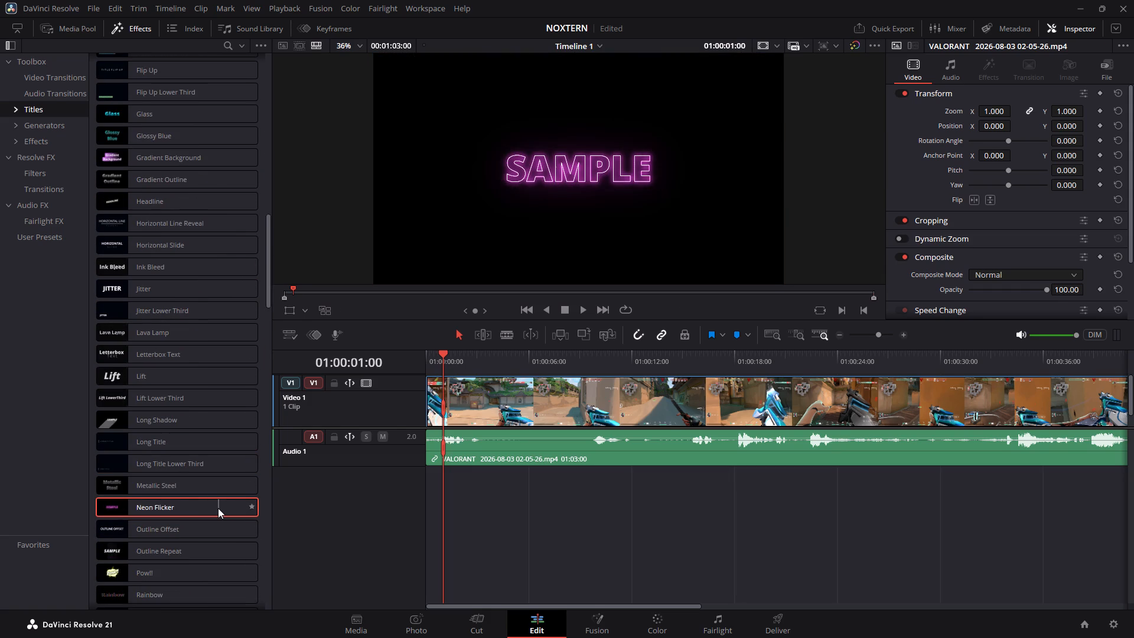
drag(218, 508, 571, 474)
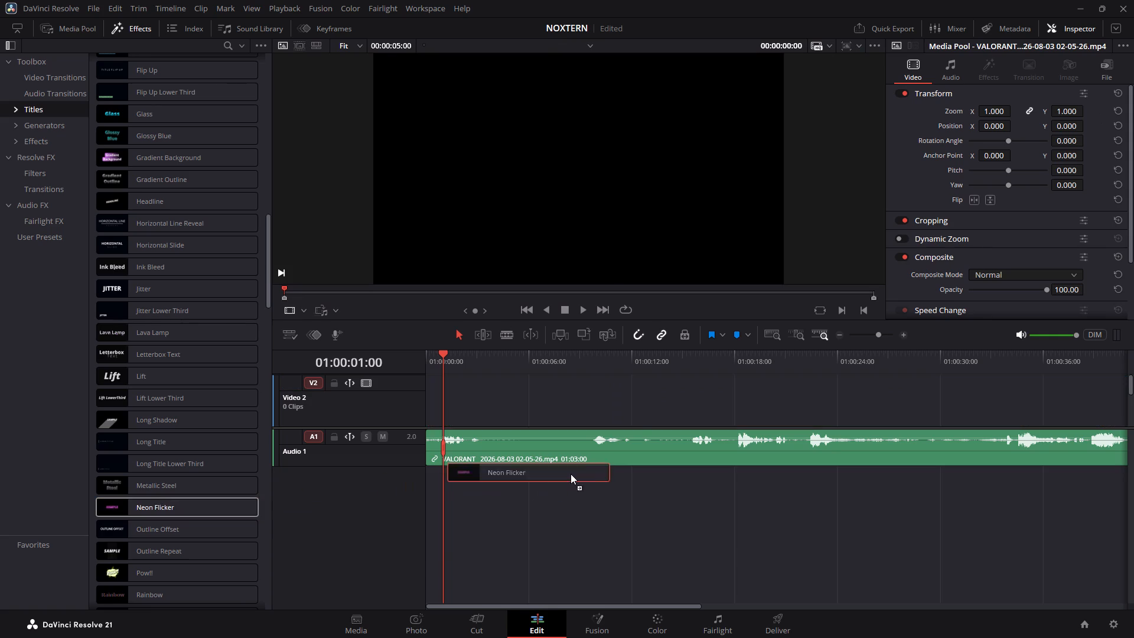
drag(571, 474, 455, 378)
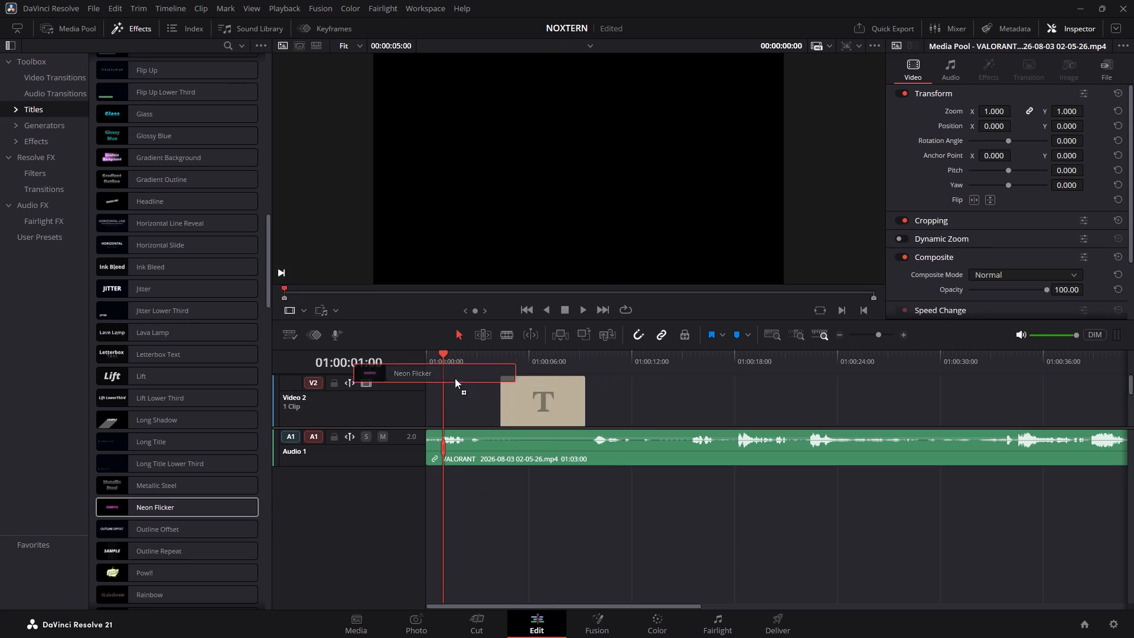
drag(455, 378, 406, 385)
scroll(457, 366, up, 4)
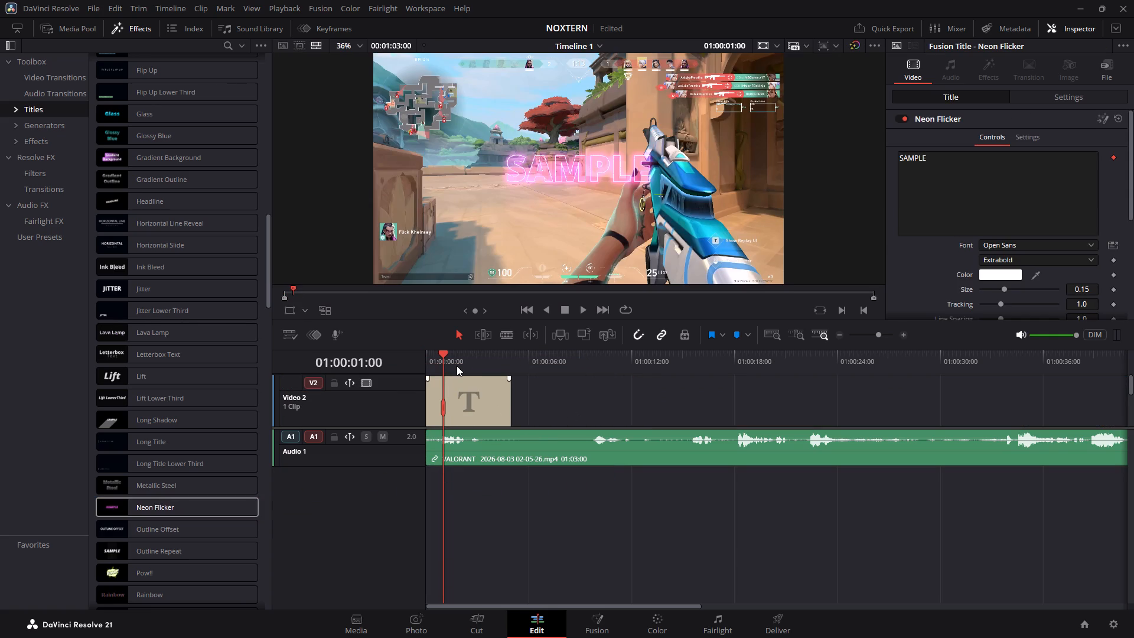
scroll(548, 360, up, 3)
Scrub through the first seven seconds of the timeline to review the Neon Flicker title over the gameplay.
drag(458, 396, 455, 377)
click(464, 400)
drag(464, 400, 462, 365)
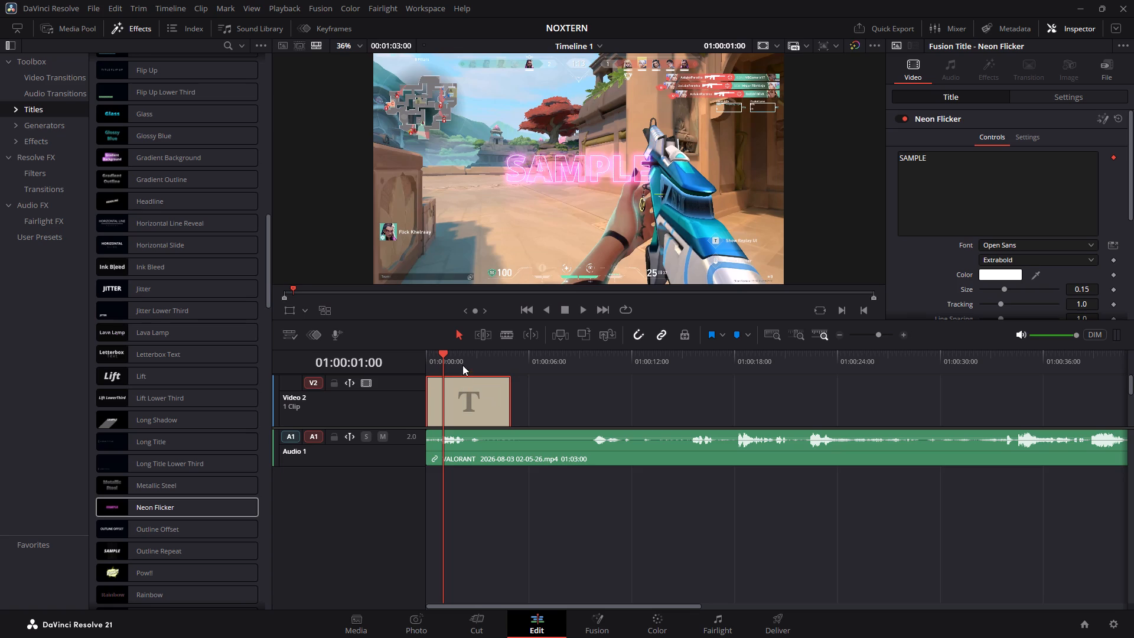
drag(462, 365, 462, 366)
drag(445, 356, 552, 357)
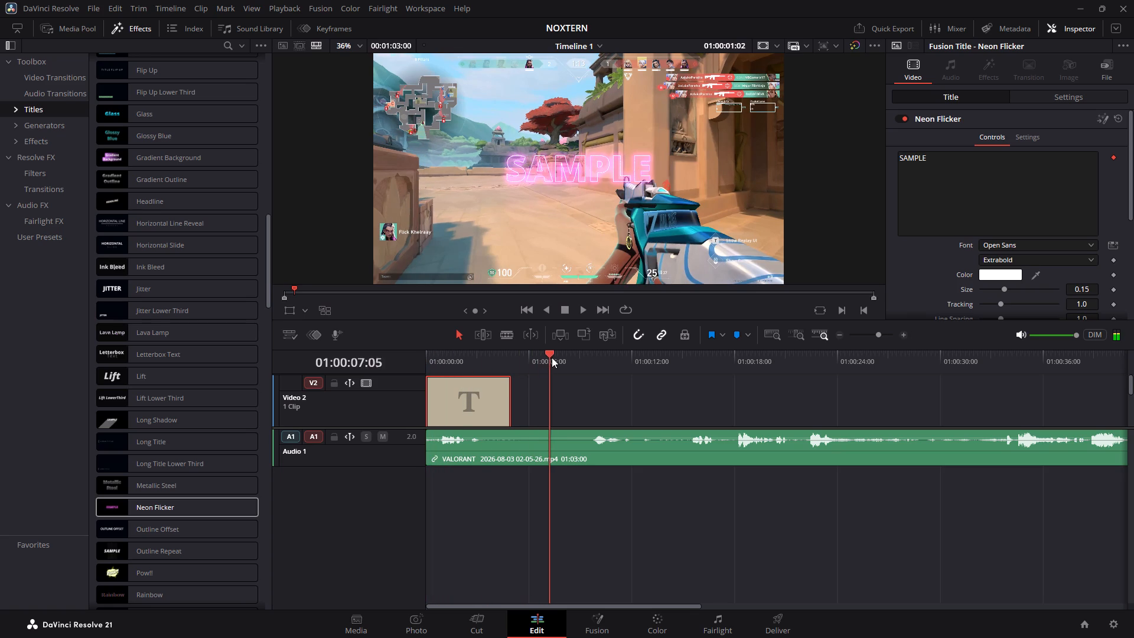
drag(552, 357, 412, 356)
click(541, 203)
scroll(580, 430, down, 4)
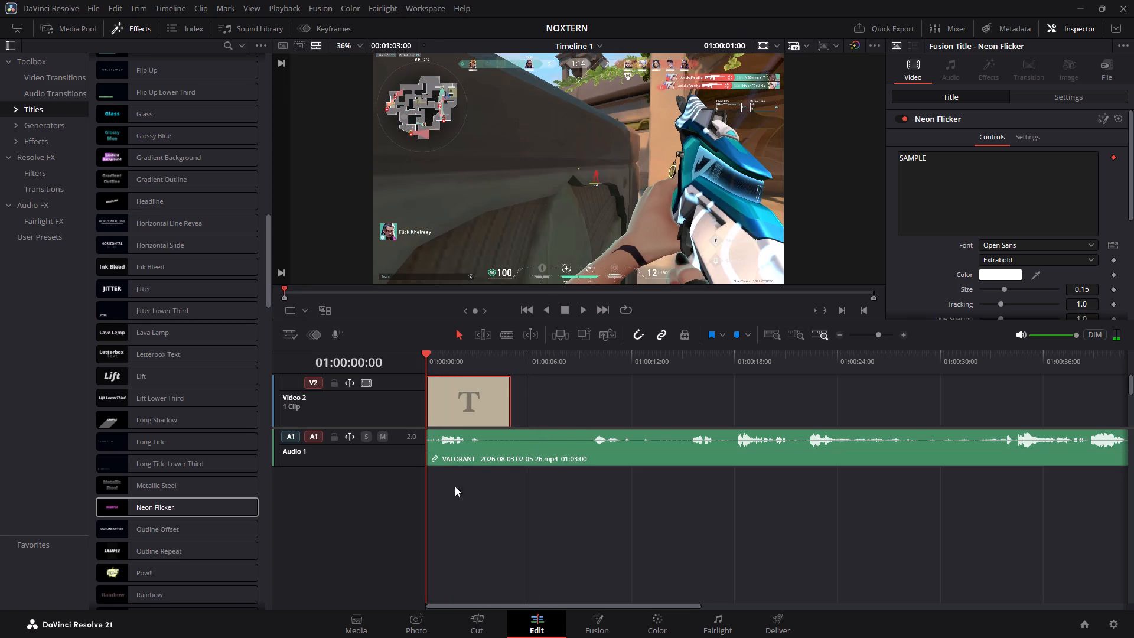
scroll(509, 521, up, 6)
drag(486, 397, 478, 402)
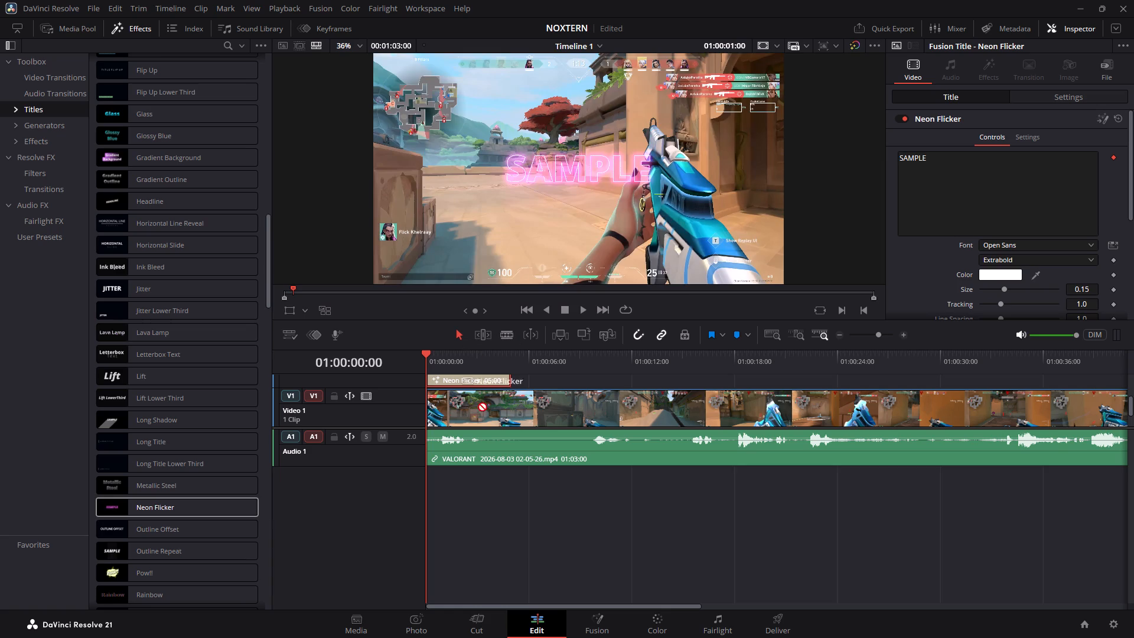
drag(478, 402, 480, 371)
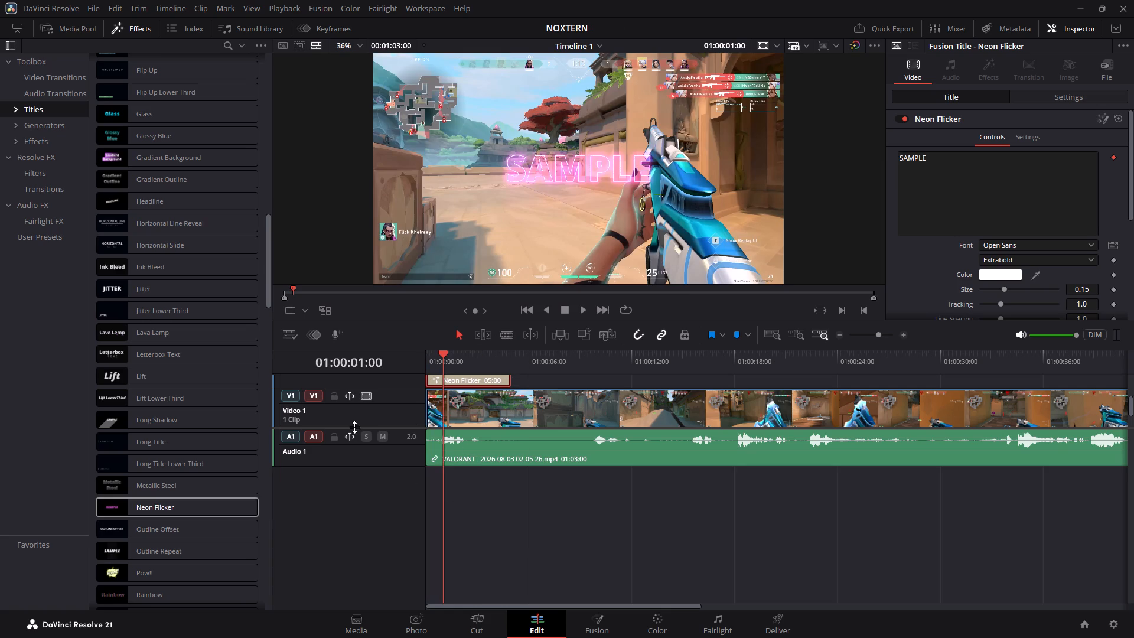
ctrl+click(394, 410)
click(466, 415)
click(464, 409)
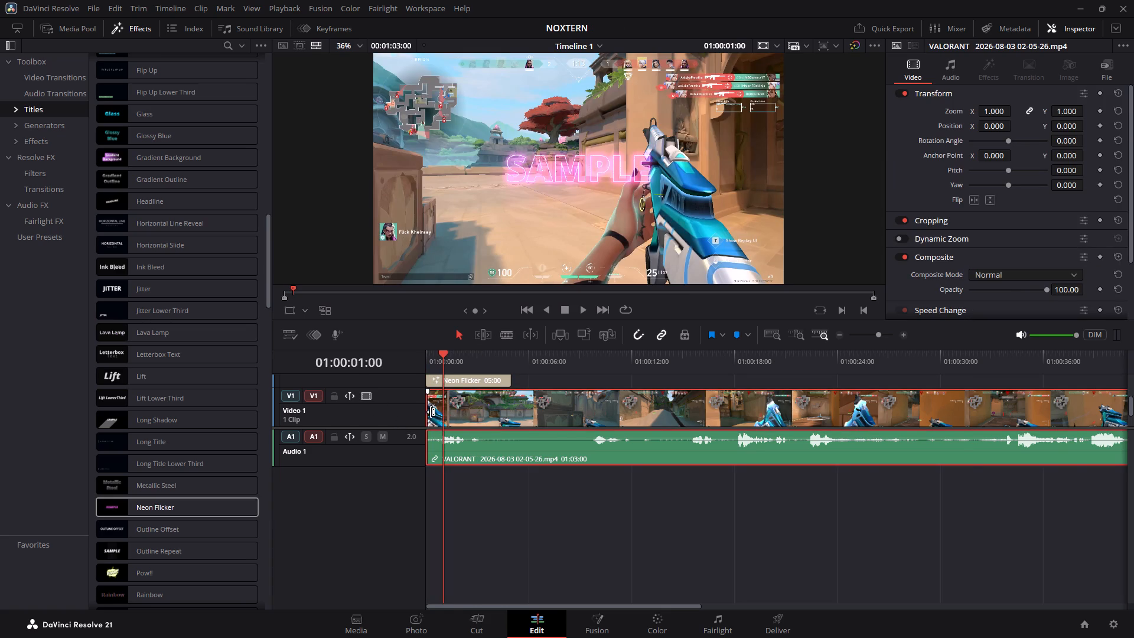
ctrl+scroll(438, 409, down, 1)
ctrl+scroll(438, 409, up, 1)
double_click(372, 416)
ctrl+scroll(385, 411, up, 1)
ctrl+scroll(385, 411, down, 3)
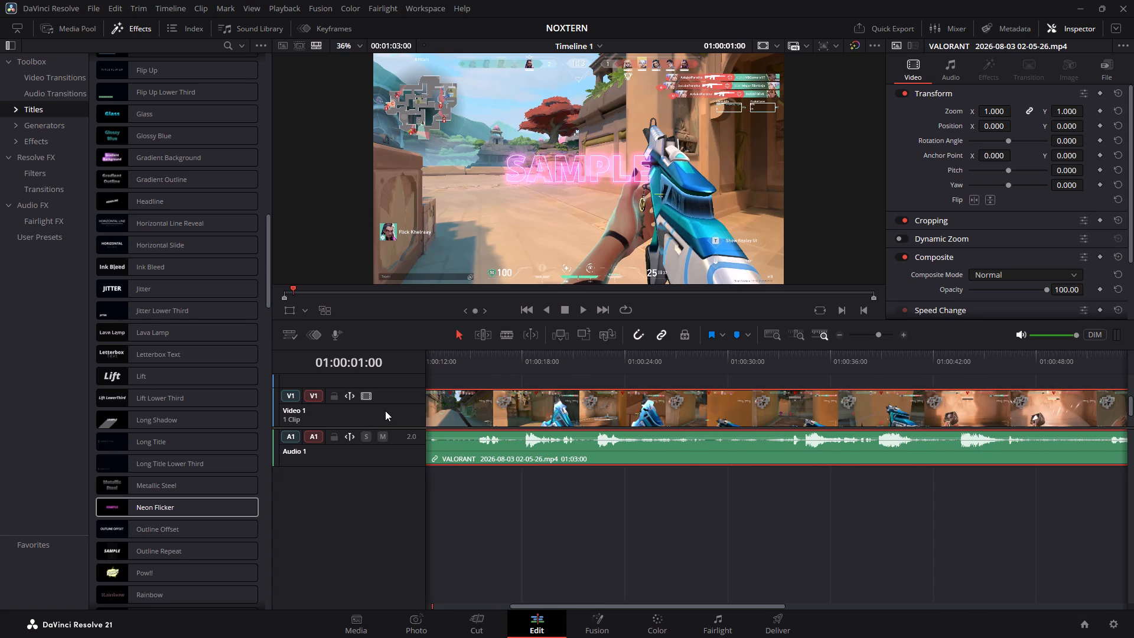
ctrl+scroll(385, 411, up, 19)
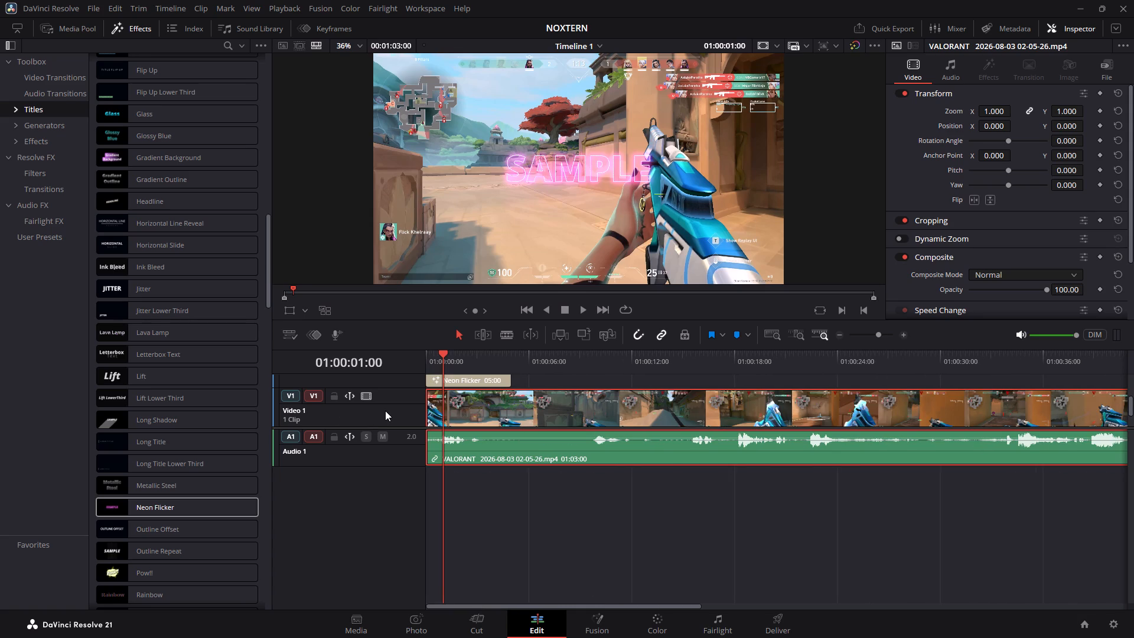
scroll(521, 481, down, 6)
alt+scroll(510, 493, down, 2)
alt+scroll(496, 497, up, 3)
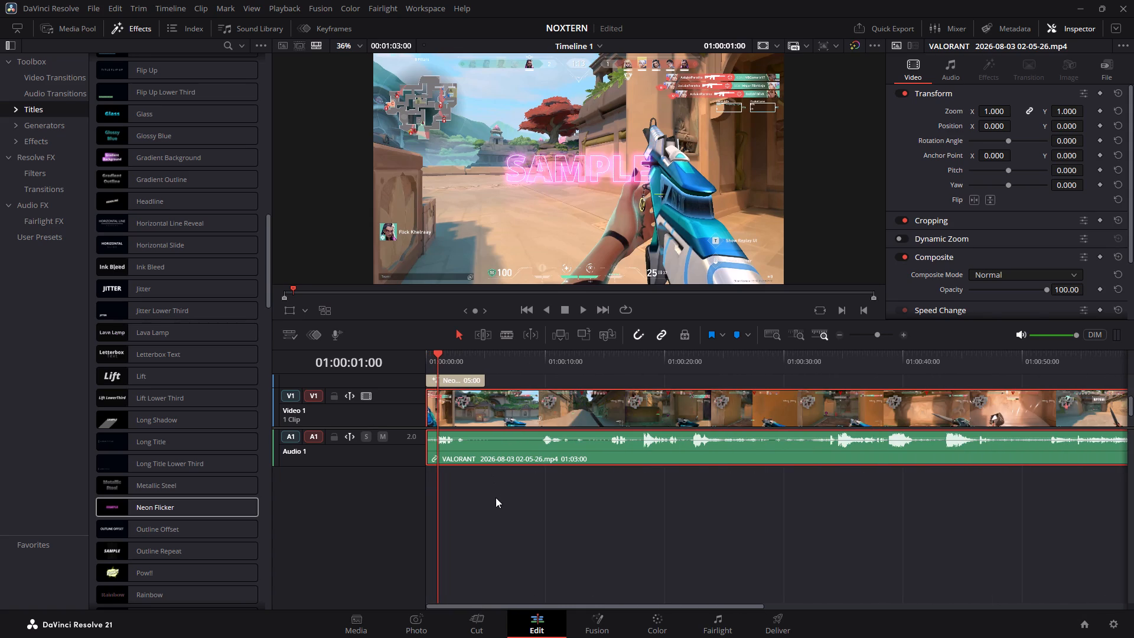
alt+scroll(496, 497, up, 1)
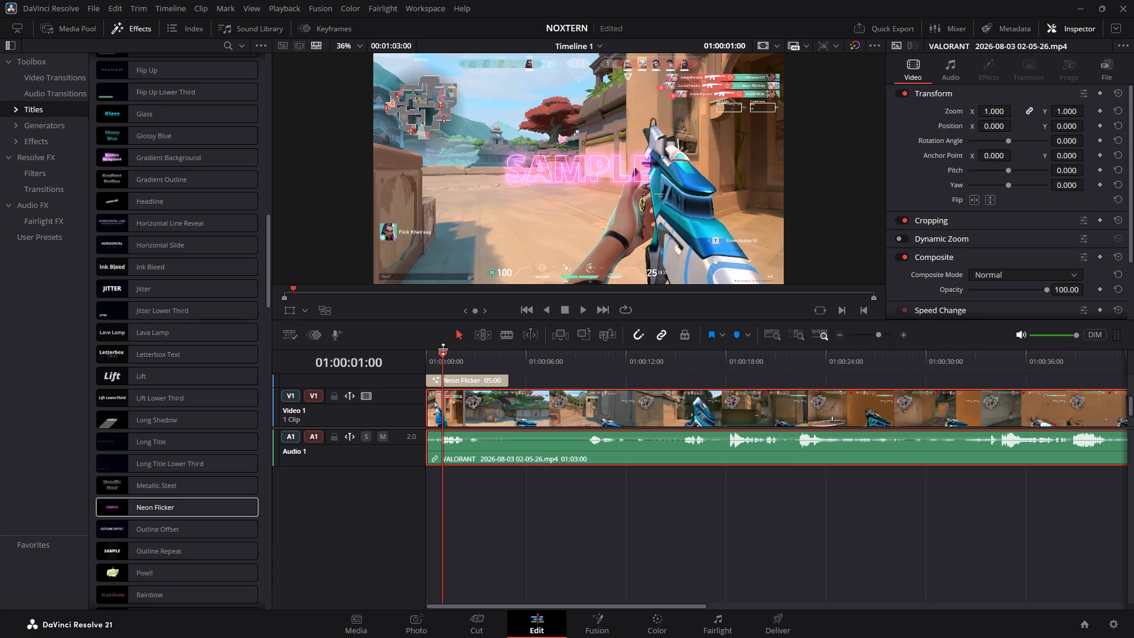
Move the Neon Flicker title on Video 2 so that it starts at the playhead, 01:00:01:00.
click(448, 381)
drag(456, 379, 475, 380)
drag(1130, 407, 1130, 405)
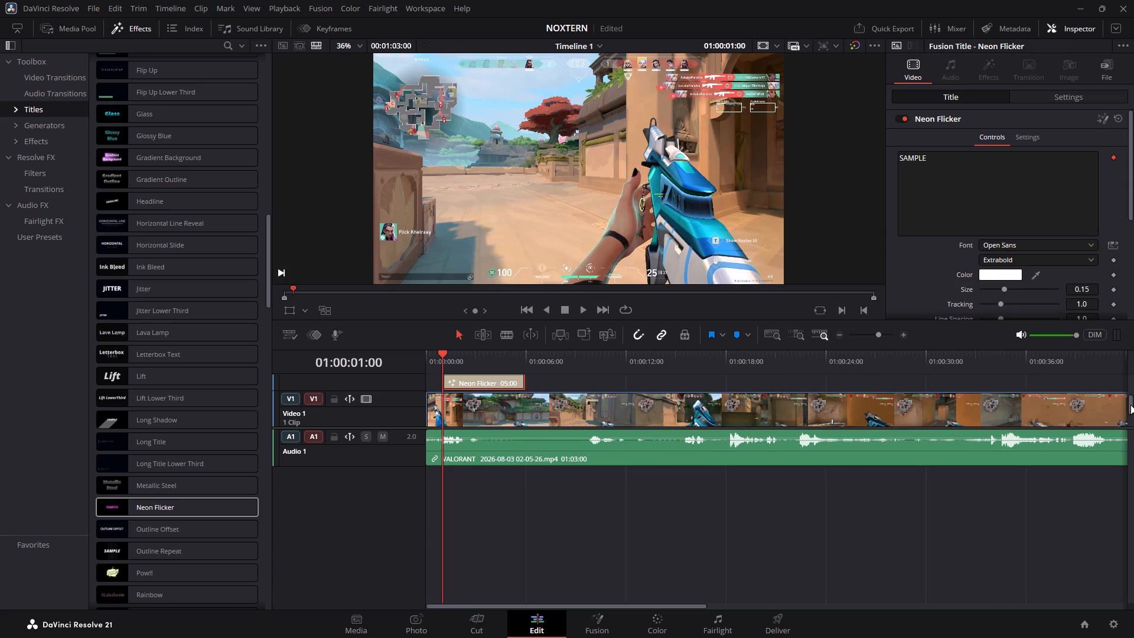
drag(1130, 405, 1123, 372)
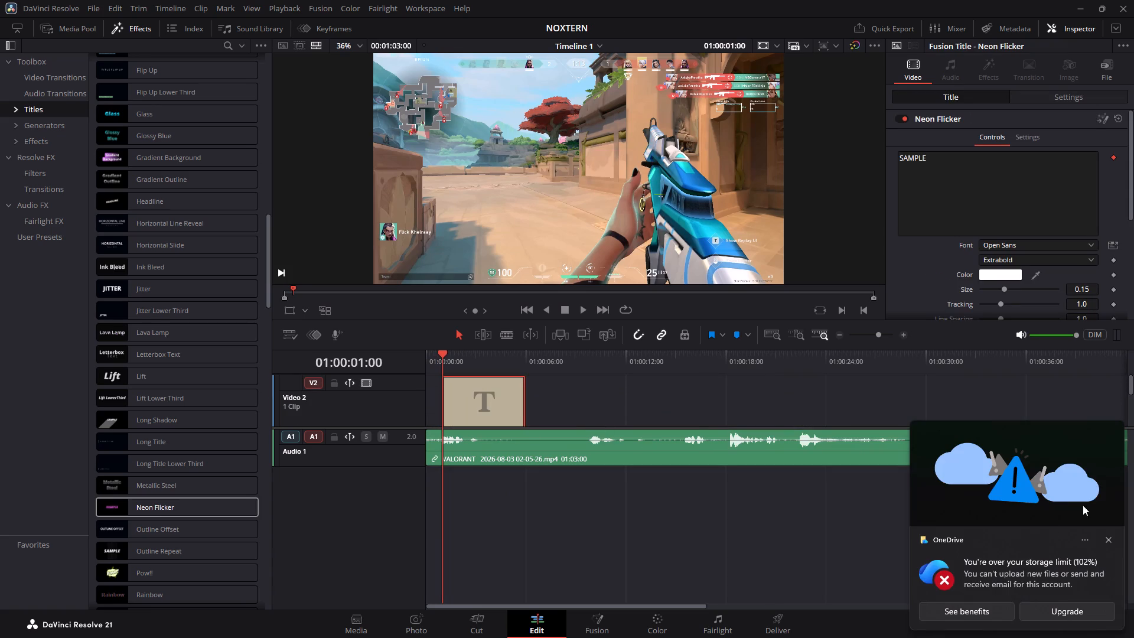
Dismiss the OneDrive storage notification.
click(1110, 538)
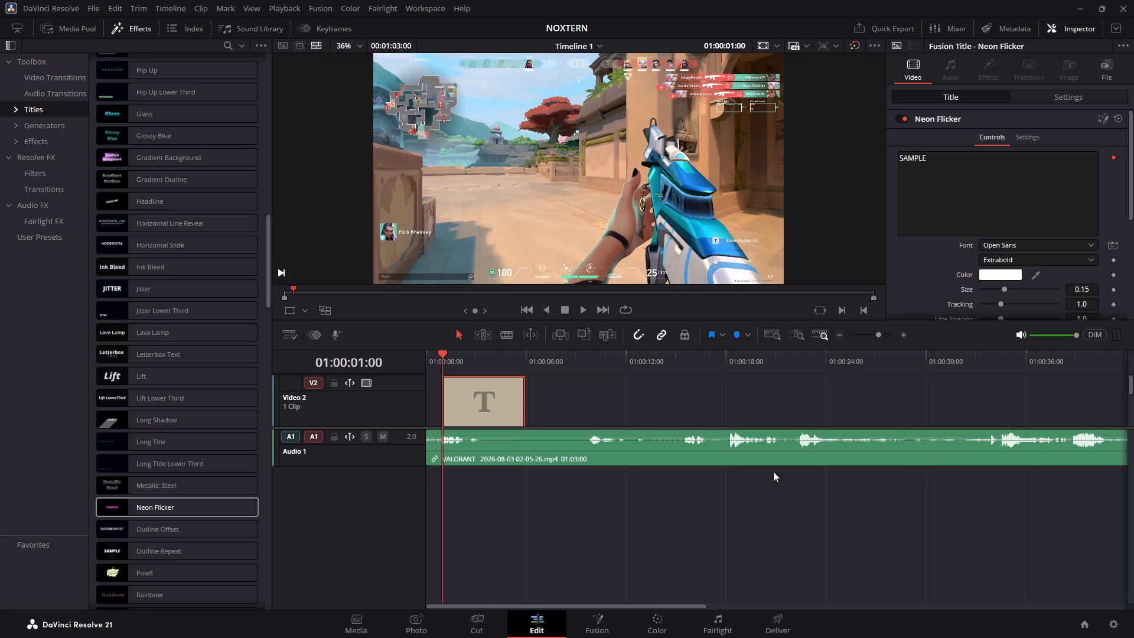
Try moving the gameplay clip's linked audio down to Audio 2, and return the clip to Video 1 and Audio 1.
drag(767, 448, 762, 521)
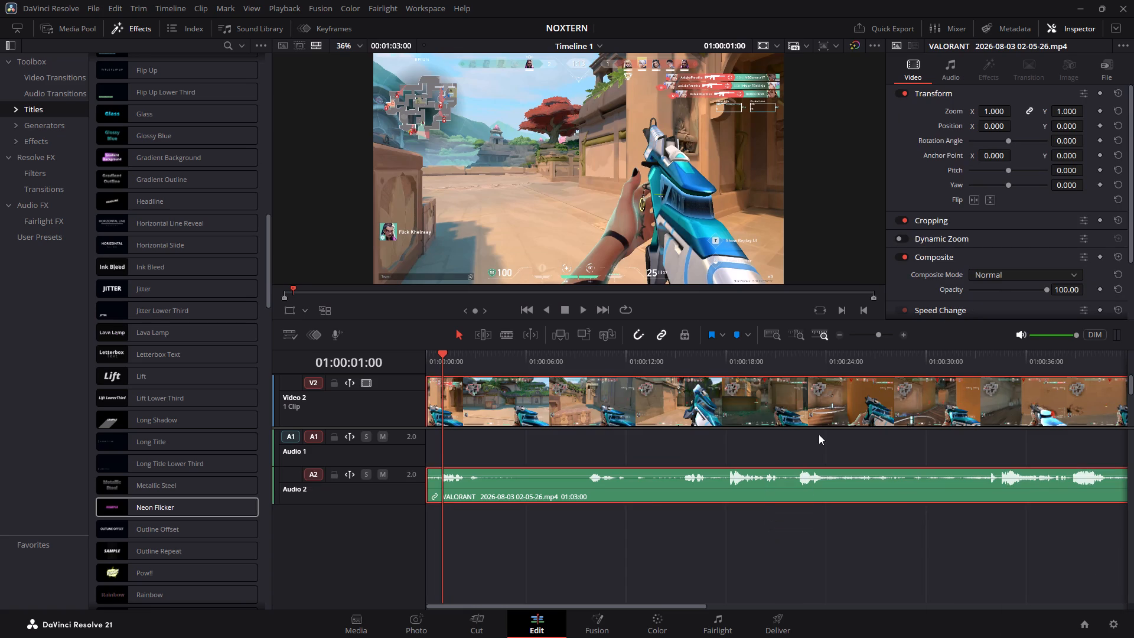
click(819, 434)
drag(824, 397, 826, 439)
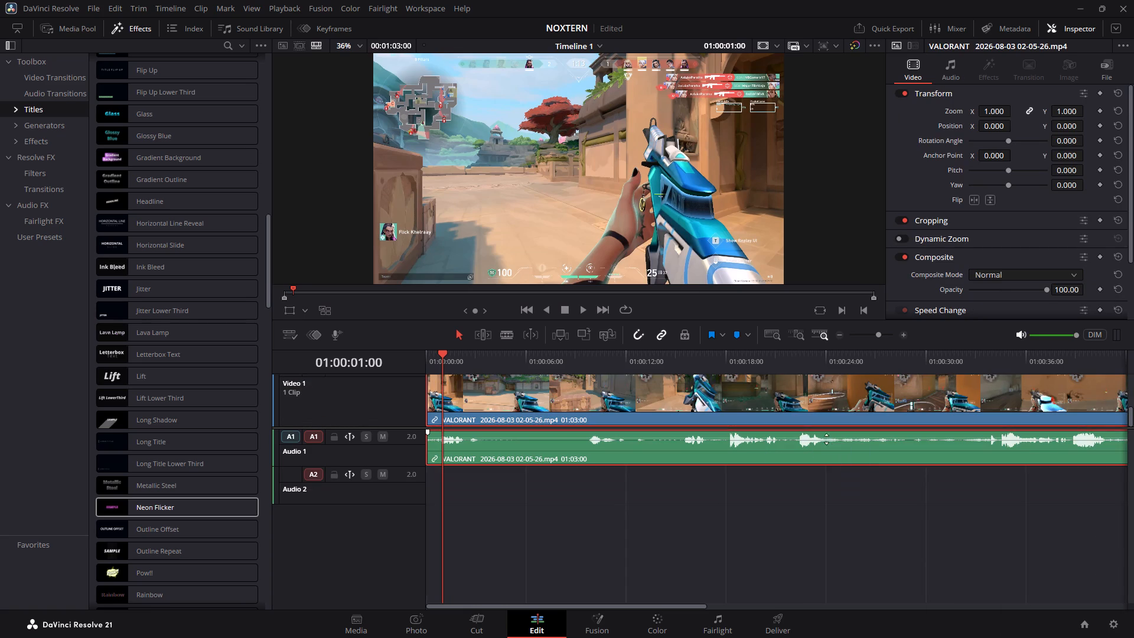
Move the gameplay clip's linked audio down to a new Audio 3 track and deselect the clip.
drag(703, 457, 698, 517)
click(694, 394)
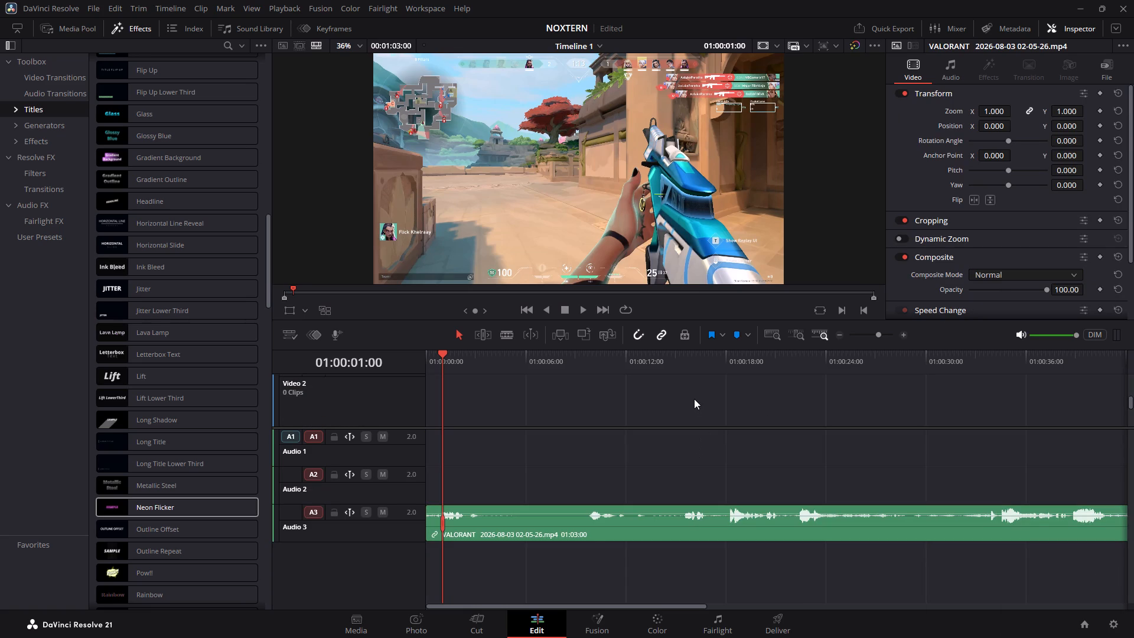
Move the gameplay clip's linked audio from Audio 3 back up to Audio 1.
scroll(773, 466, up, 6)
drag(602, 520, 593, 449)
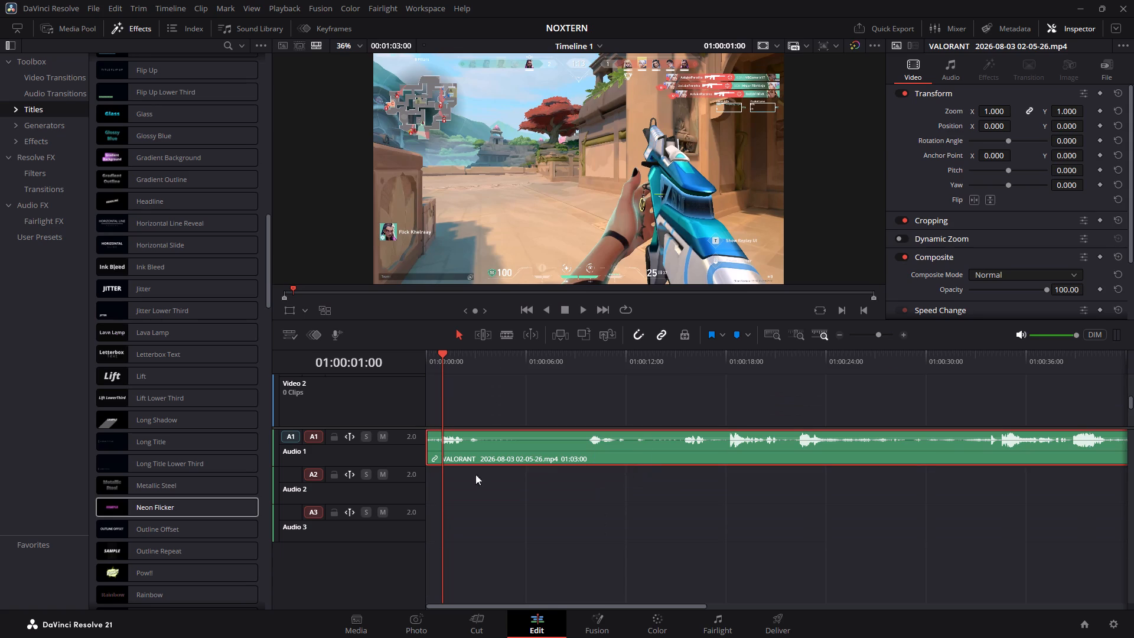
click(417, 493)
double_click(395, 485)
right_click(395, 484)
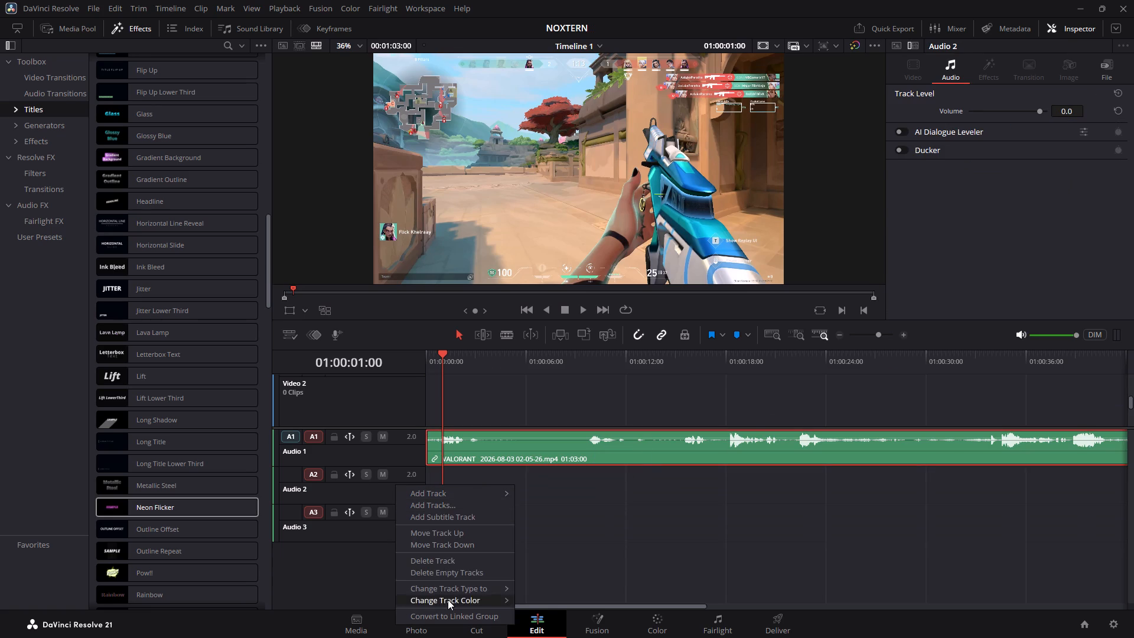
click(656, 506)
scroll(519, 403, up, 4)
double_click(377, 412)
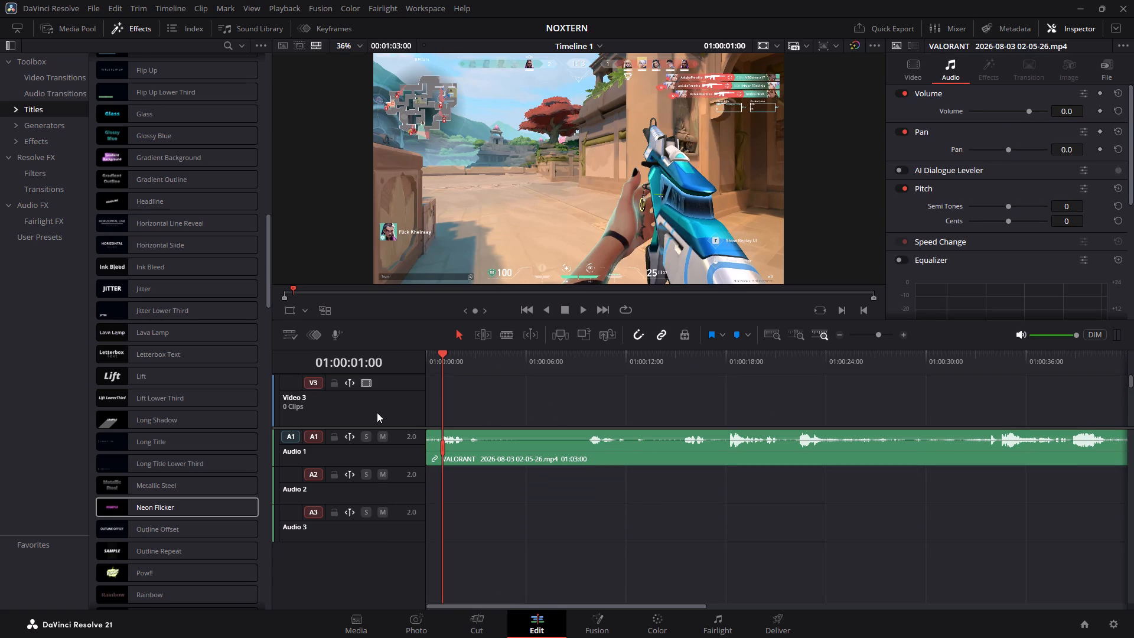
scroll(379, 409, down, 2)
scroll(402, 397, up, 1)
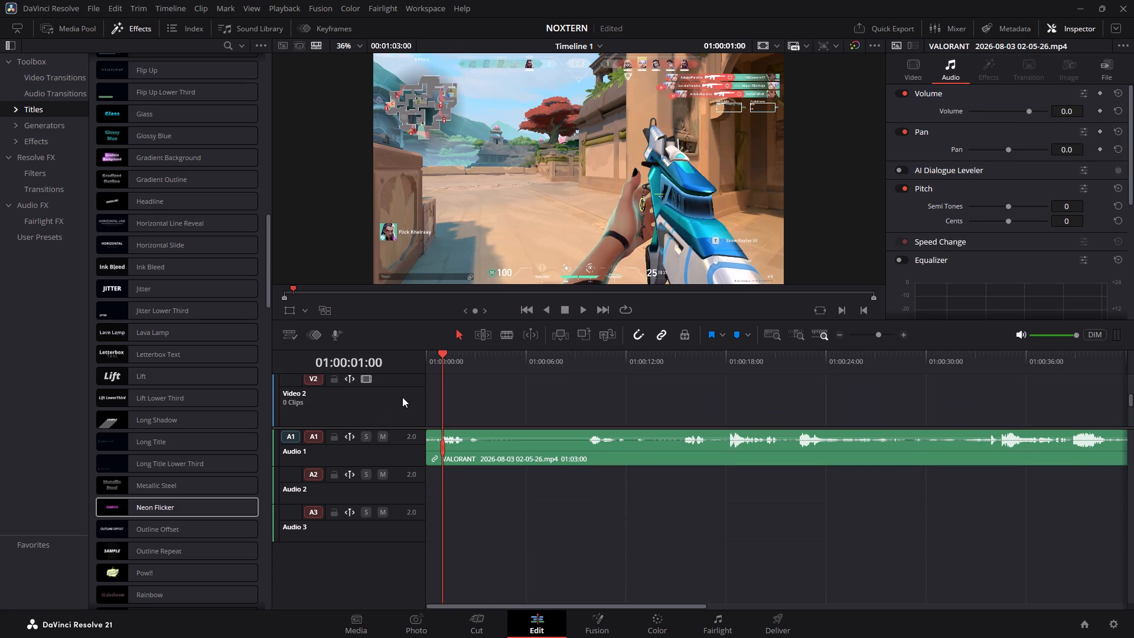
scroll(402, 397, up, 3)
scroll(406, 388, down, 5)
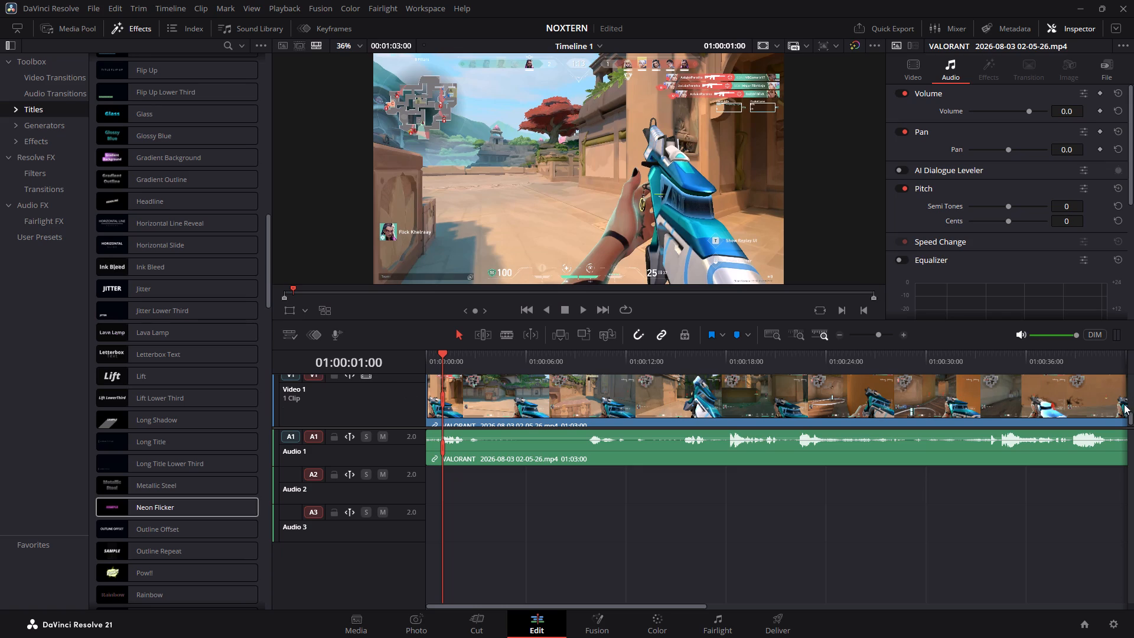
Lower the divider between the video and audio tracks to enlarge the timeline's video track area.
click(1127, 441)
click(1128, 428)
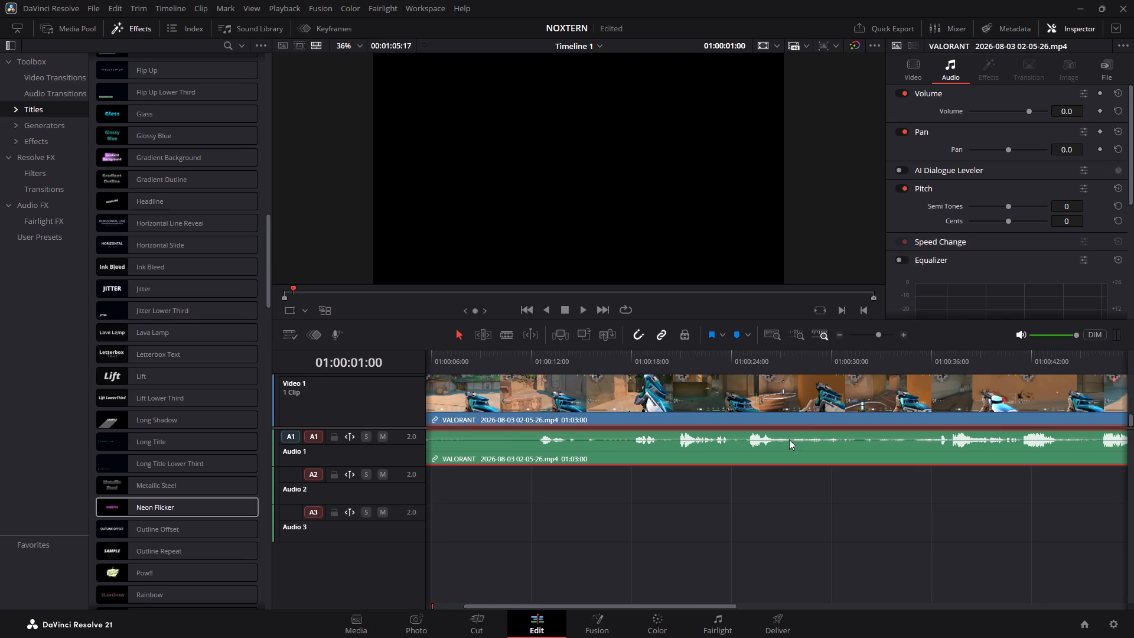
drag(432, 428, 428, 455)
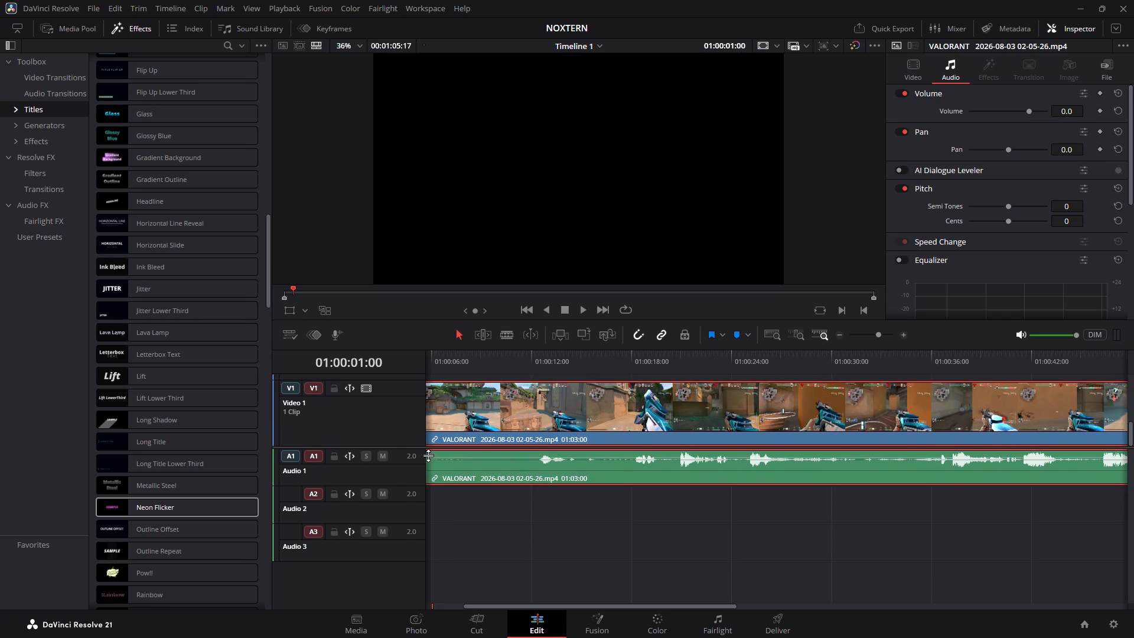
drag(428, 455, 419, 629)
scroll(387, 453, up, 4)
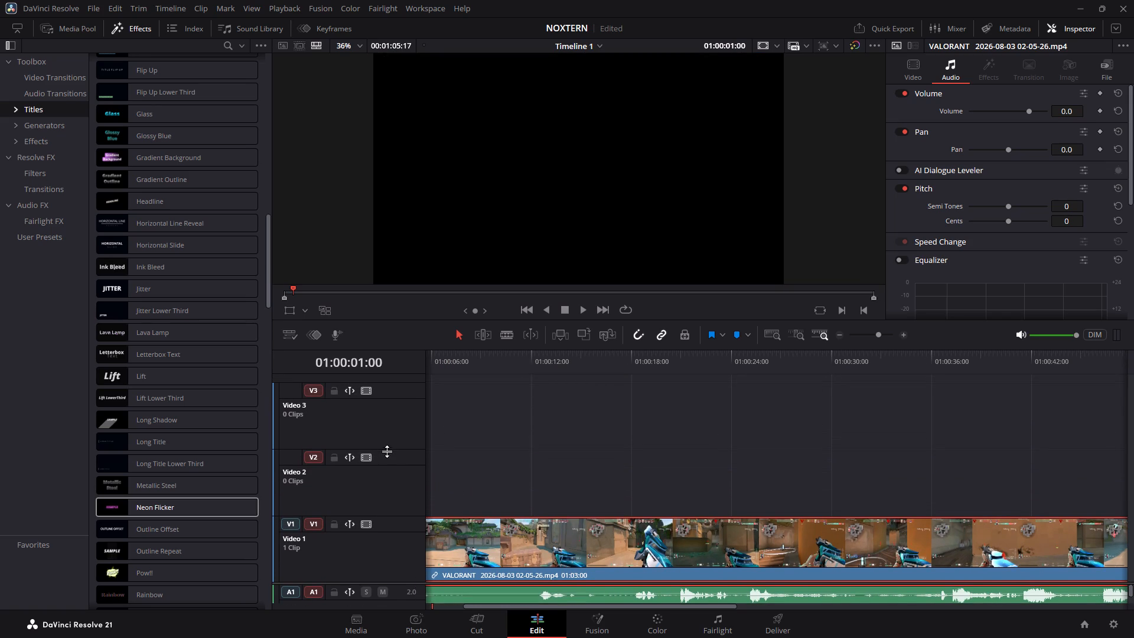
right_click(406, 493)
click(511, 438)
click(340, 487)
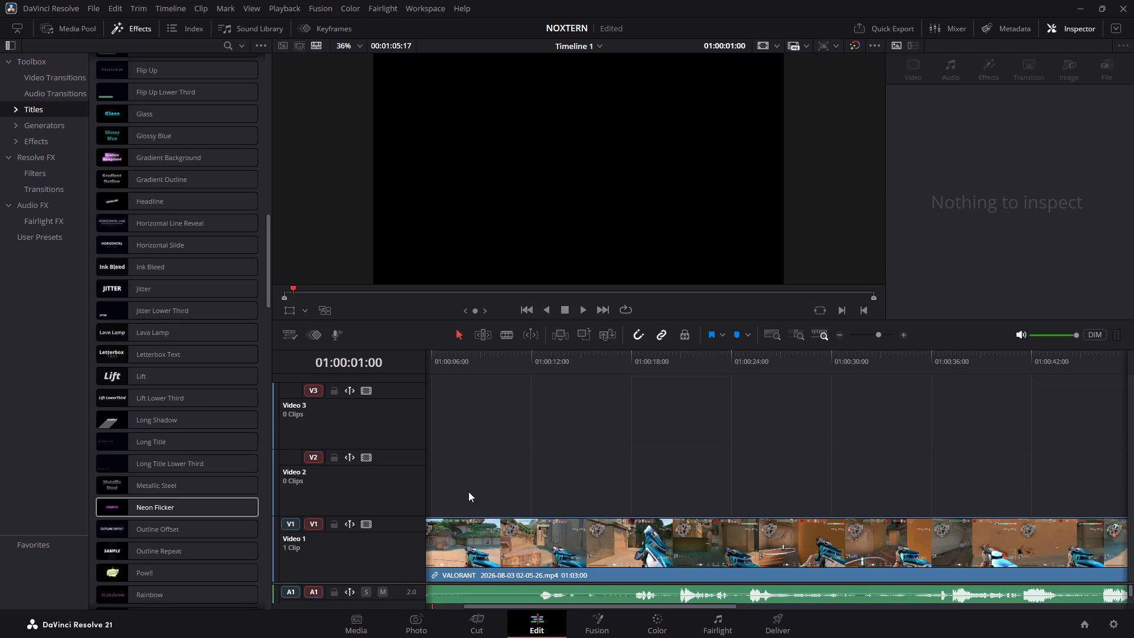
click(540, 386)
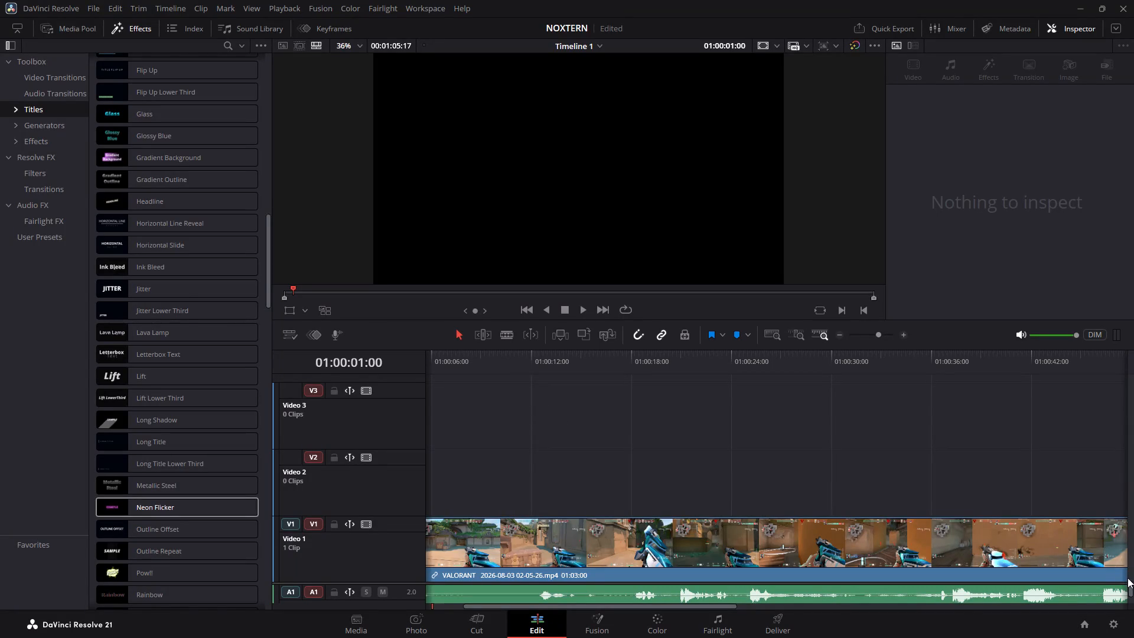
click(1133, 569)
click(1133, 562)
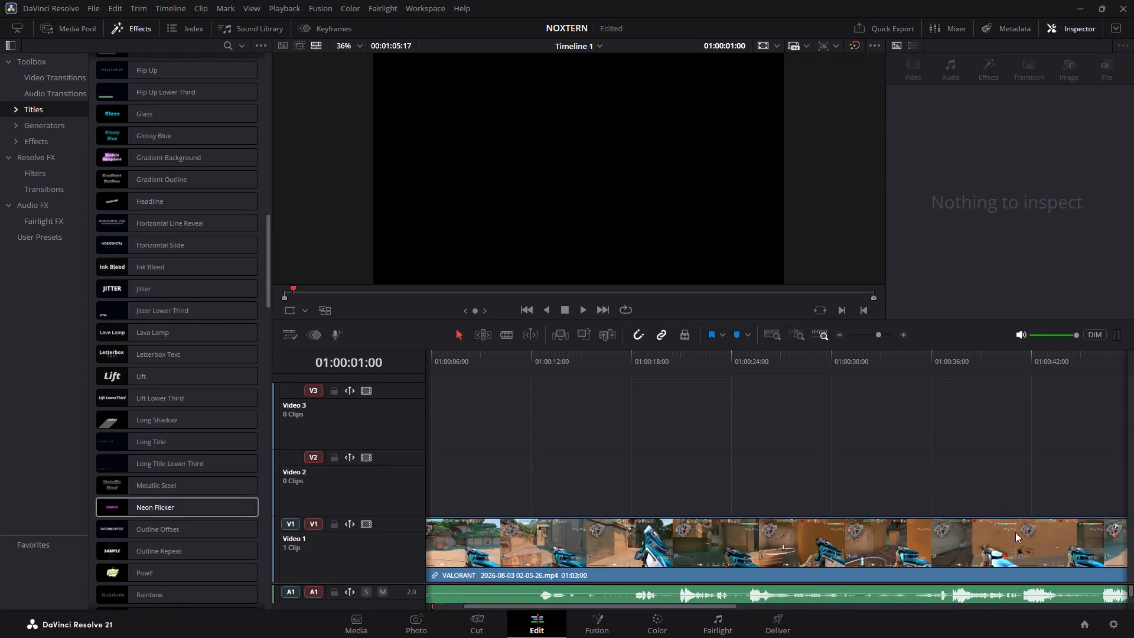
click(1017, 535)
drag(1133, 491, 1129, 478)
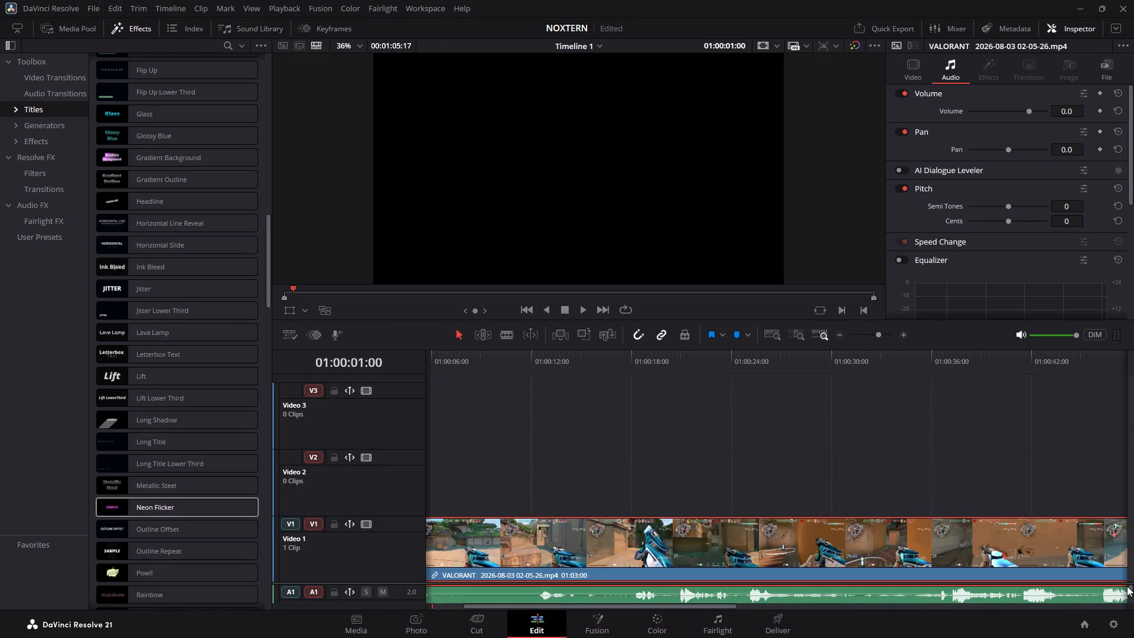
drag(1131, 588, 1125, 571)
Delete the two empty video tracks above Video 1.
click(376, 450)
right_click(394, 494)
click(439, 569)
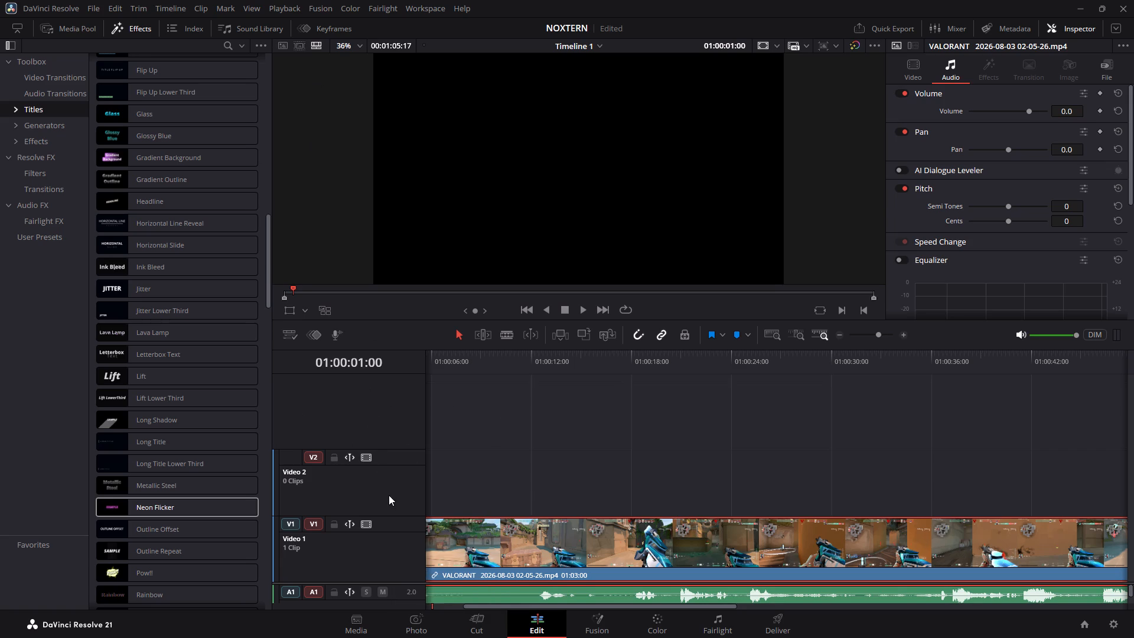
right_click(389, 495)
click(436, 575)
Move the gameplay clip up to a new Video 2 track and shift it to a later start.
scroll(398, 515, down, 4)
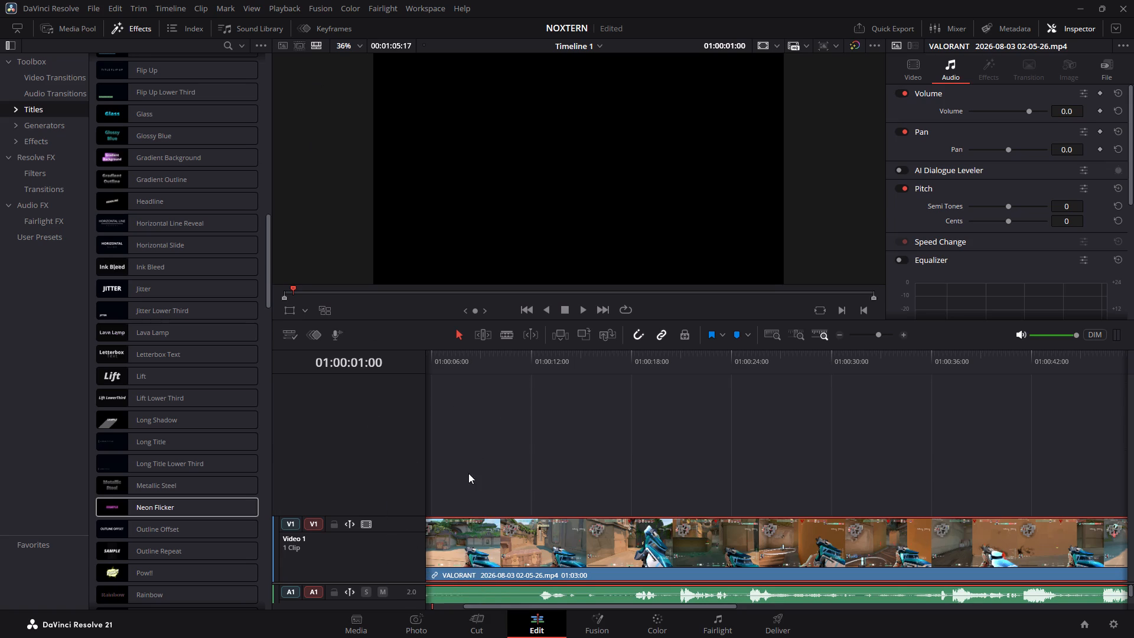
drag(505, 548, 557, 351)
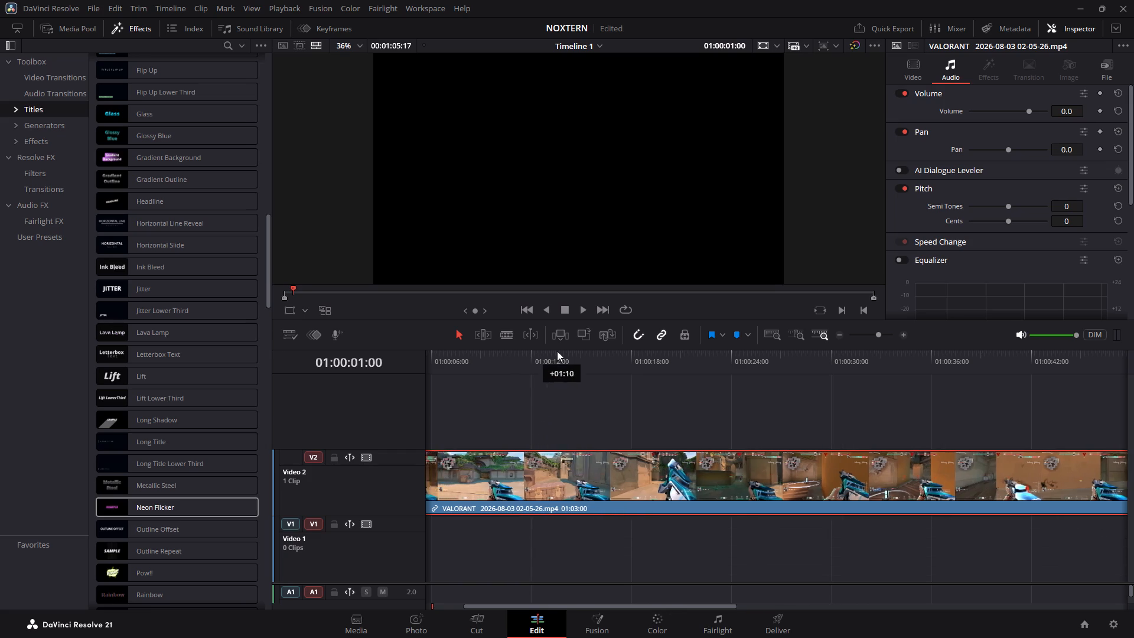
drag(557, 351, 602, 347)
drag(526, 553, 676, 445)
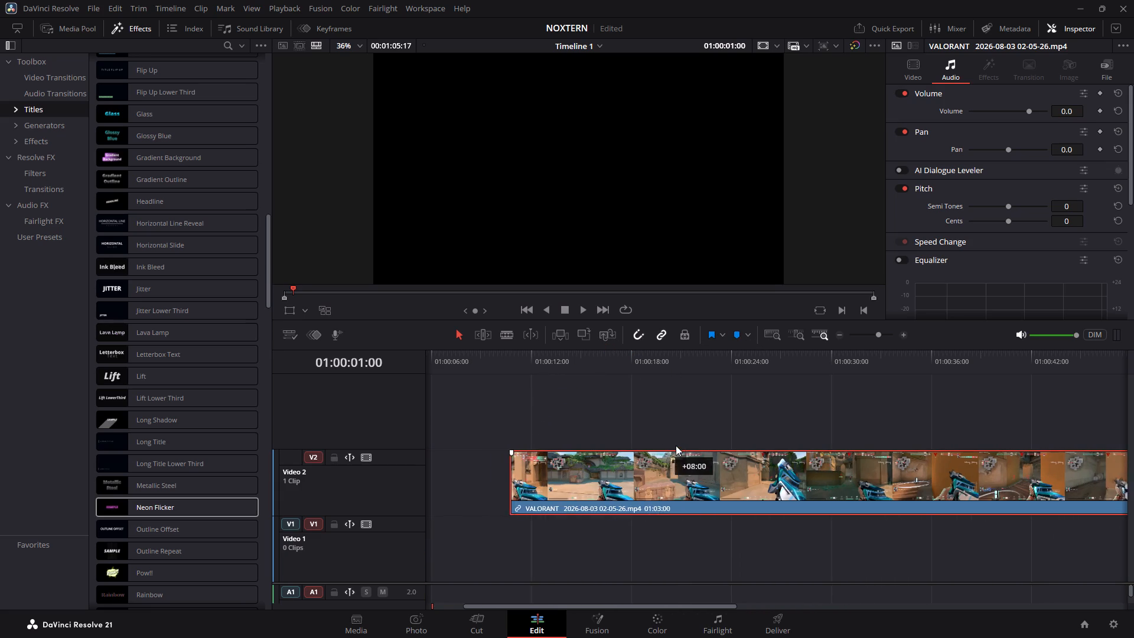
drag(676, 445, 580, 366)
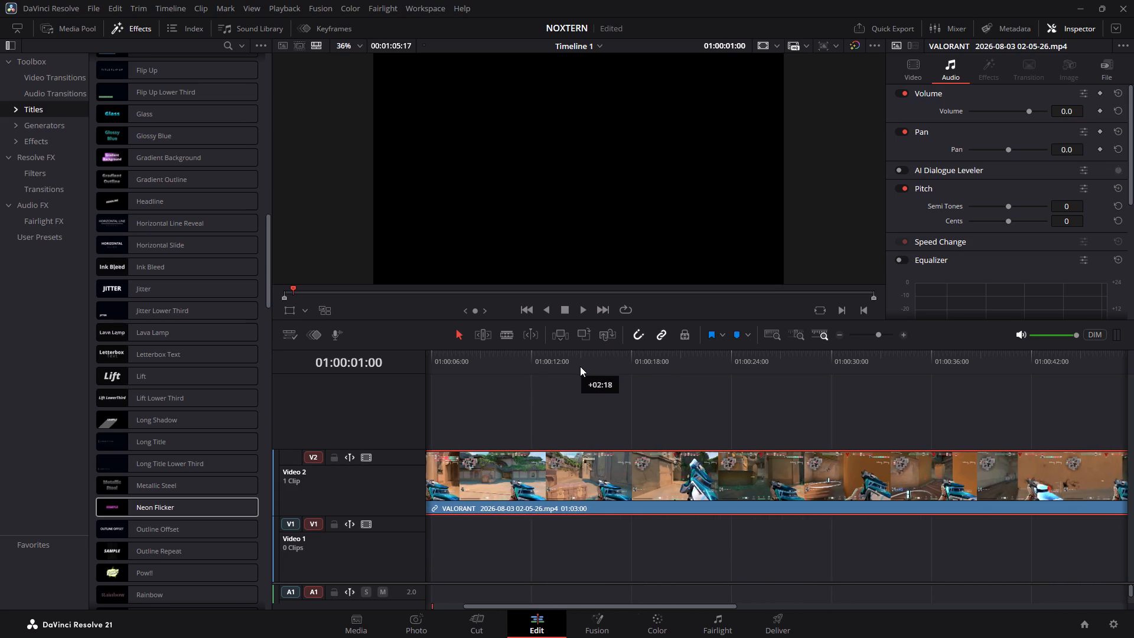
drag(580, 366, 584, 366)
Move the gameplay clip back to the timeline start, 01:00:00:00, leaving it on Video 2.
drag(542, 479, 535, 551)
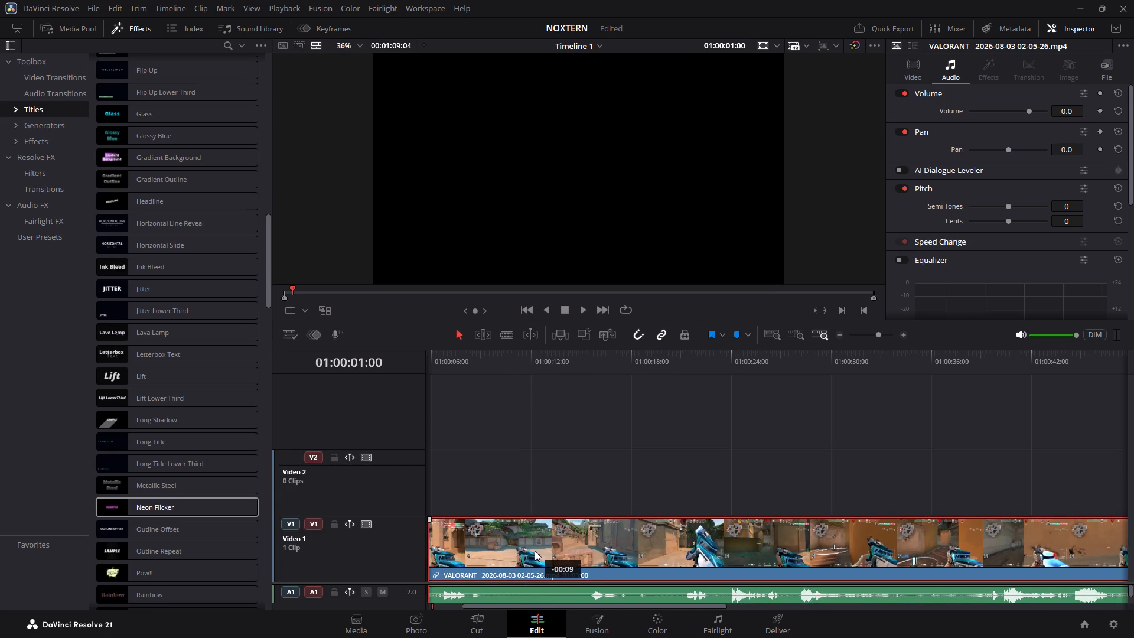
drag(535, 551, 268, 530)
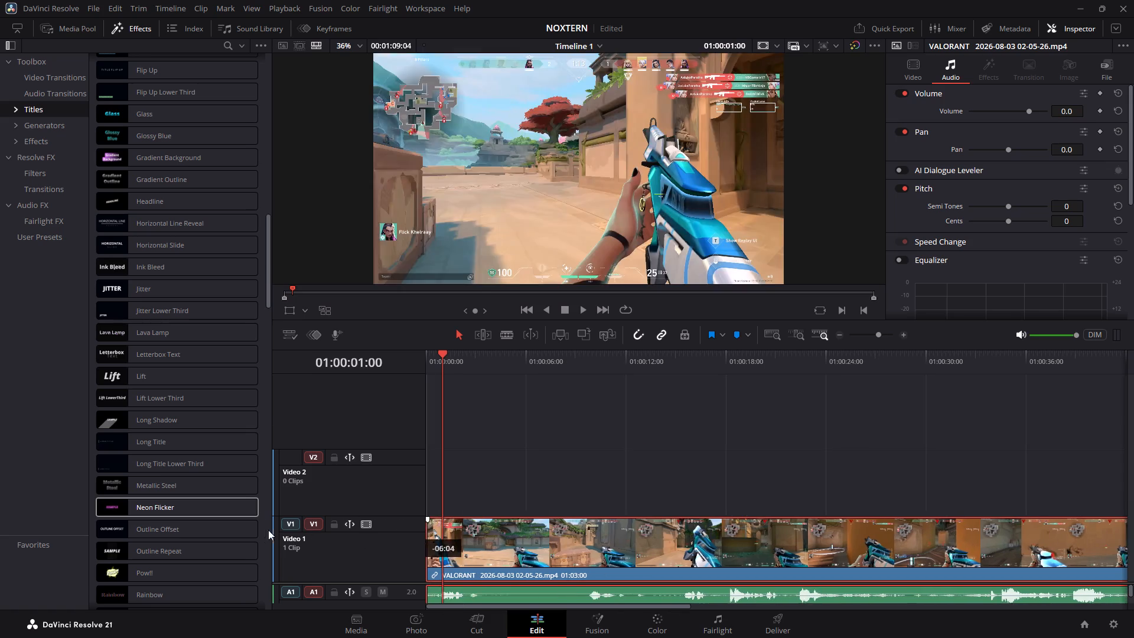
drag(268, 530, 595, 493)
drag(670, 469, 511, 476)
Move the playhead to the timeline start, 01:00:00:00.
drag(444, 351, 442, 351)
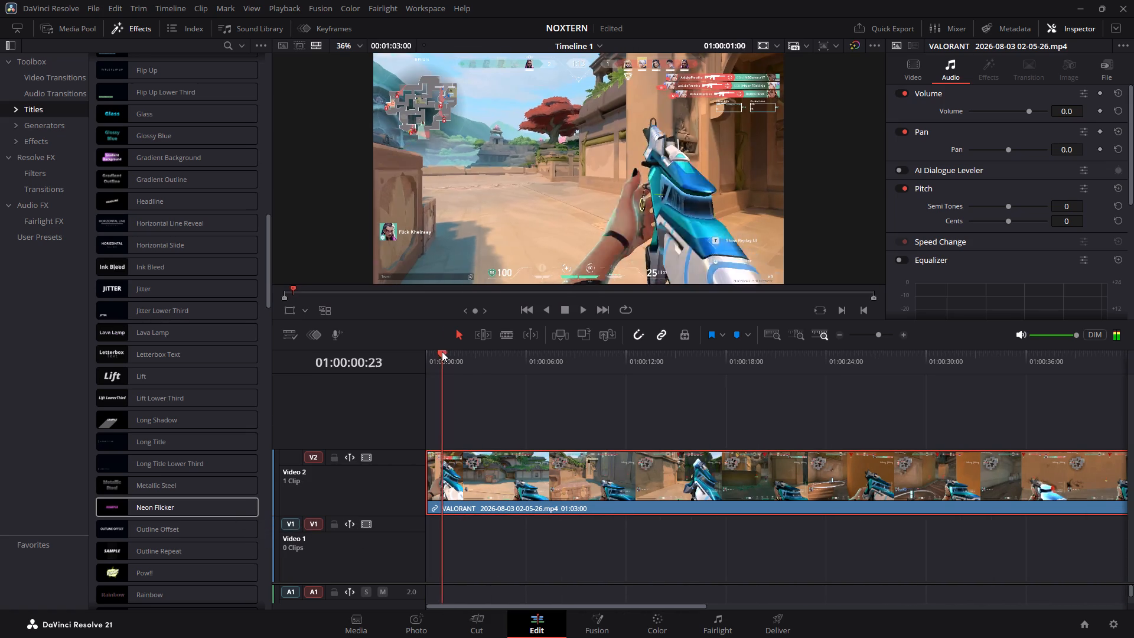
drag(442, 351, 422, 353)
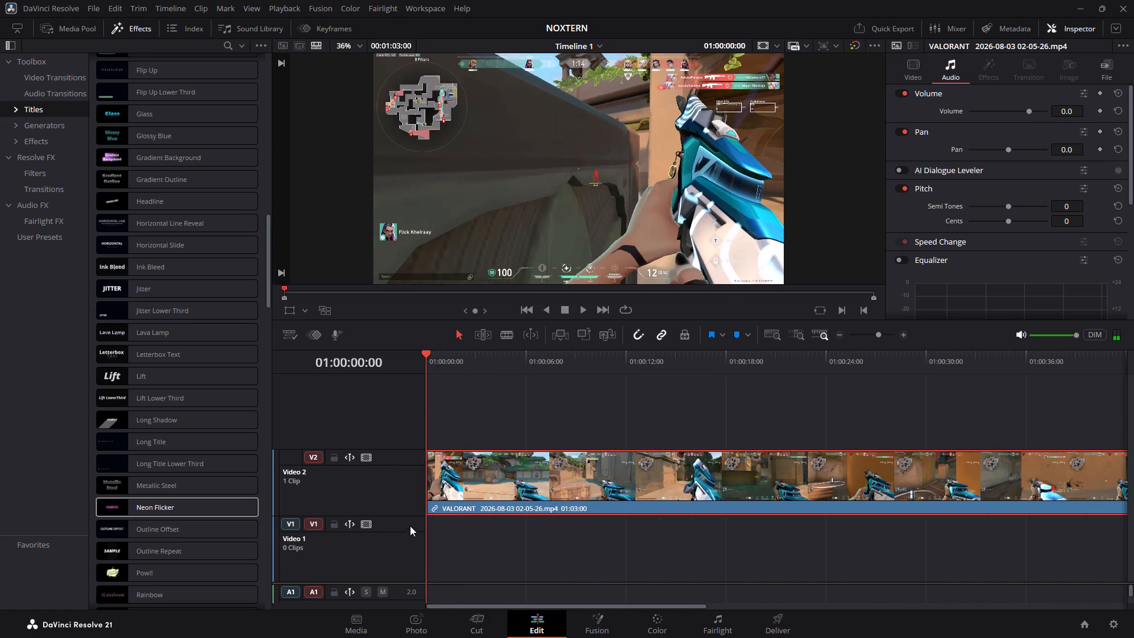
Move the gameplay clip from Video 2 down to Video 1, keeping its start at 01:00:00:00.
scroll(408, 529, down, 4)
right_click(356, 551)
right_click(302, 463)
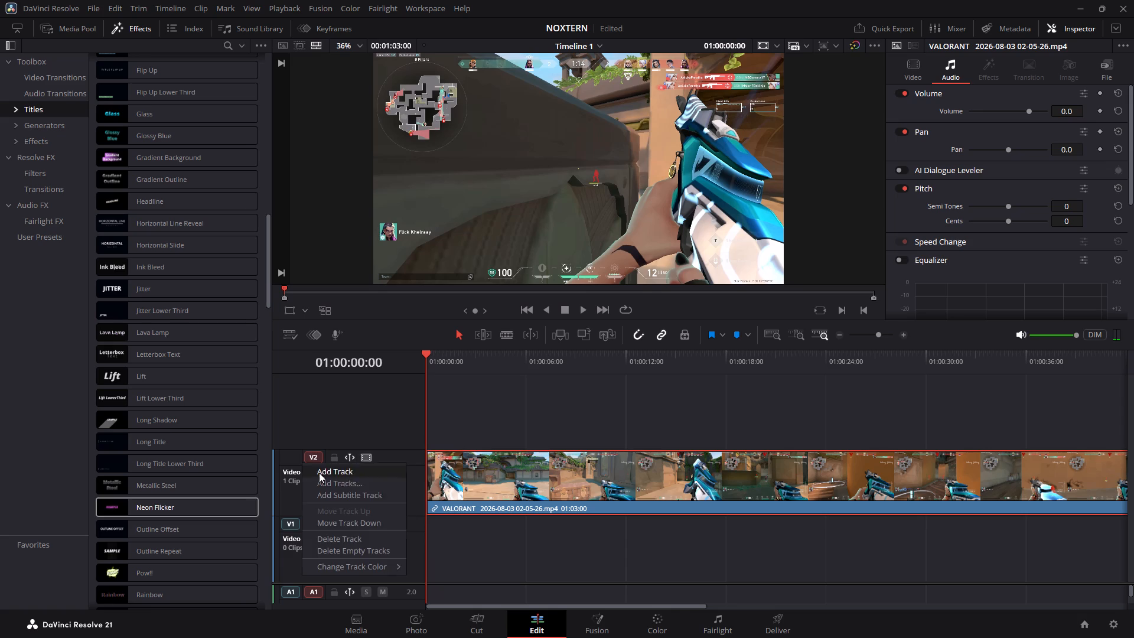
drag(576, 475, 565, 528)
Delete all empty tracks, keeping only Video 1 and Audio 1.
right_click(372, 469)
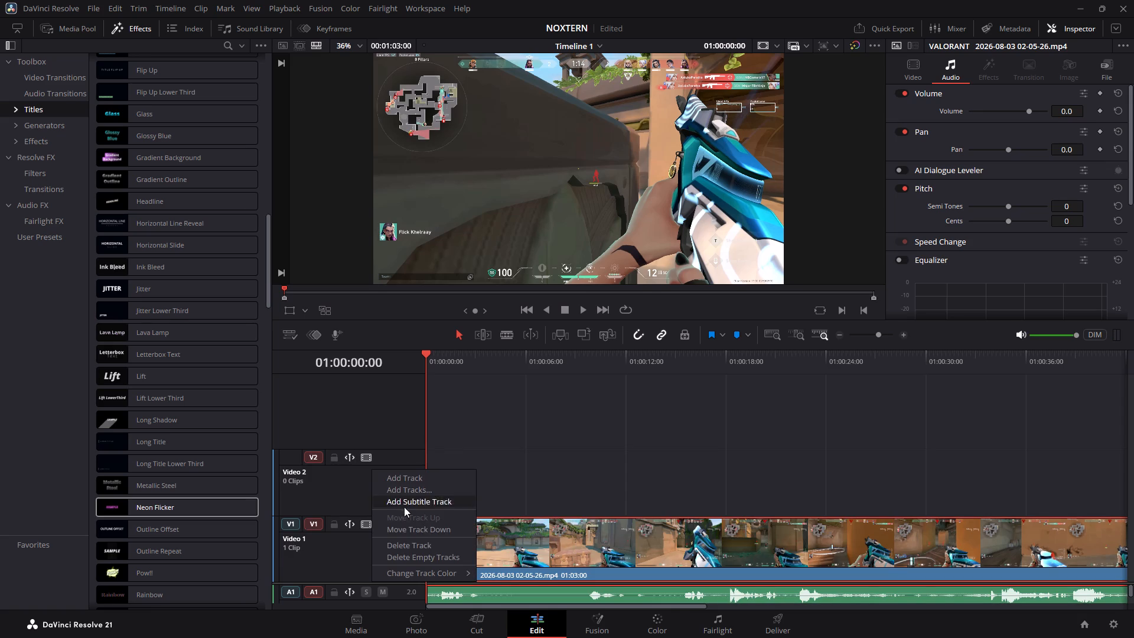
click(423, 555)
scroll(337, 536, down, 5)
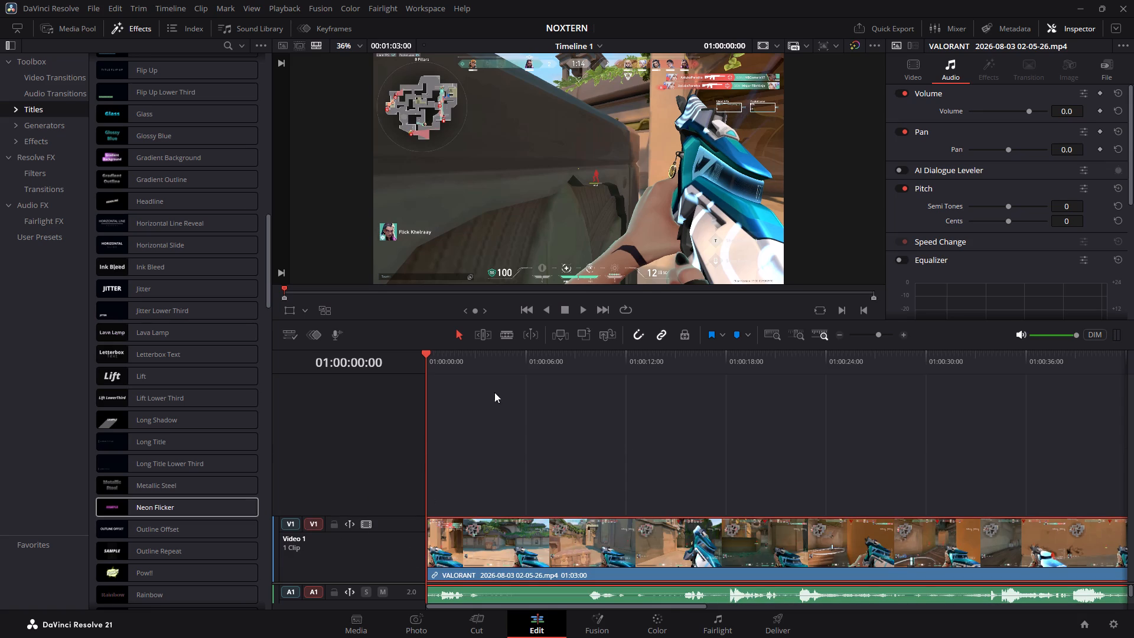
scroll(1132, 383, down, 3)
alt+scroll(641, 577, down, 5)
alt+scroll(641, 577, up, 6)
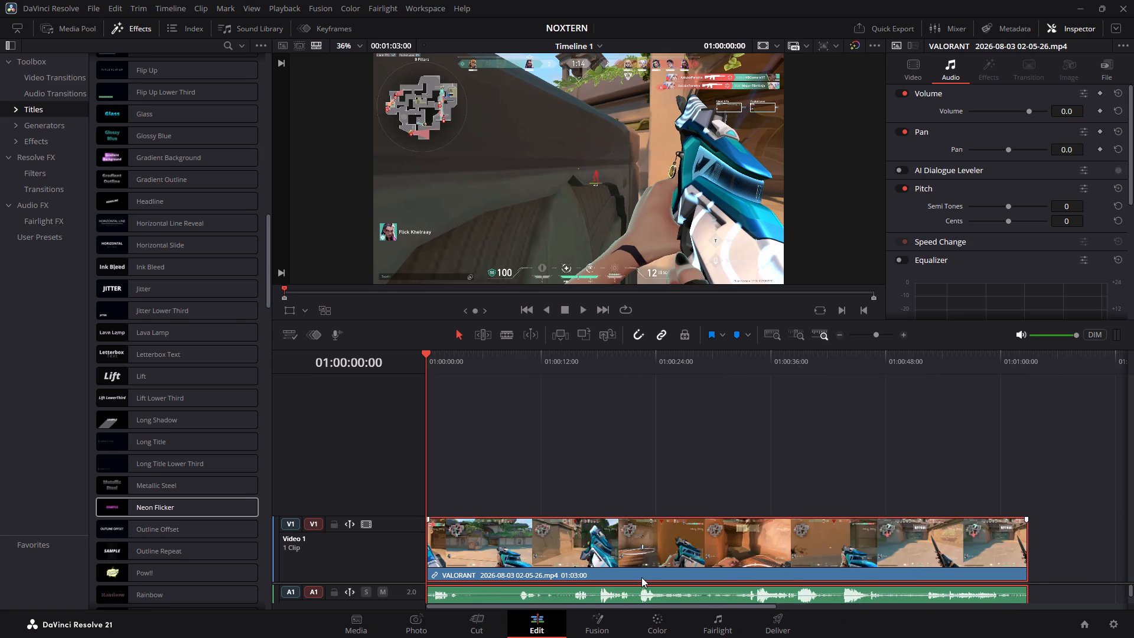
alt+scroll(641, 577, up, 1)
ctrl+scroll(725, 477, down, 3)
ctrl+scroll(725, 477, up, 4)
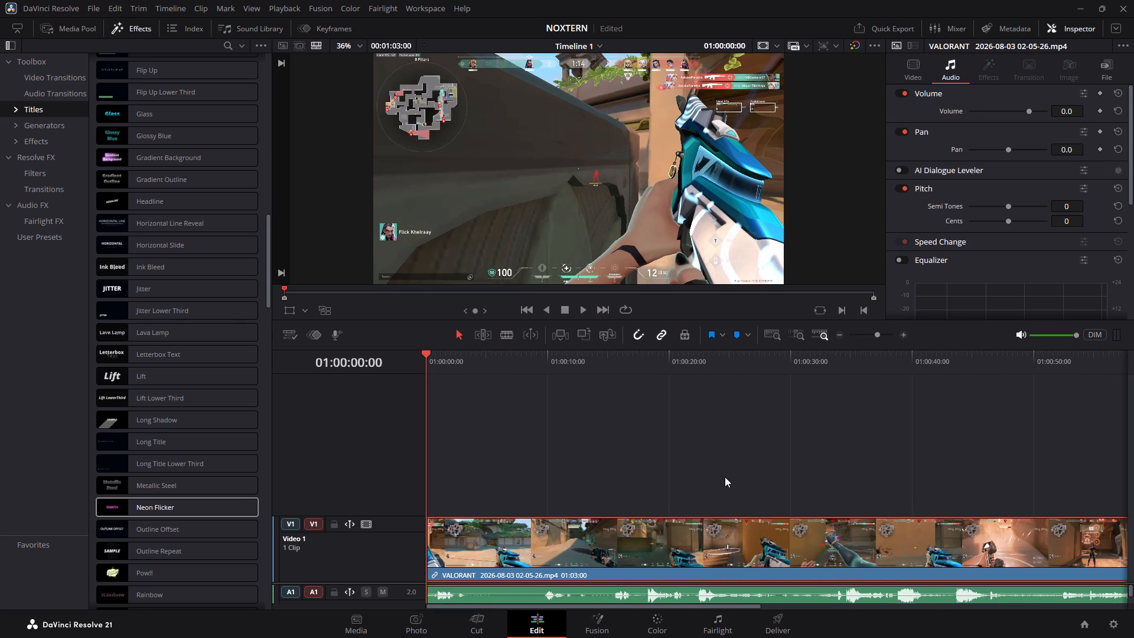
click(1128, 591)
Raise the boundary between the viewer and the timeline to give the timeline more height.
drag(565, 349, 566, 349)
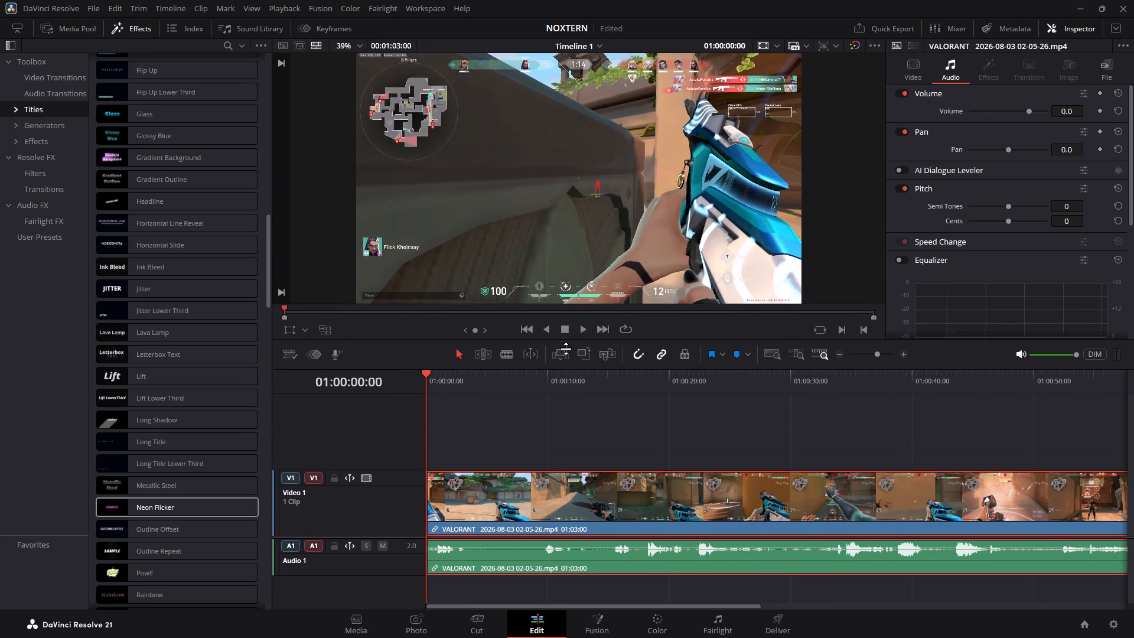
drag(566, 349, 583, 333)
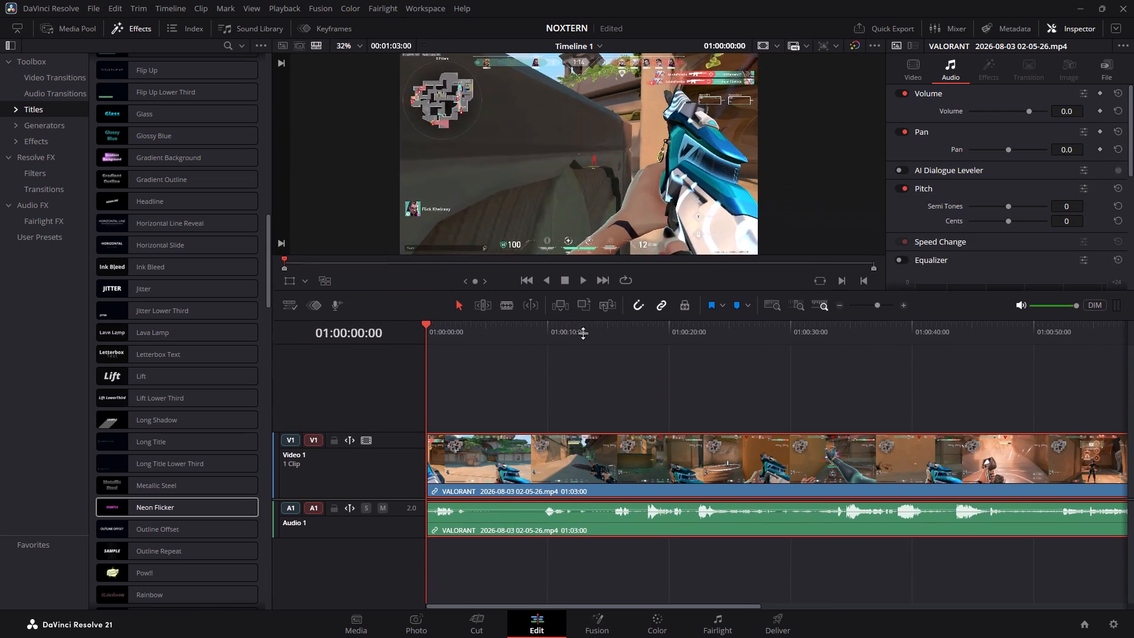
drag(583, 333, 594, 437)
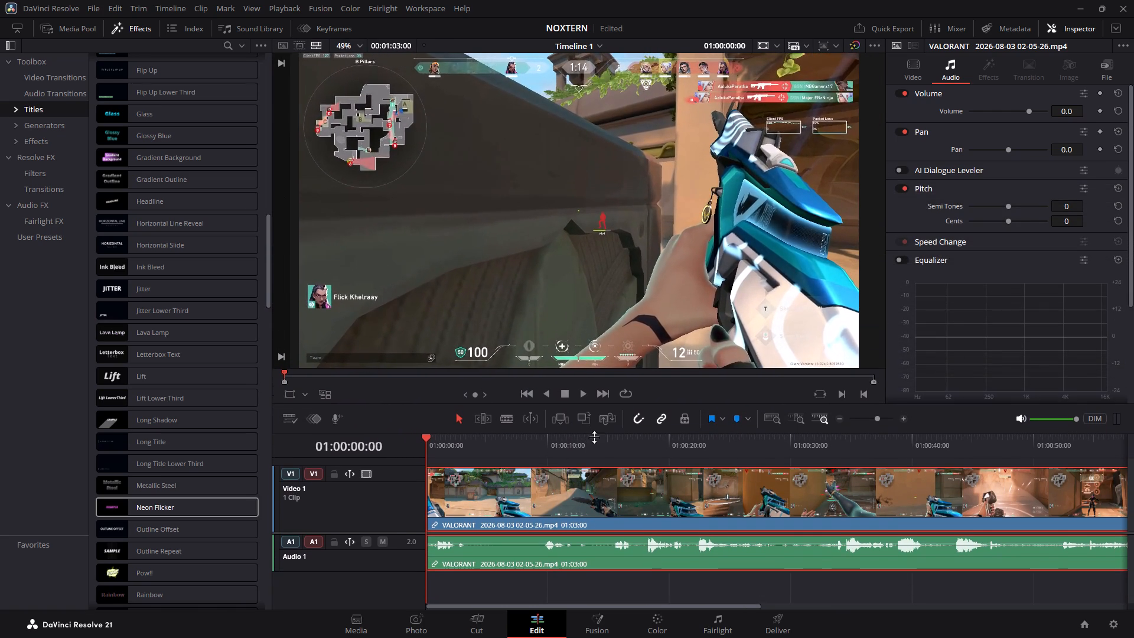
drag(594, 437, 597, 363)
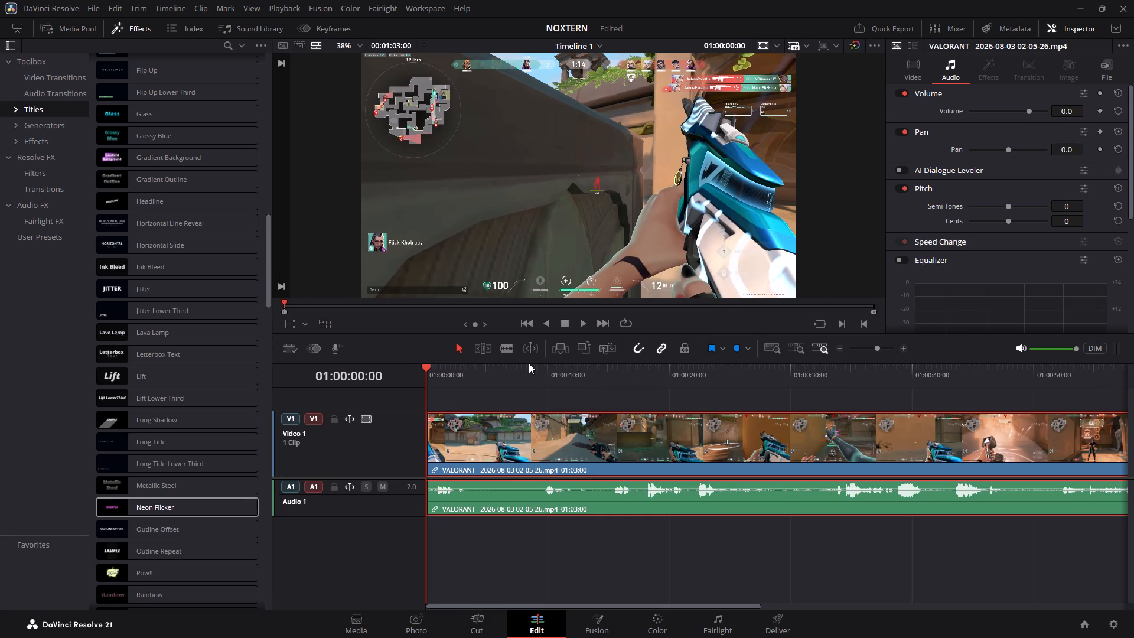
drag(529, 361, 531, 300)
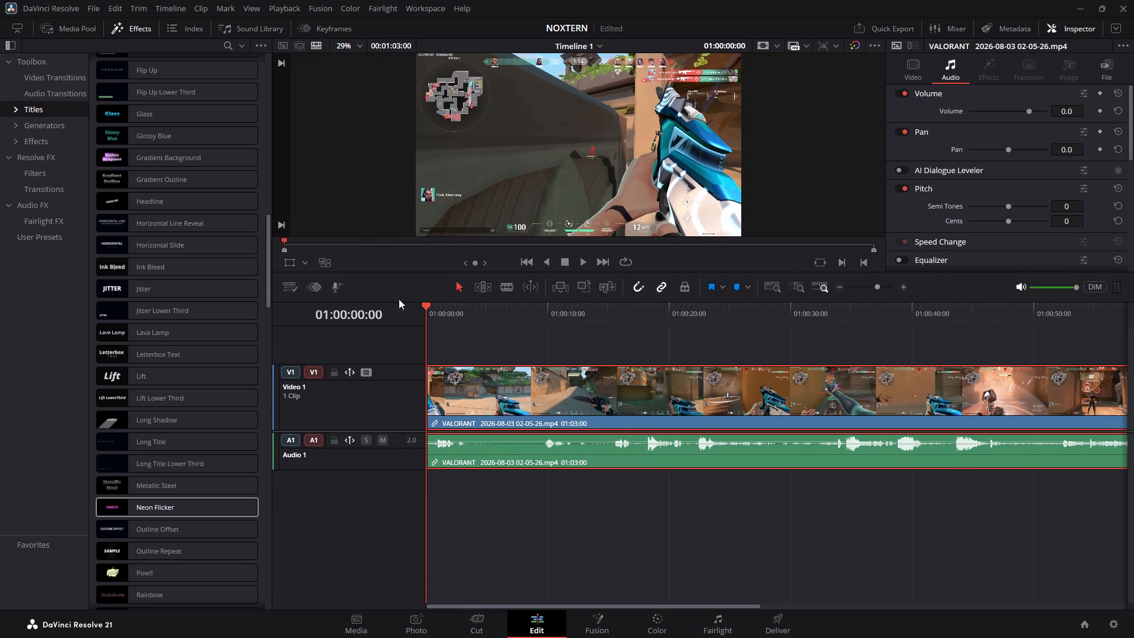
Add the Neon Flicker title on a new track above Video 1, starting at 01:00:00:00.
double_click(193, 506)
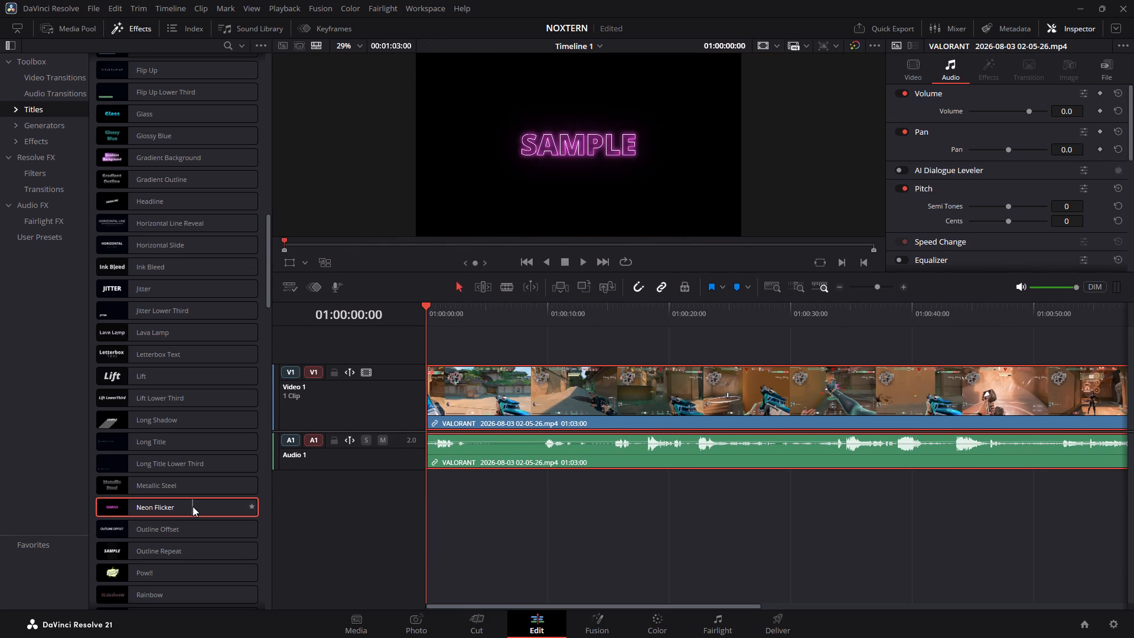
drag(107, 510, 449, 345)
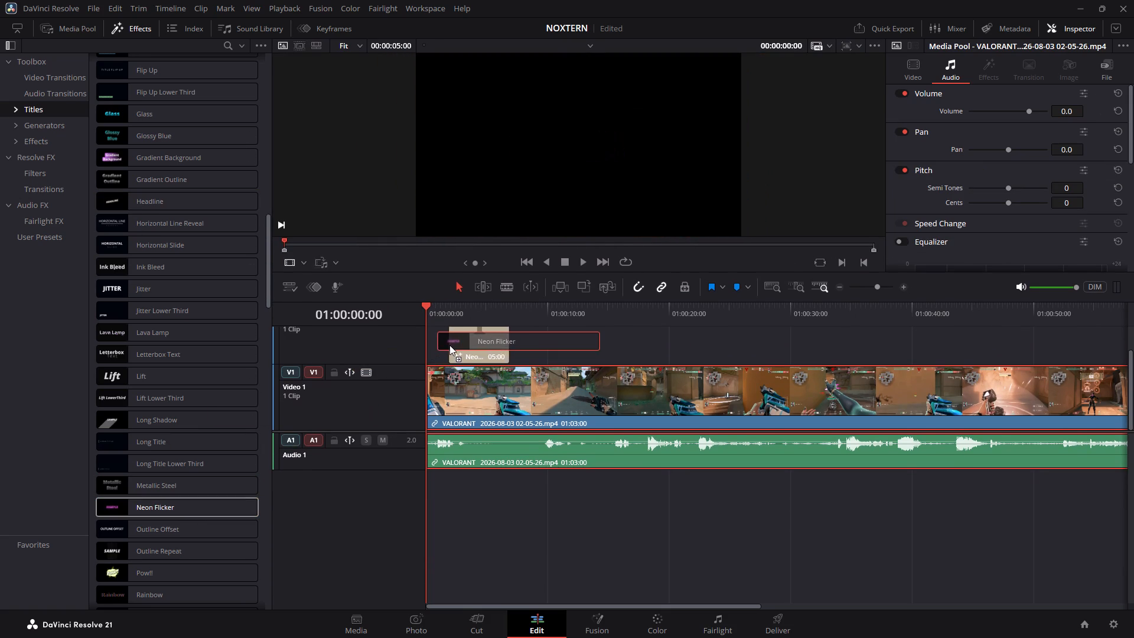
drag(449, 345, 428, 347)
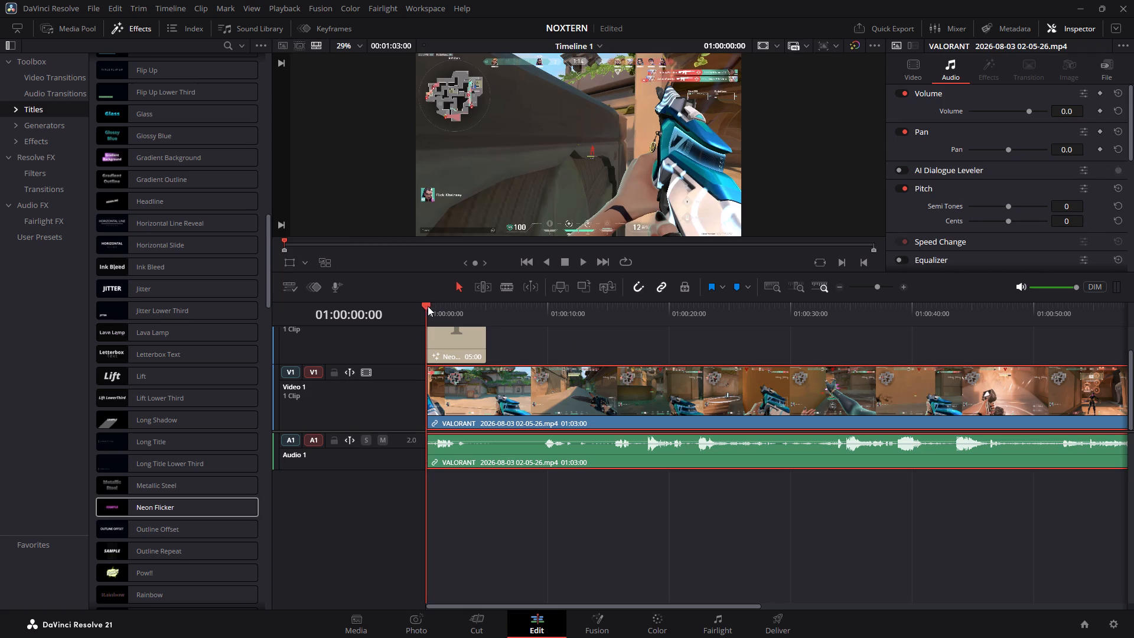
Find the title's entry point in the gameplay and move the Neon Flicker title's start to about 01:00:00:22.
key(space)
key(space)
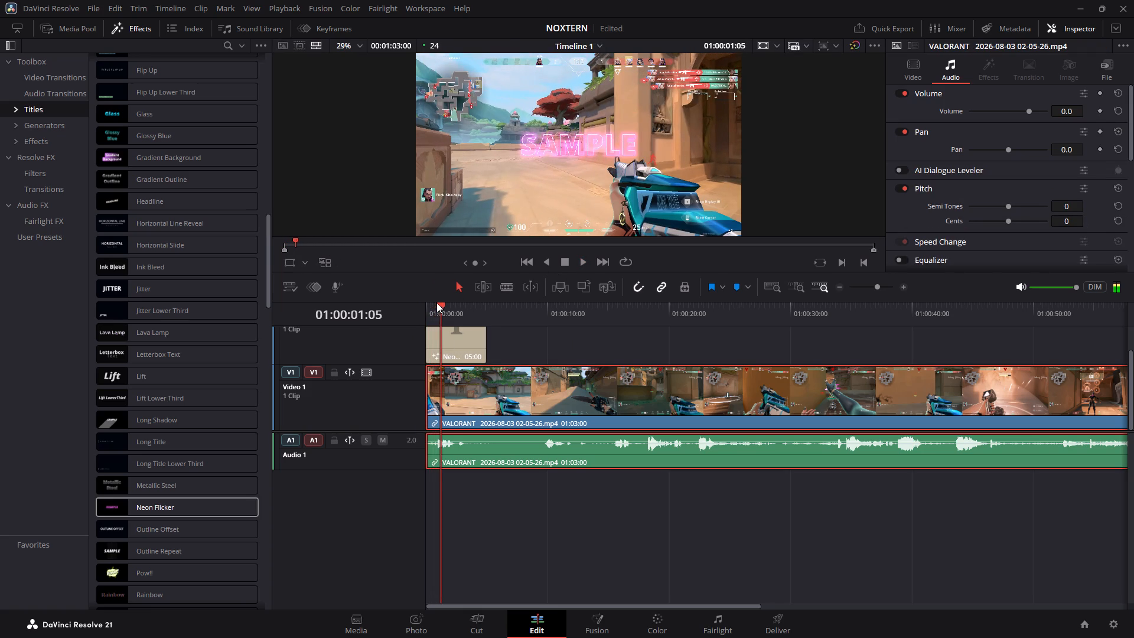
click(441, 307)
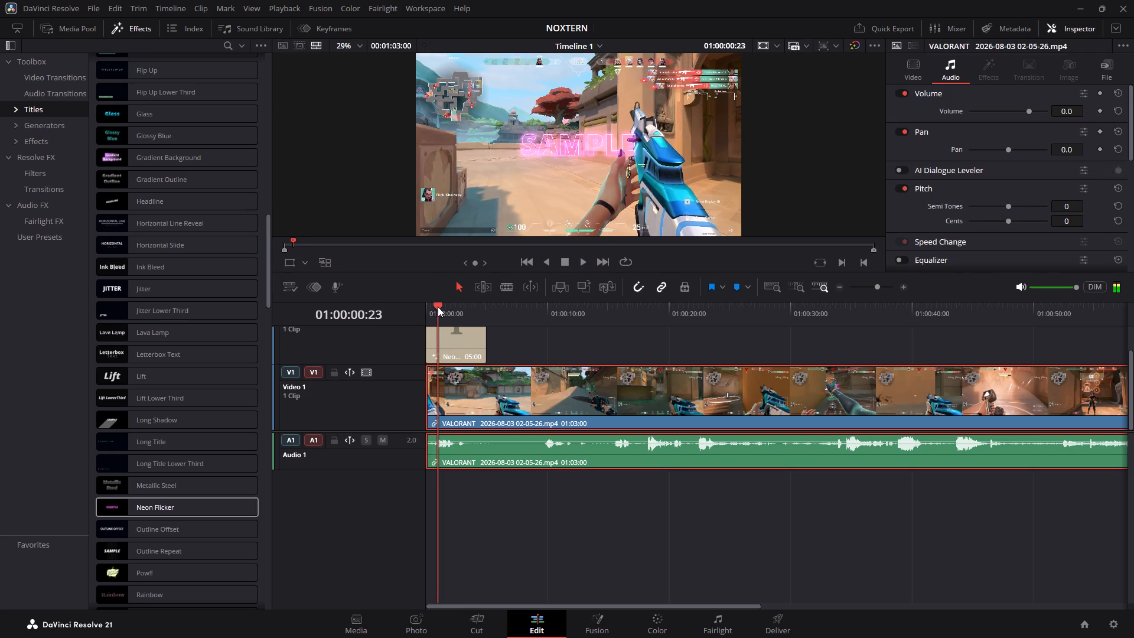
key(space)
key(space)
click(442, 304)
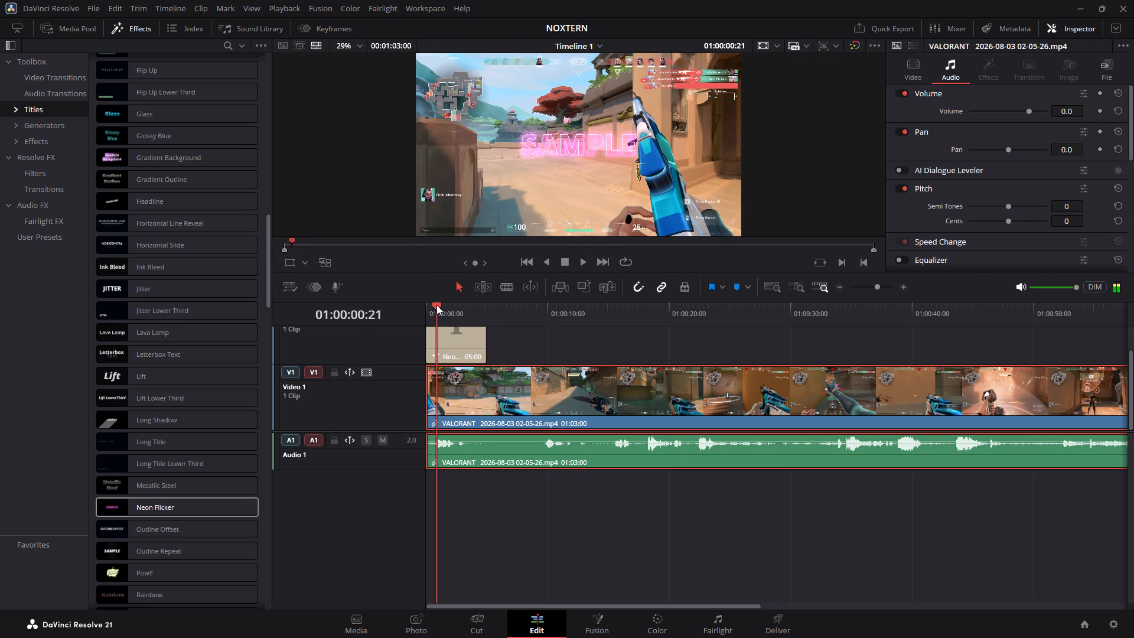
click(448, 333)
drag(457, 347, 473, 346)
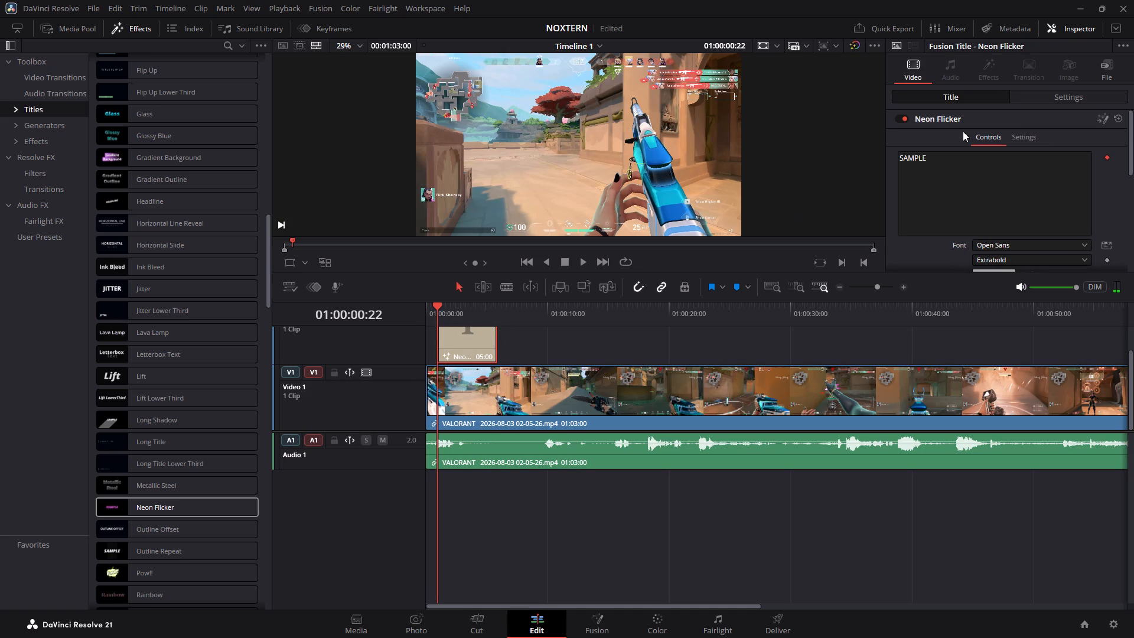
Replace the Neon Flicker title's sample text with "LAST PLAYER STANDING".
scroll(989, 200, down, 2)
scroll(972, 187, up, 3)
click(948, 149)
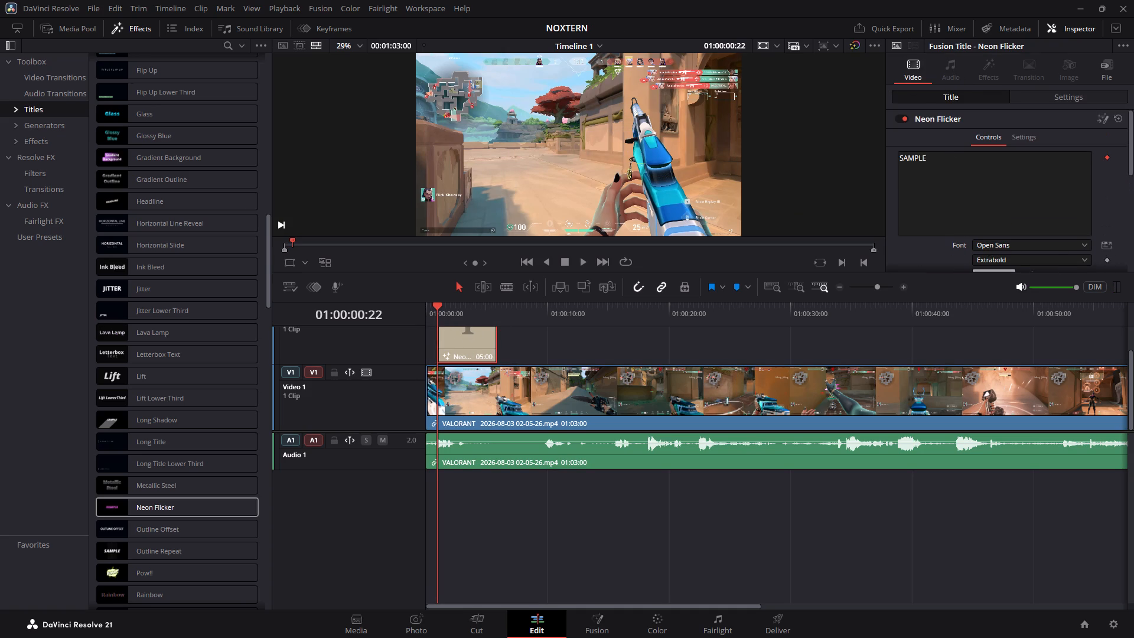
click(947, 157)
drag(947, 157, 940, 157)
key(BackSpace)
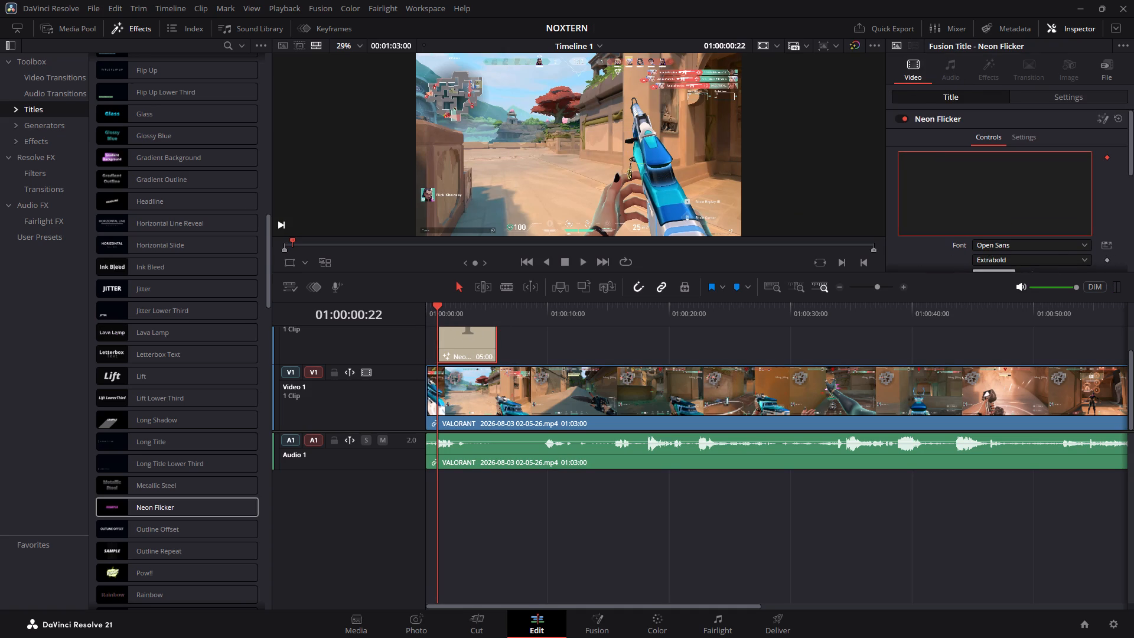
text(LAST)
key(space)
key(l)
key(BackSpace)
text(PA)
key(BackSpace)
key(l)
key(a)
key(y)
text(ER)
key(space)
text(STABN)
key(BackSpace)
key(BackSpace)
key(n)
text(DING)
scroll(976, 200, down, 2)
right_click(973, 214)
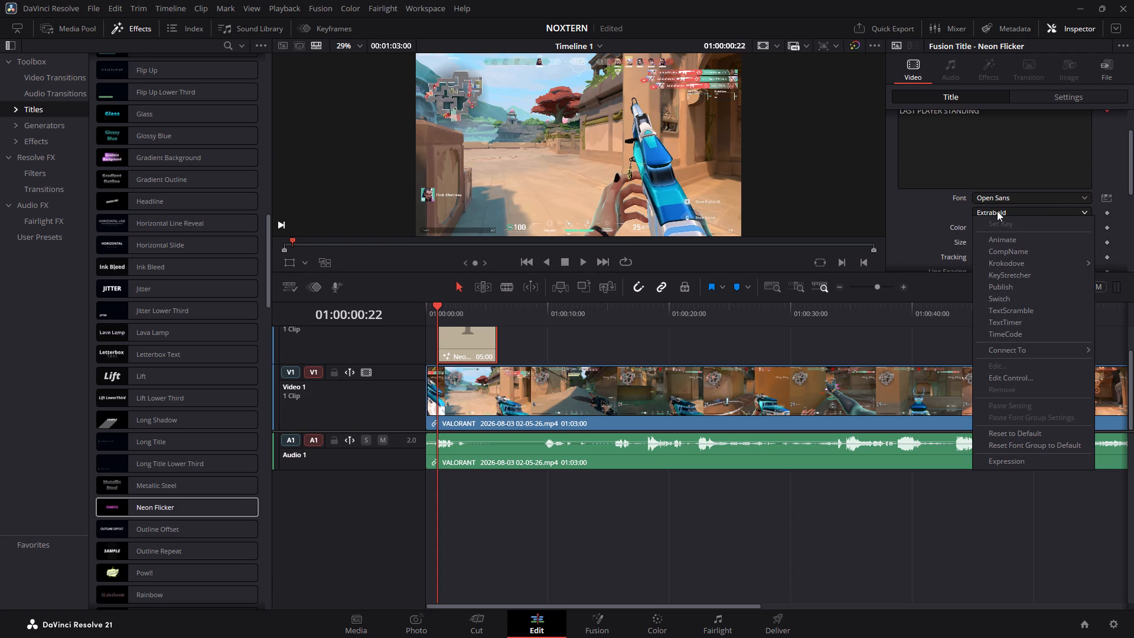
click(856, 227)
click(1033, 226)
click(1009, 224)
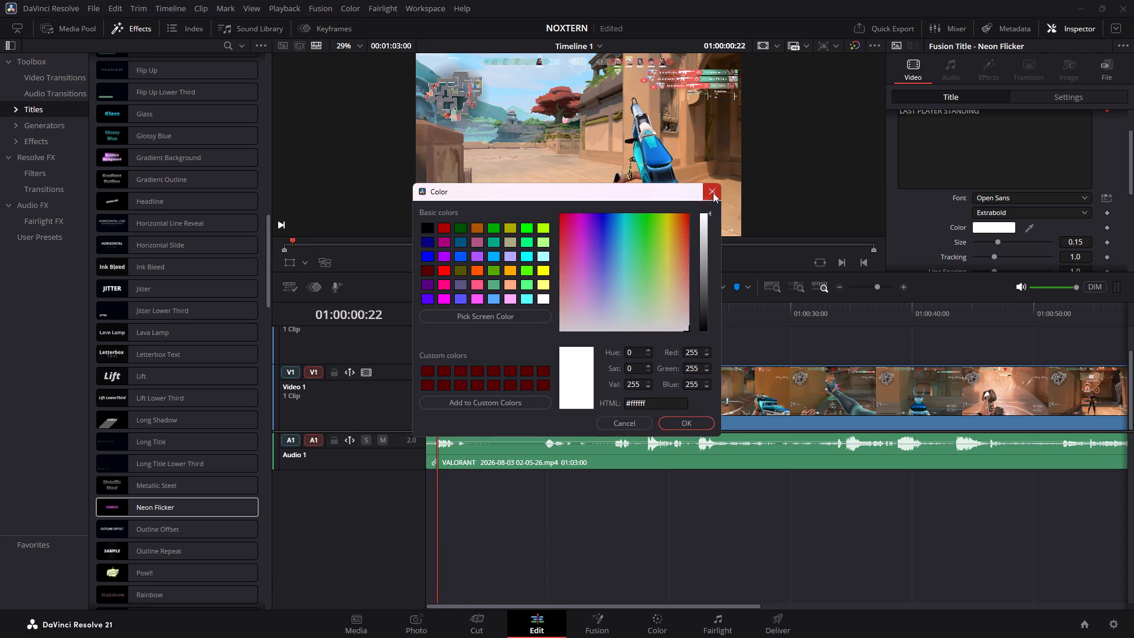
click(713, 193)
Play the opening seconds to review how the LAST PLAYER STANDING title animates over the gameplay.
key(space)
key(space)
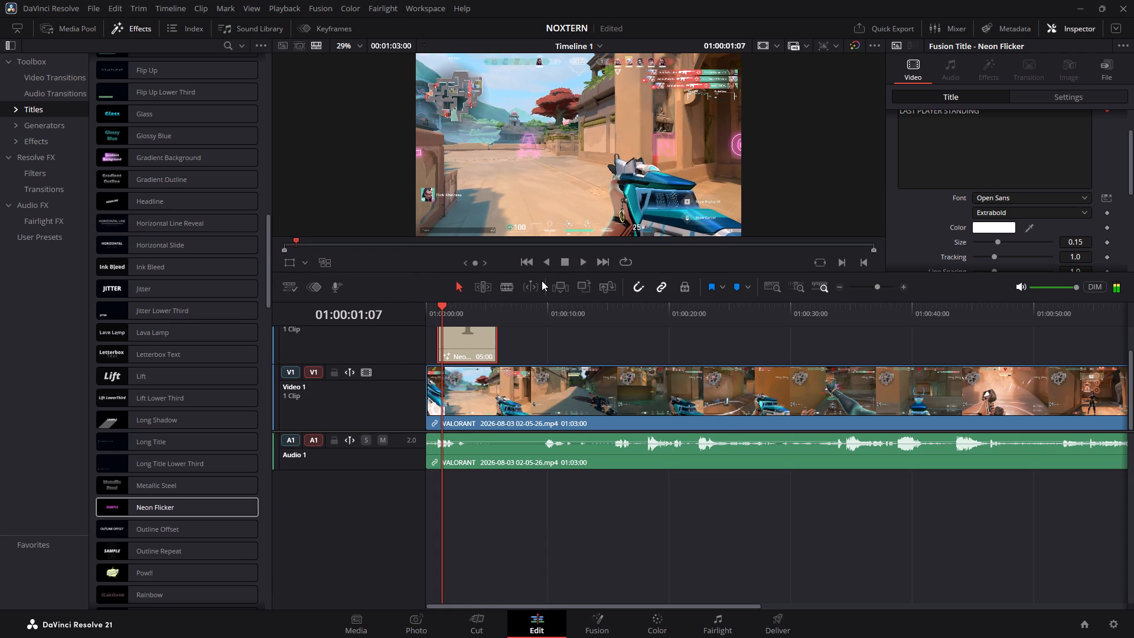
key(space)
key(space)
key(space)
key(space)
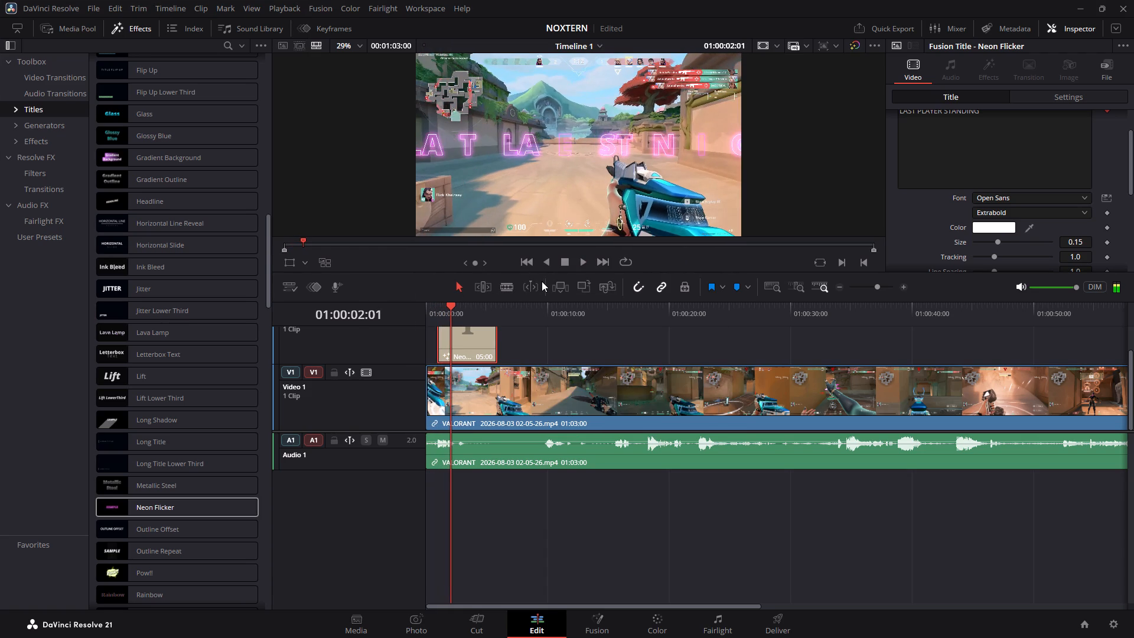
key(space)
key(space)
Look through the Neon Flicker title's own settings and its text controls, including font, size and tracking.
scroll(1049, 129, up, 2)
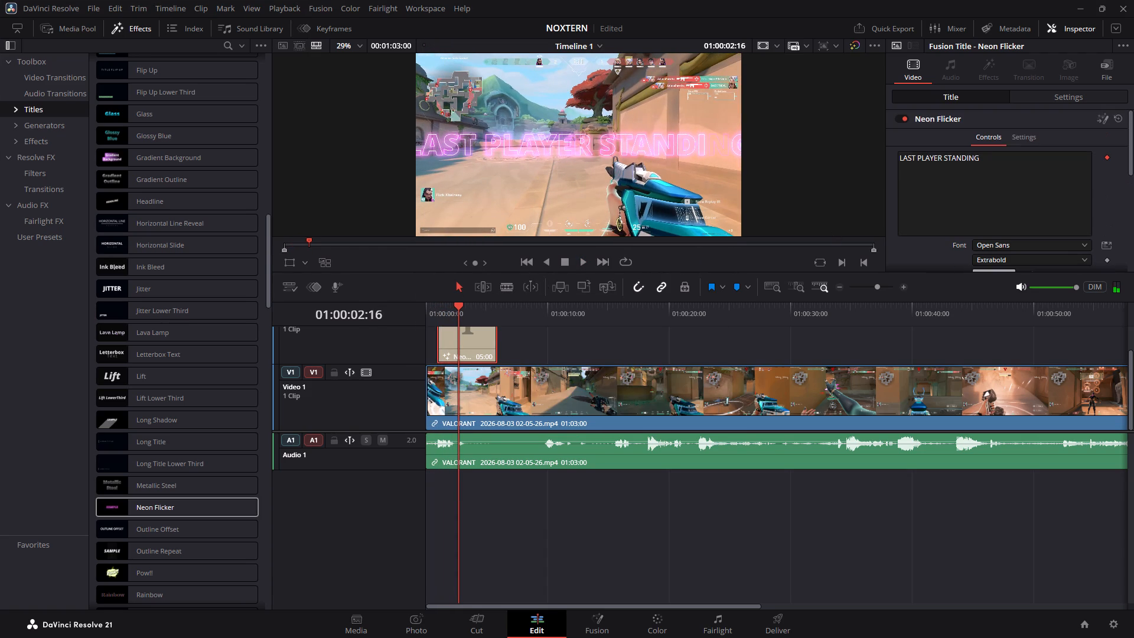
scroll(1000, 132, up, 2)
click(1029, 138)
scroll(1028, 142, down, 1)
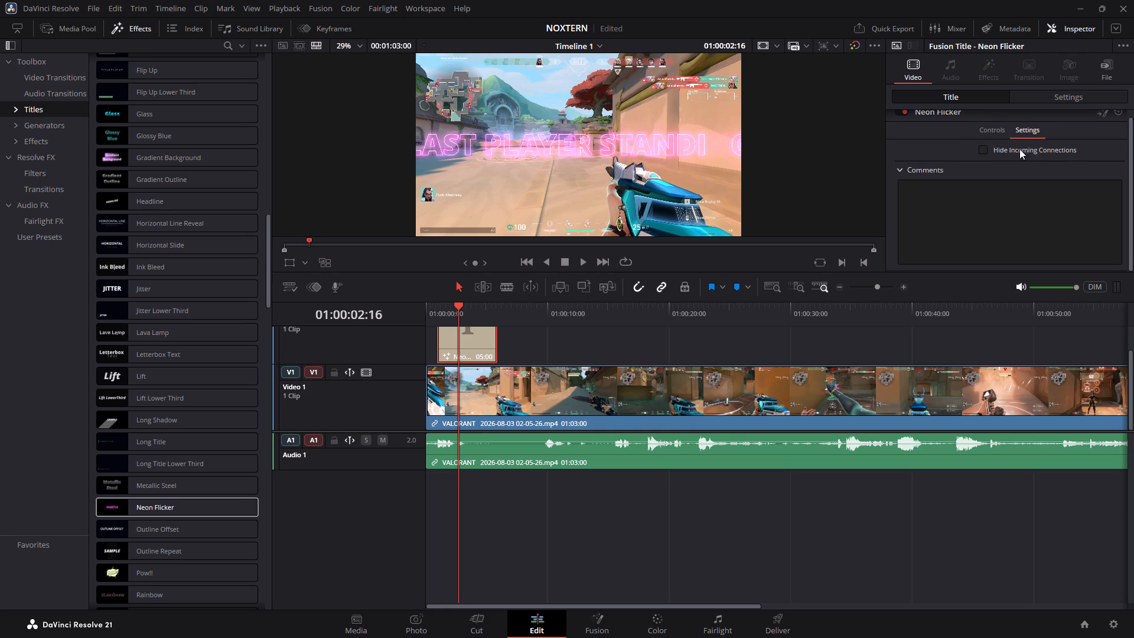
scroll(1019, 149, down, 2)
click(1002, 131)
scroll(1006, 180, down, 2)
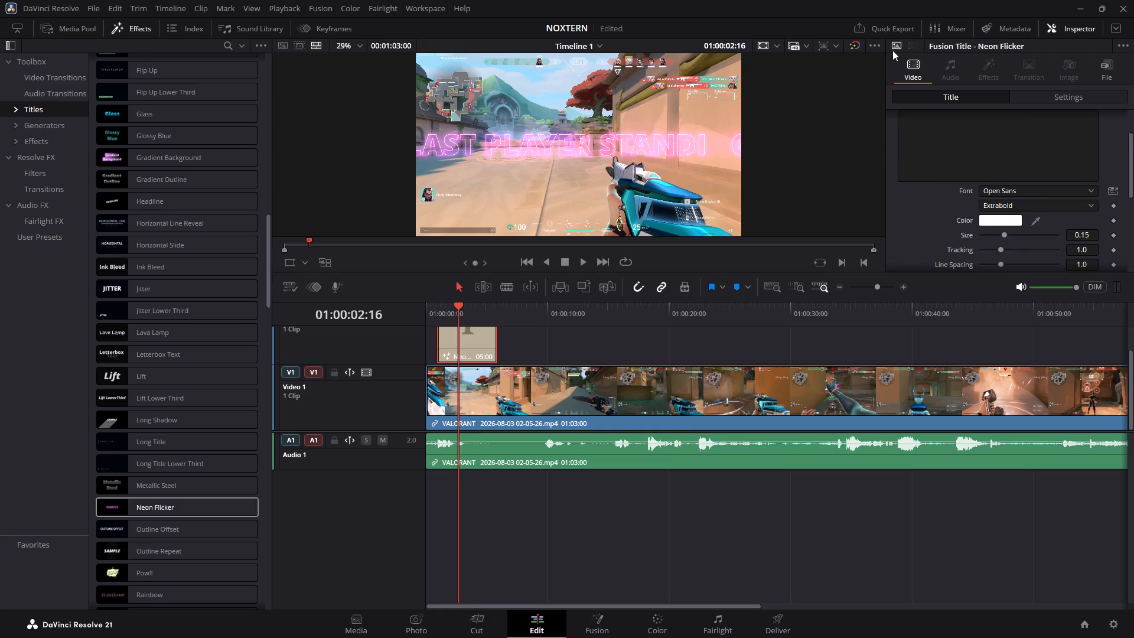
Raise the boundary between the viewer and the timeline until the viewer image scales to 15%, with Video 2 in view.
drag(897, 271, 897, 271)
drag(897, 271, 879, 278)
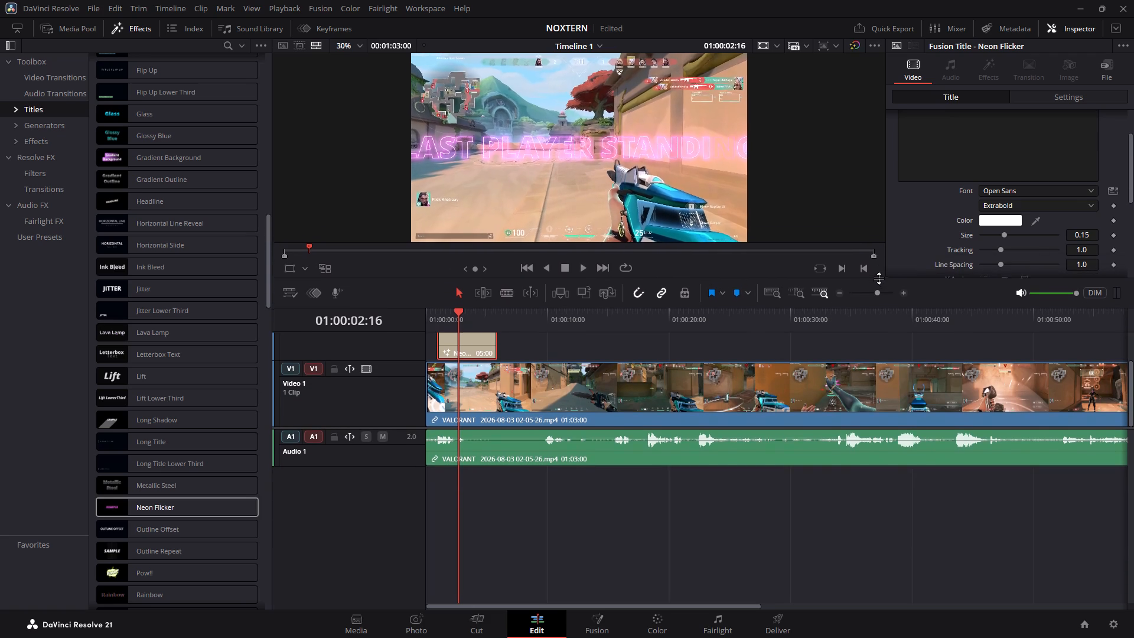
drag(879, 278, 875, 331)
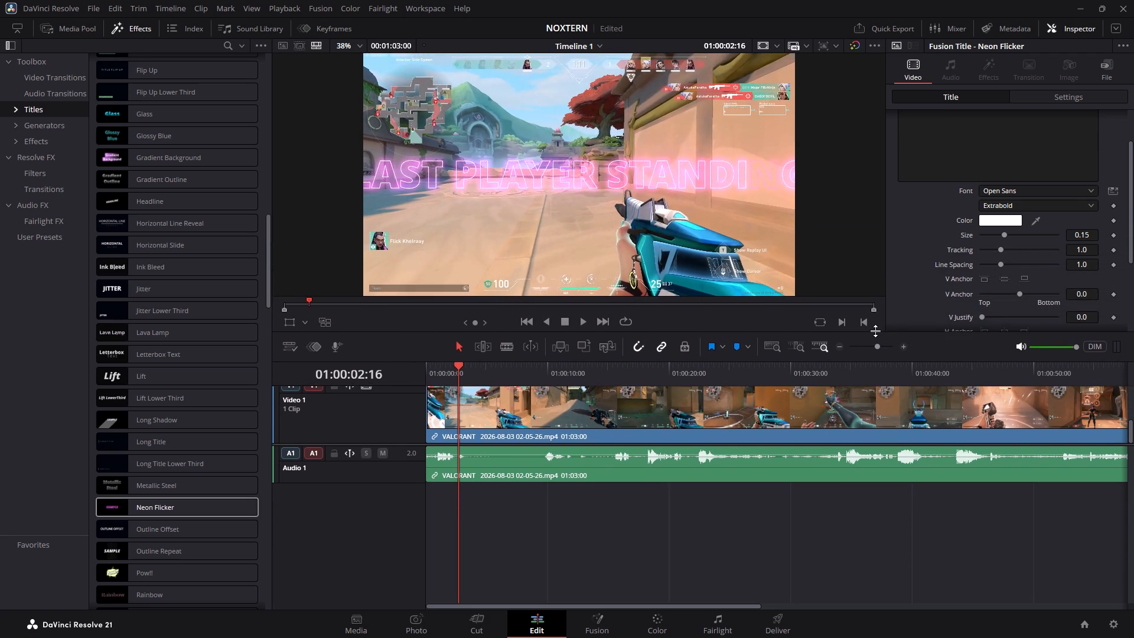
drag(875, 331, 868, 162)
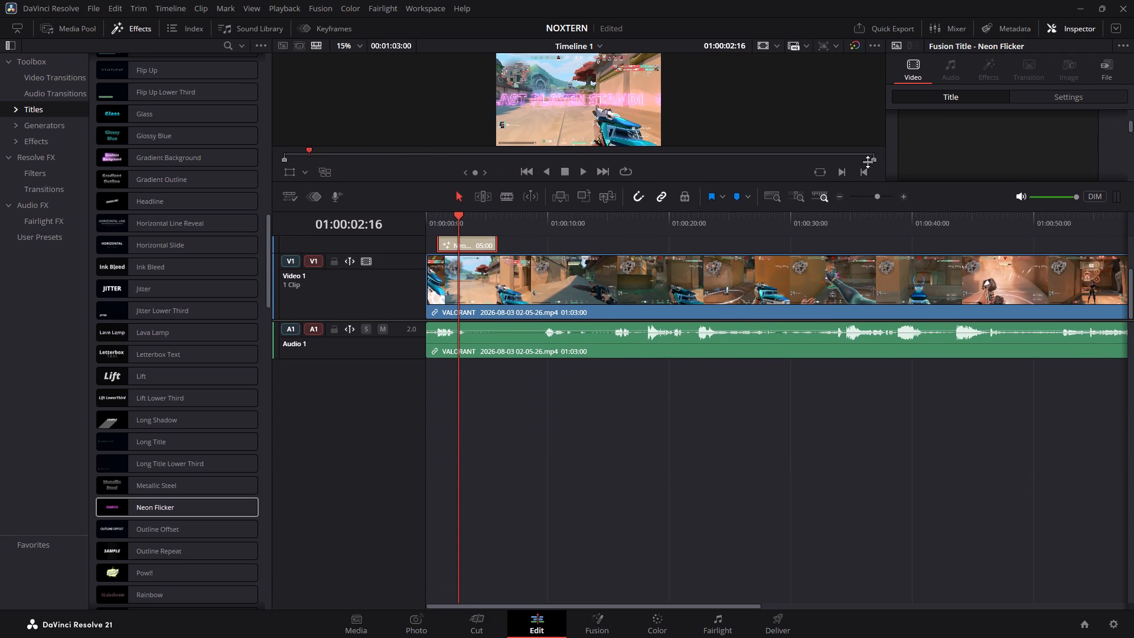
drag(868, 162, 923, 168)
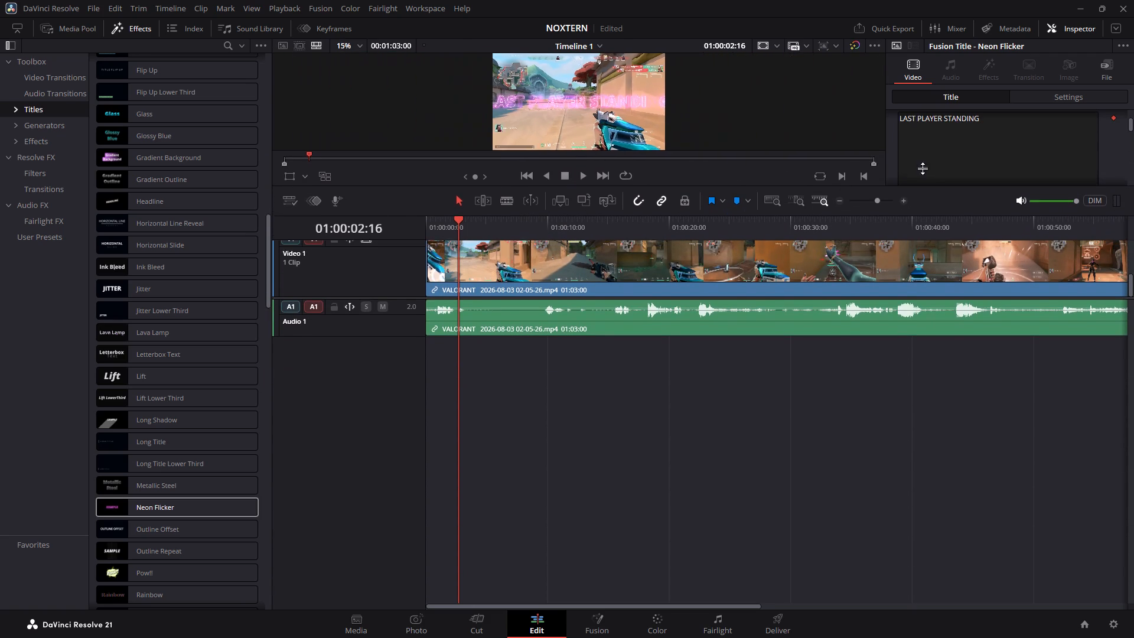
drag(923, 168, 920, 142)
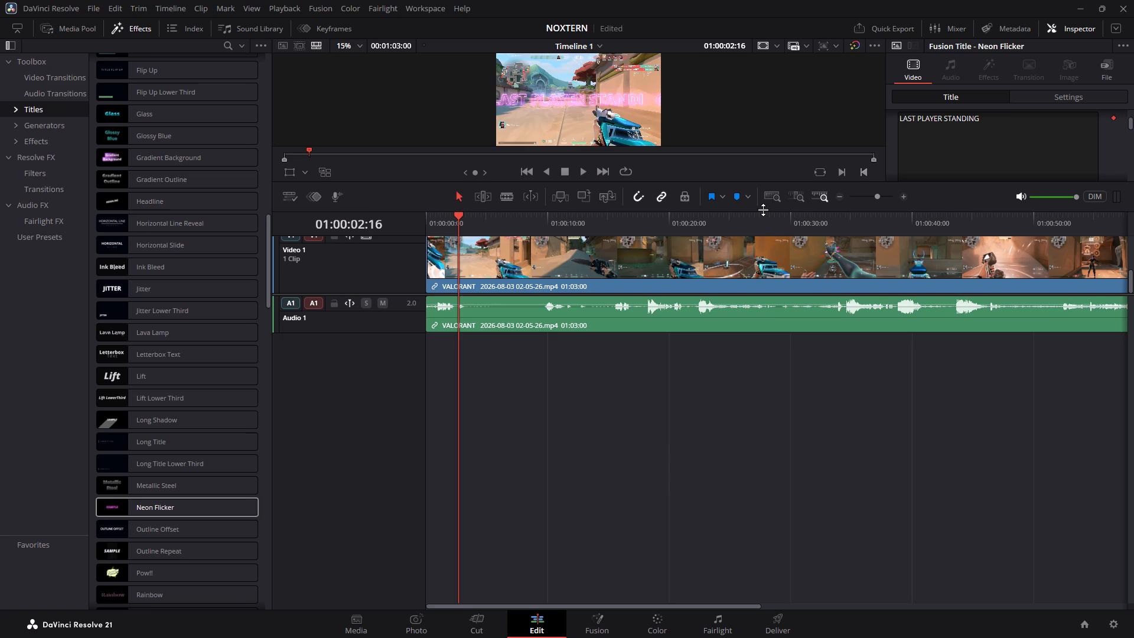
drag(763, 210, 764, 170)
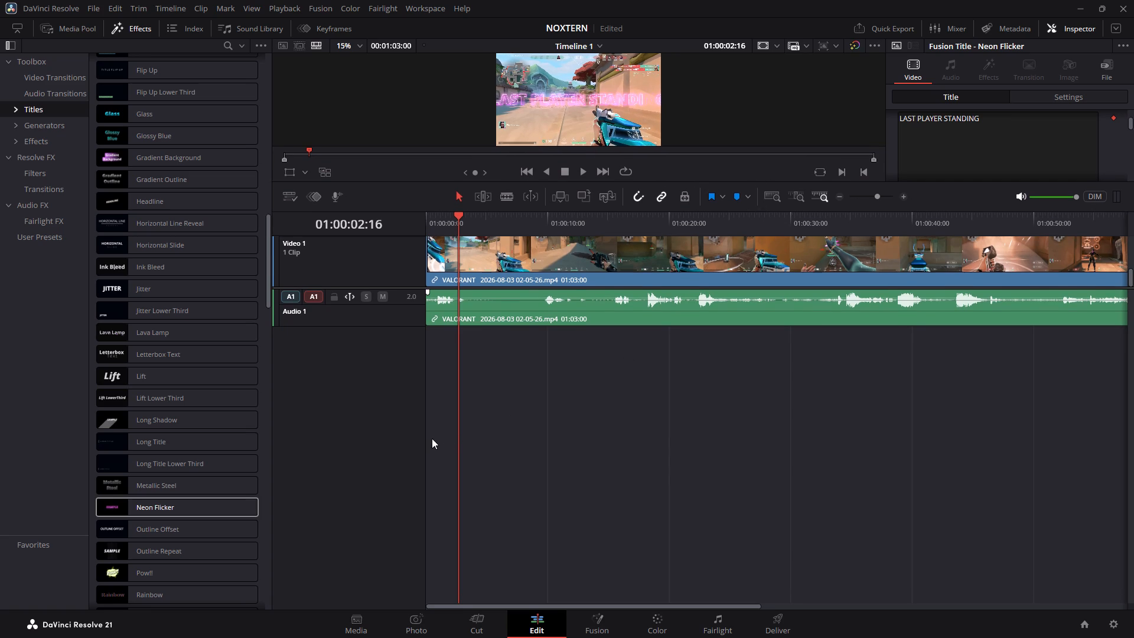
drag(1130, 281, 1129, 227)
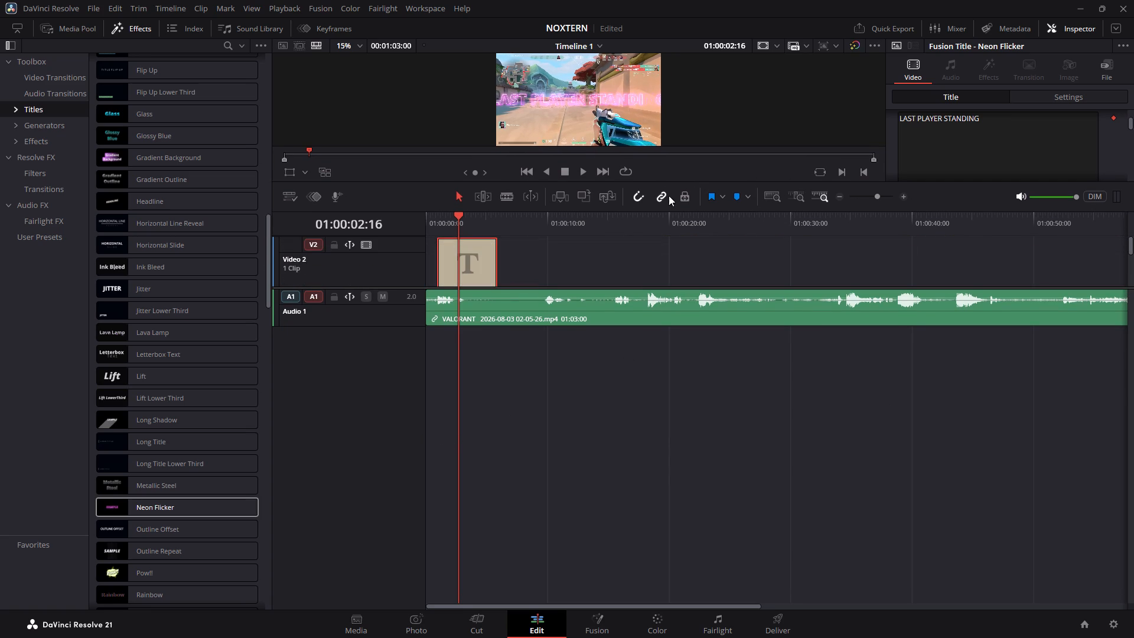
Lower the boundary between the viewer and the timeline until the viewer image scales to 42%.
drag(633, 182, 619, 358)
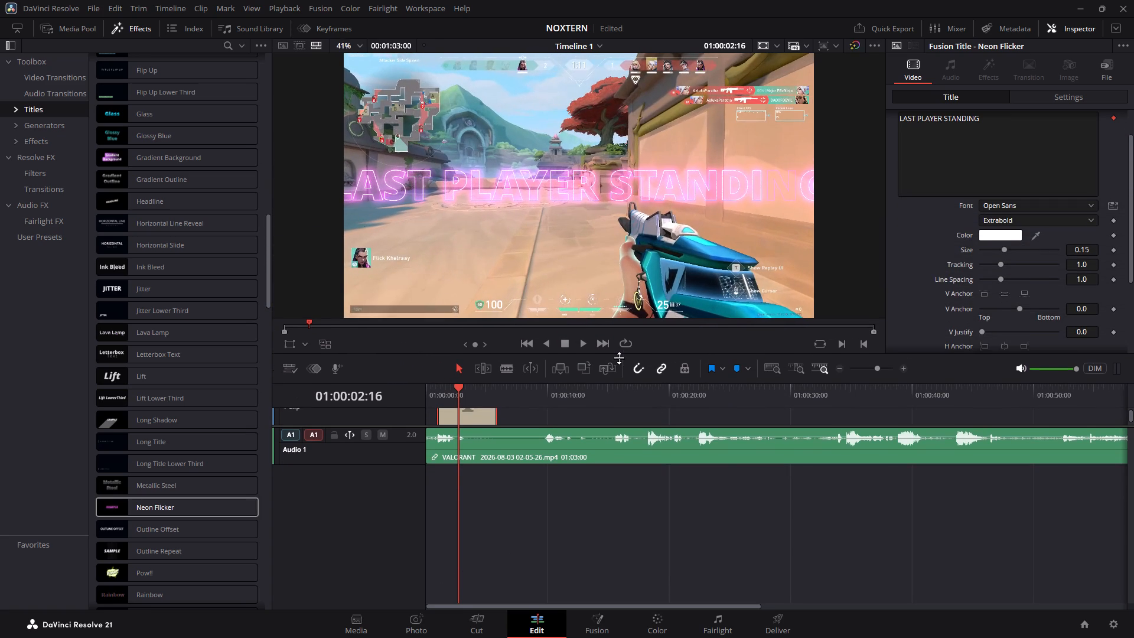
drag(619, 358, 619, 357)
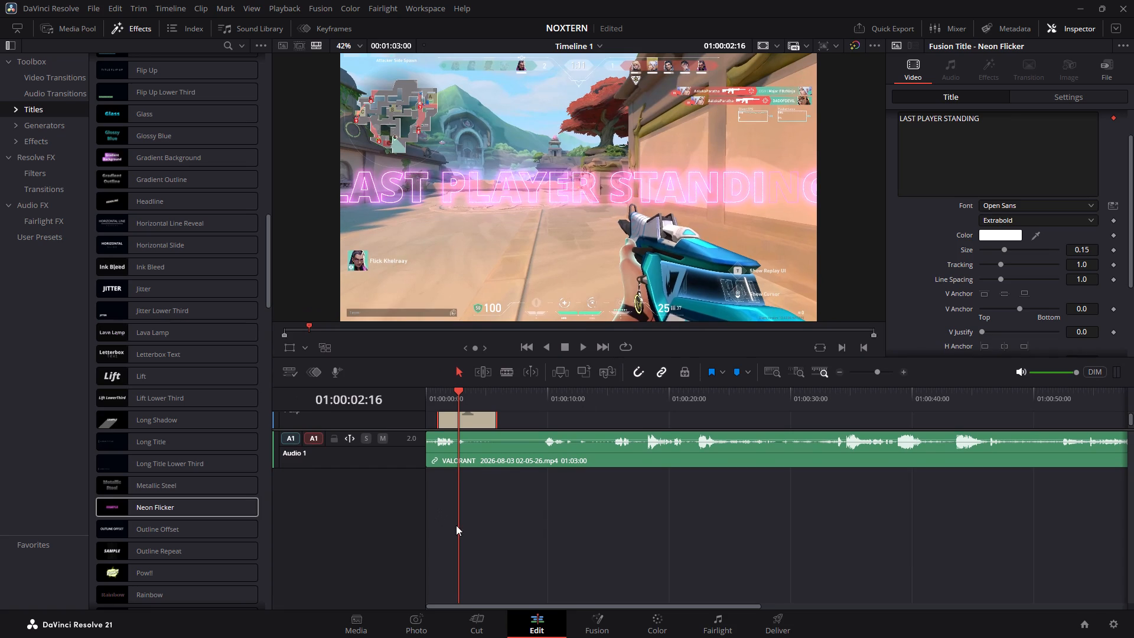
Lower the divider between the video and audio tracks until the Video 2 title, Video 1 gameplay and Audio 1 show together.
scroll(566, 518, up, 4)
scroll(1122, 392, up, 5)
shift+scroll(900, 491, up, 4)
shift+scroll(900, 491, down, 1)
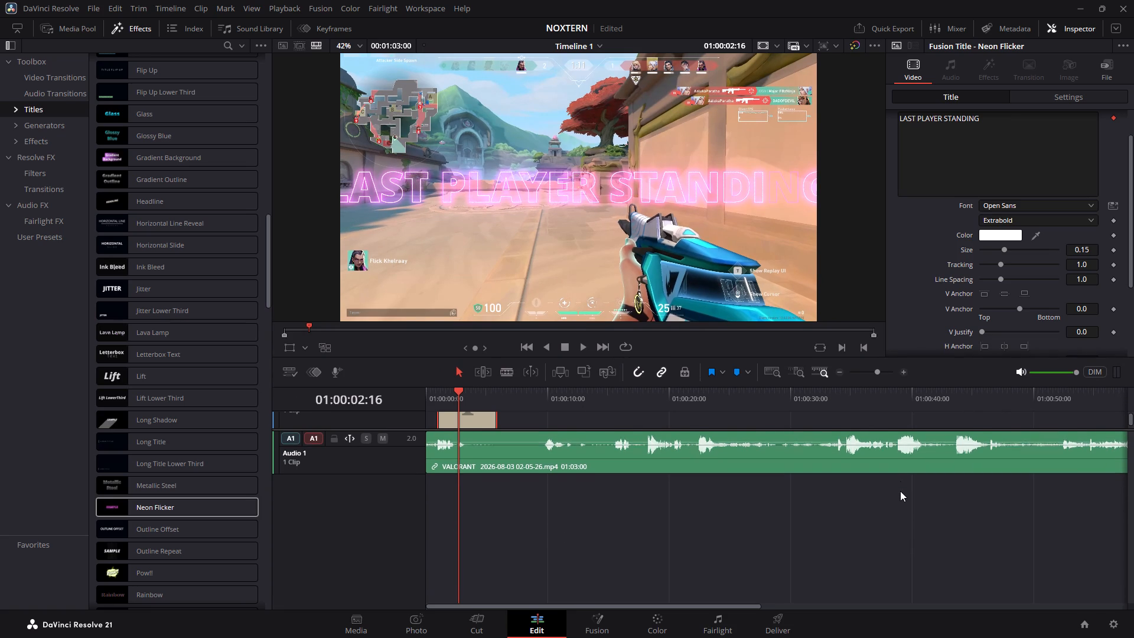
shift+scroll(900, 491, down, 2)
shift+scroll(872, 424, up, 5)
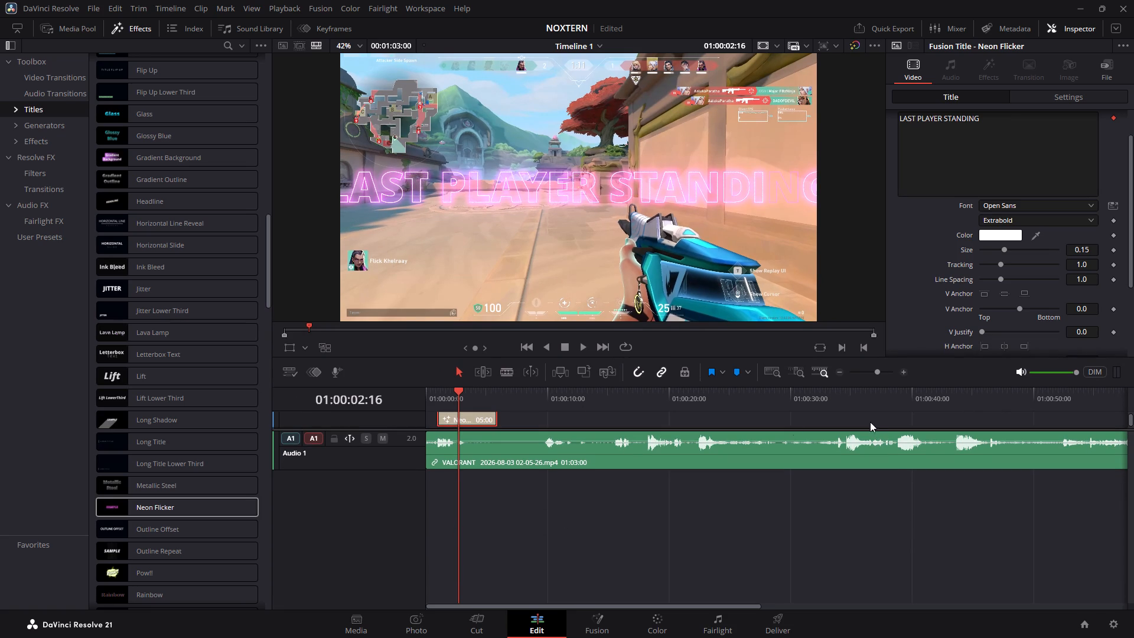
shift+scroll(413, 426, up, 6)
shift+click(716, 416)
shift+scroll(716, 416, up, 5)
shift+drag(1129, 419, 1128, 438)
shift+scroll(989, 423, up, 7)
shift+drag(990, 429, 990, 429)
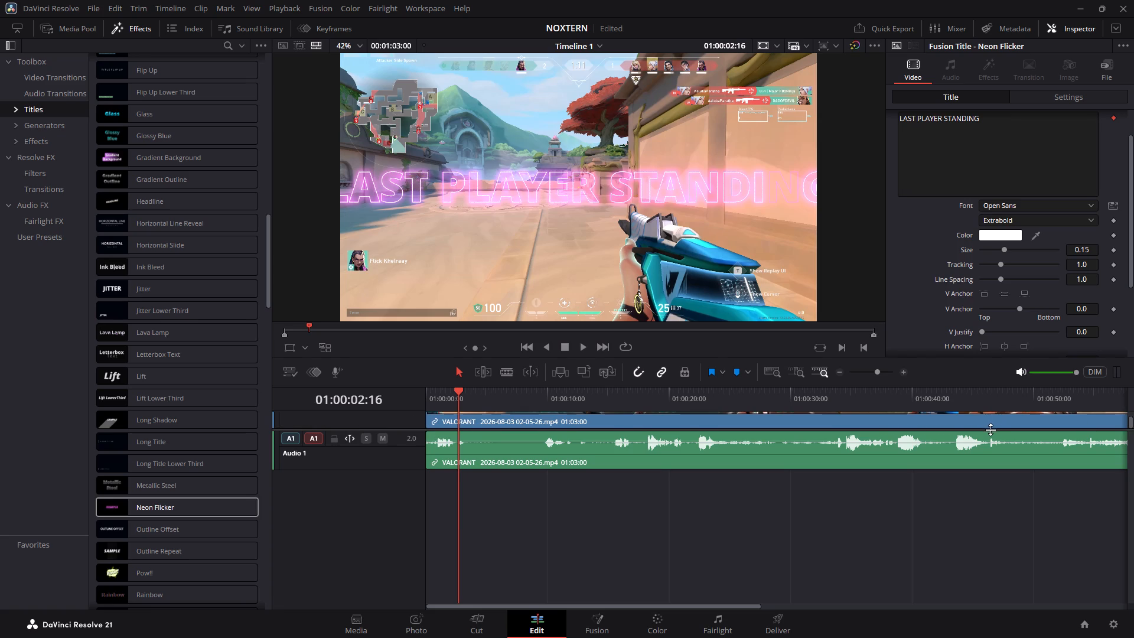
shift+drag(990, 429, 990, 499)
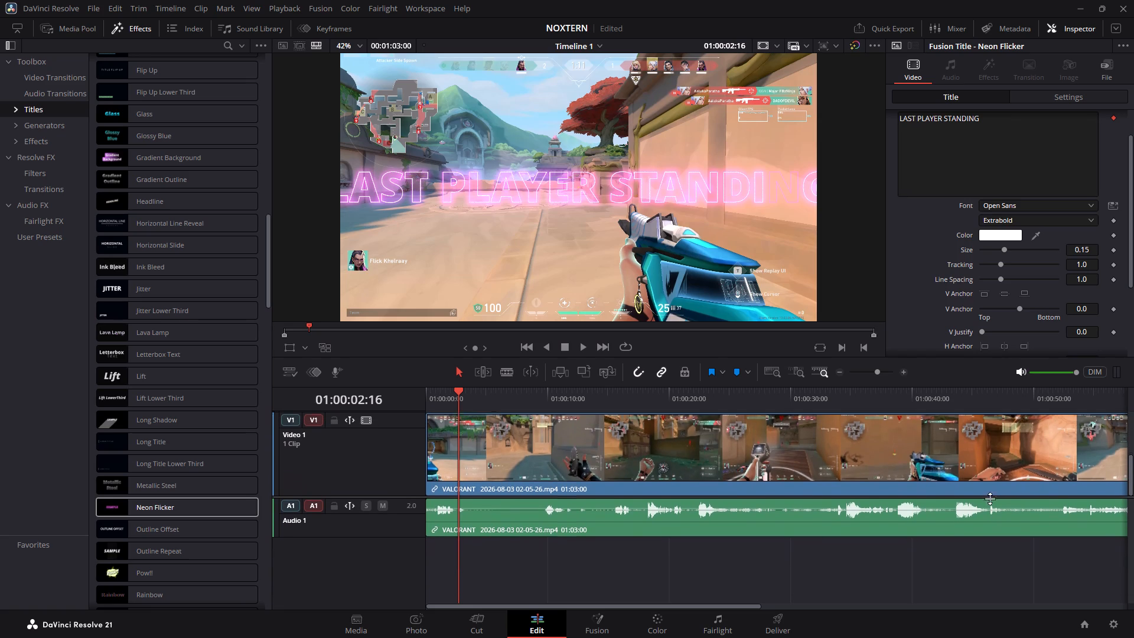
shift+drag(990, 499, 1001, 562)
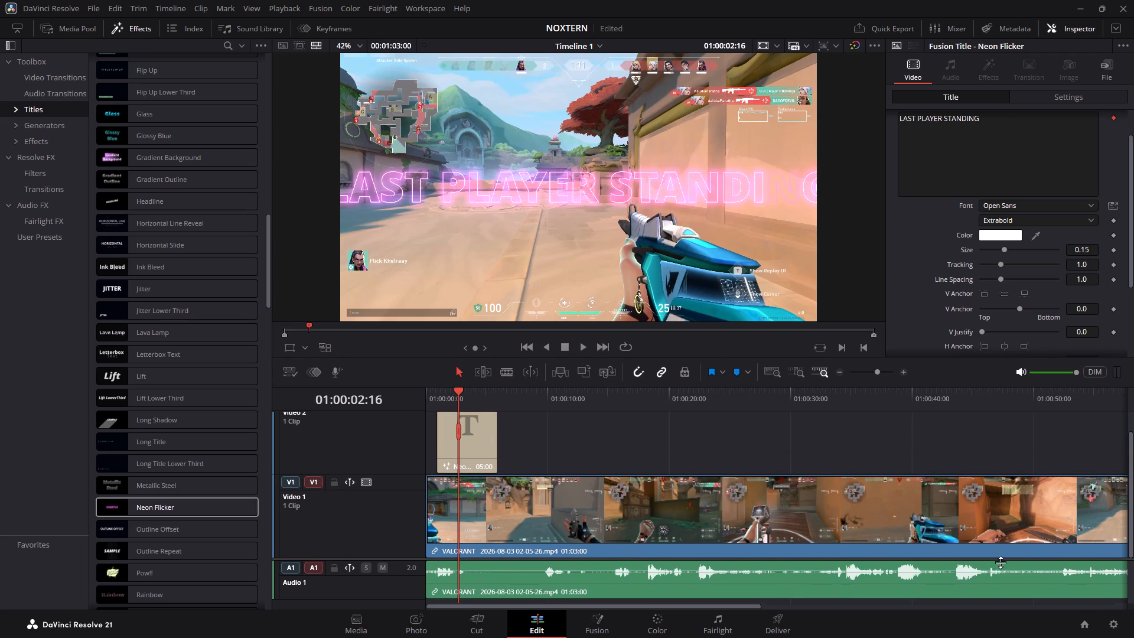
shift+drag(1001, 562, 1002, 558)
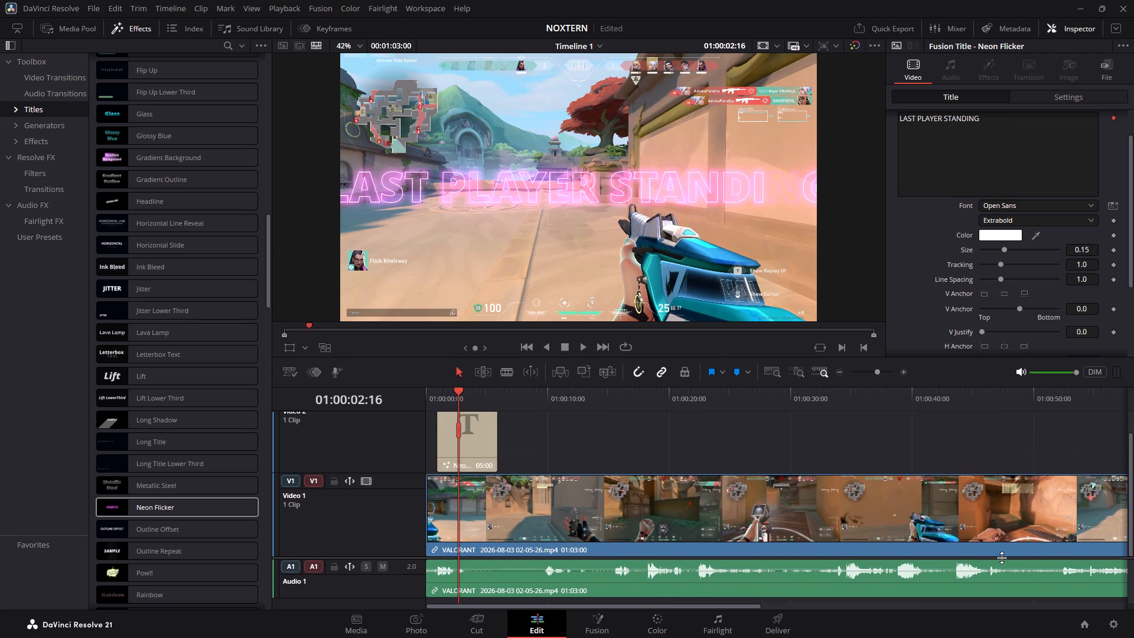
shift+drag(1002, 558, 1002, 560)
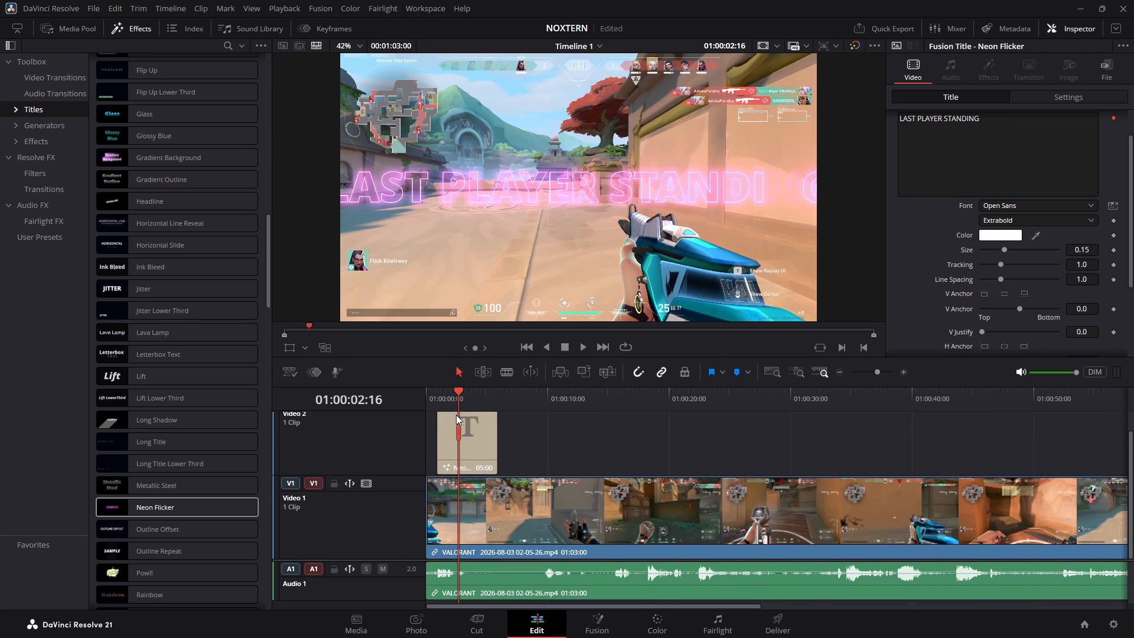
Play the start of the Neon Flicker title to check how its text fits the frame.
drag(459, 388, 438, 392)
key(space)
key(space)
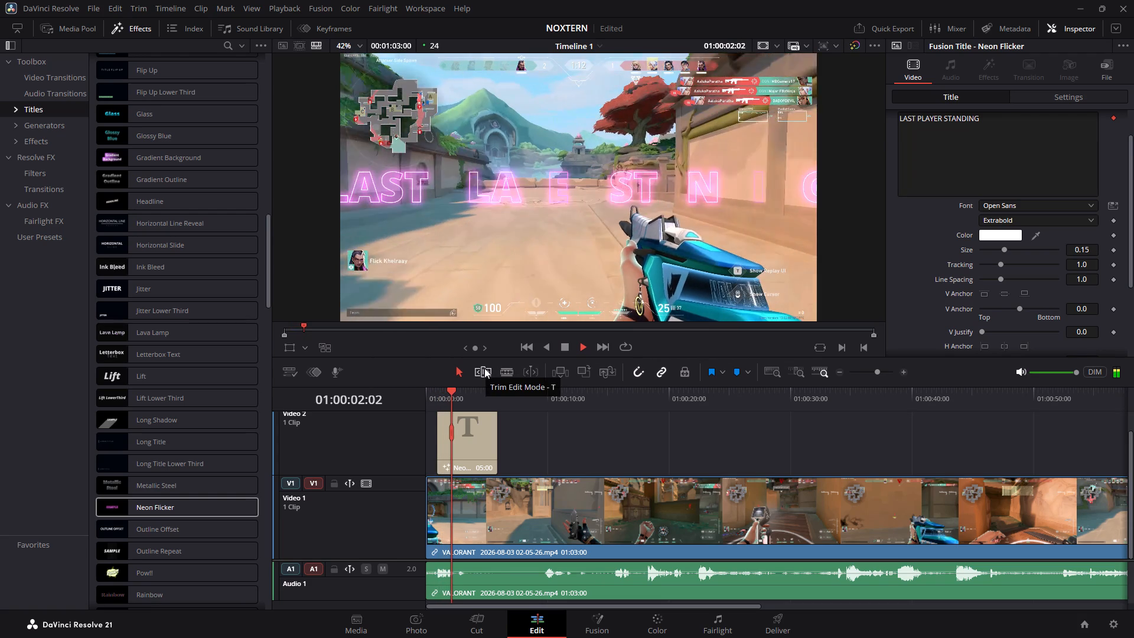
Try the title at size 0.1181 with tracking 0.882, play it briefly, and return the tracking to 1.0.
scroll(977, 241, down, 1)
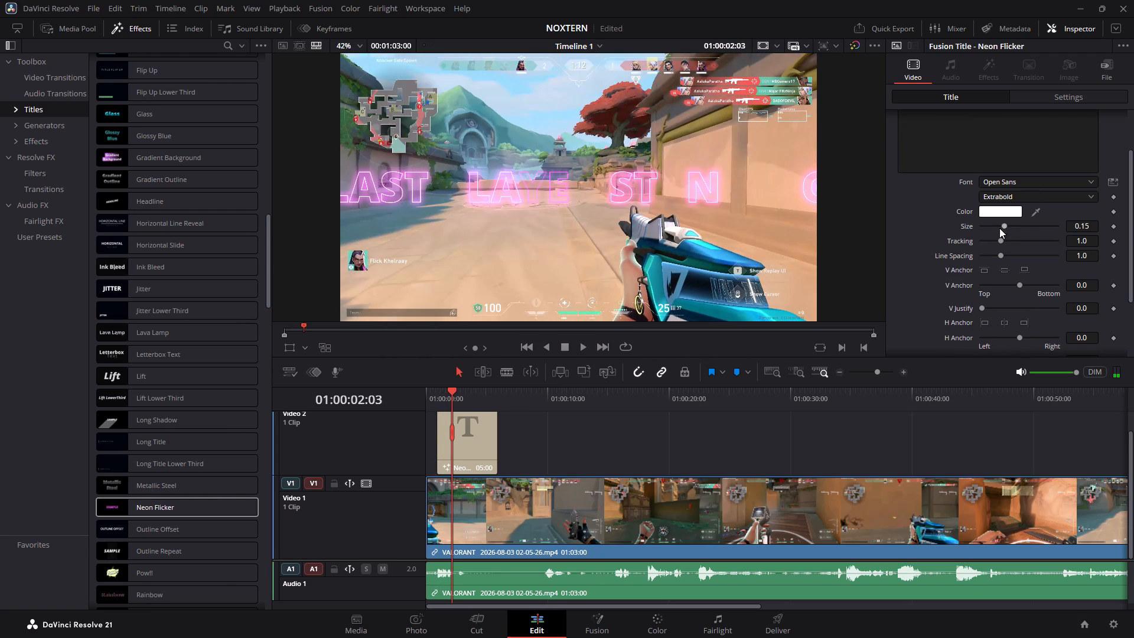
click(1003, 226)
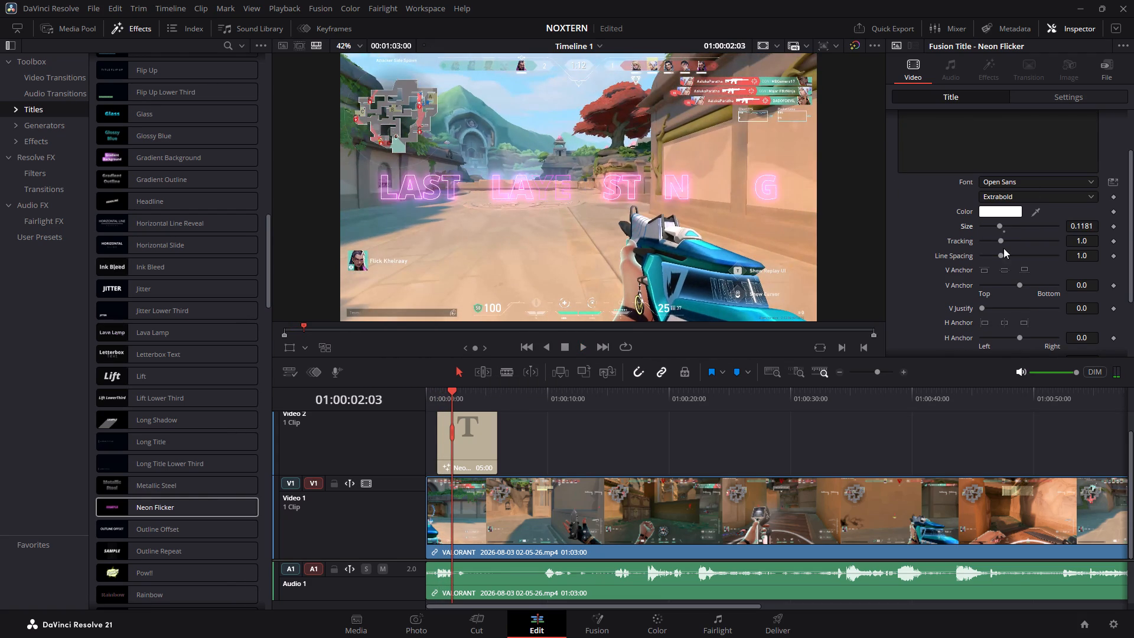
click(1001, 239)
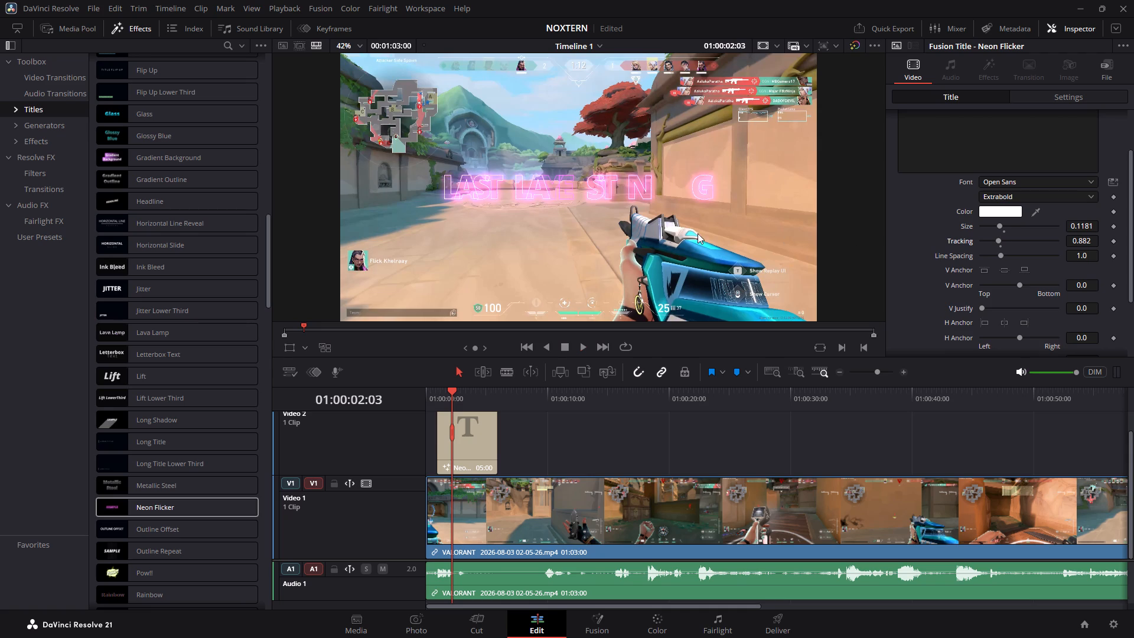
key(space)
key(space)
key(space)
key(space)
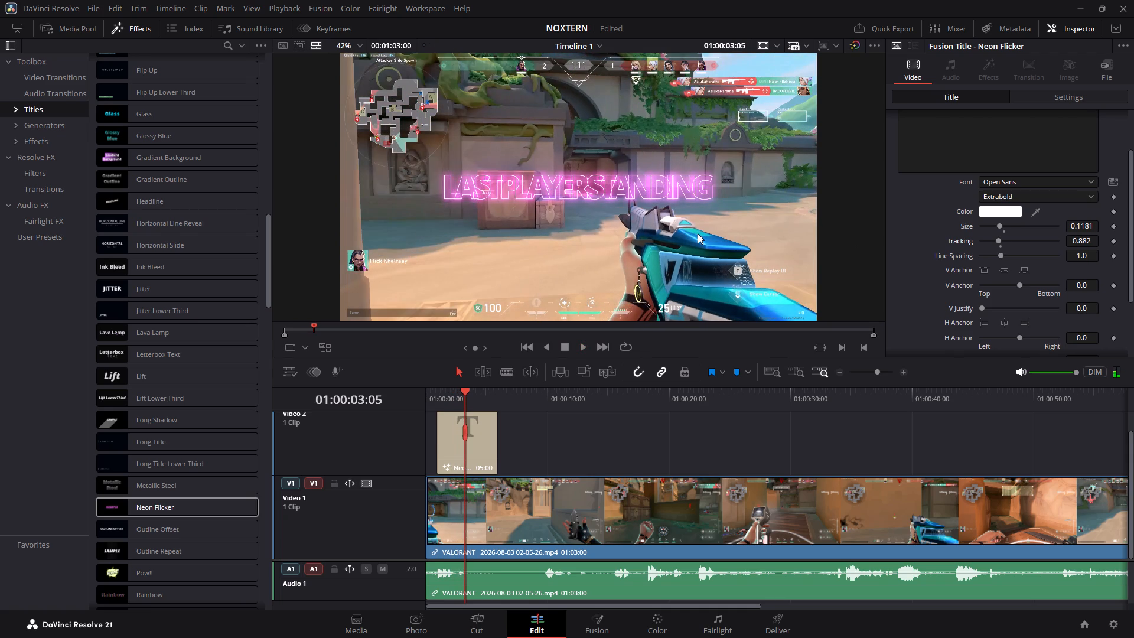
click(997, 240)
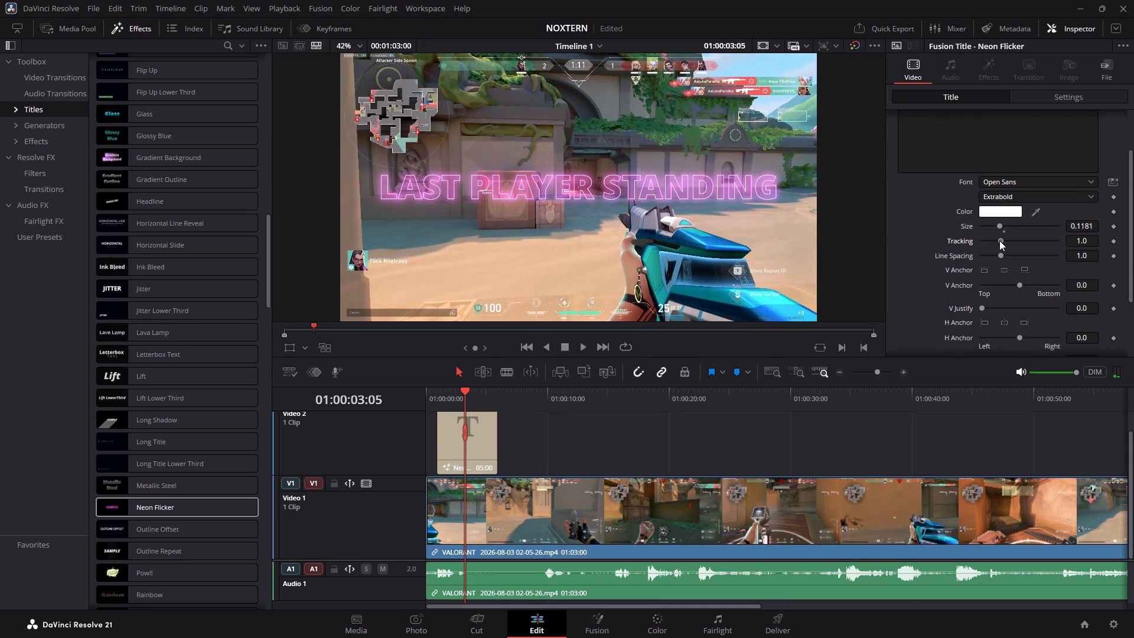
Reduce the LAST PLAYER STANDING title's size to 0.0945 and its line spacing to 0.0.
drag(999, 225, 988, 224)
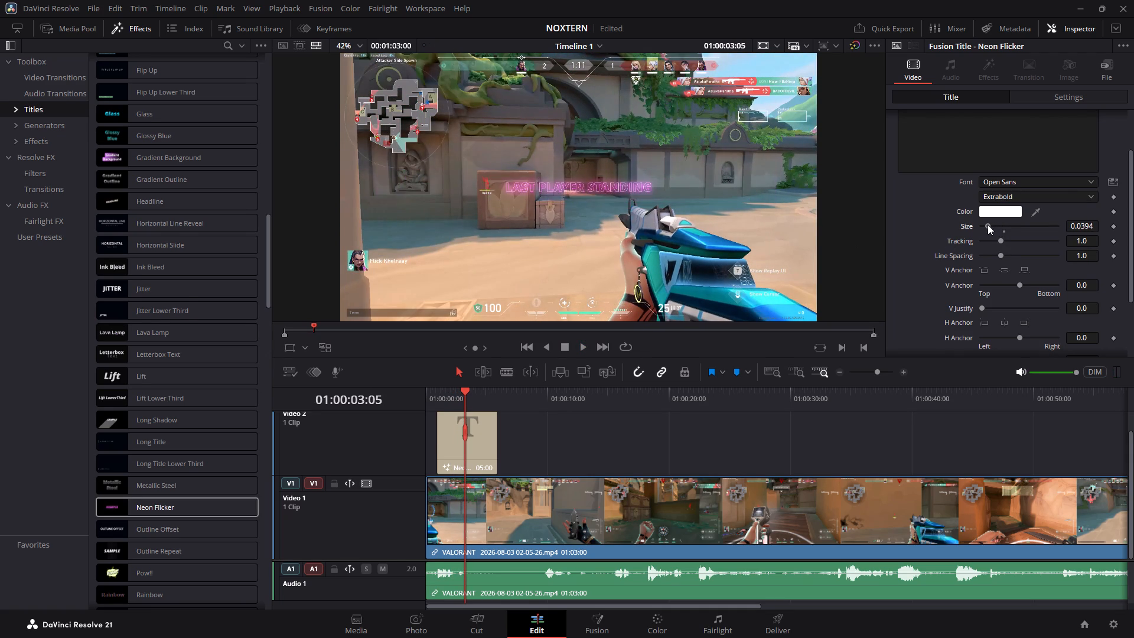
drag(988, 224, 993, 225)
drag(1001, 255, 1053, 259)
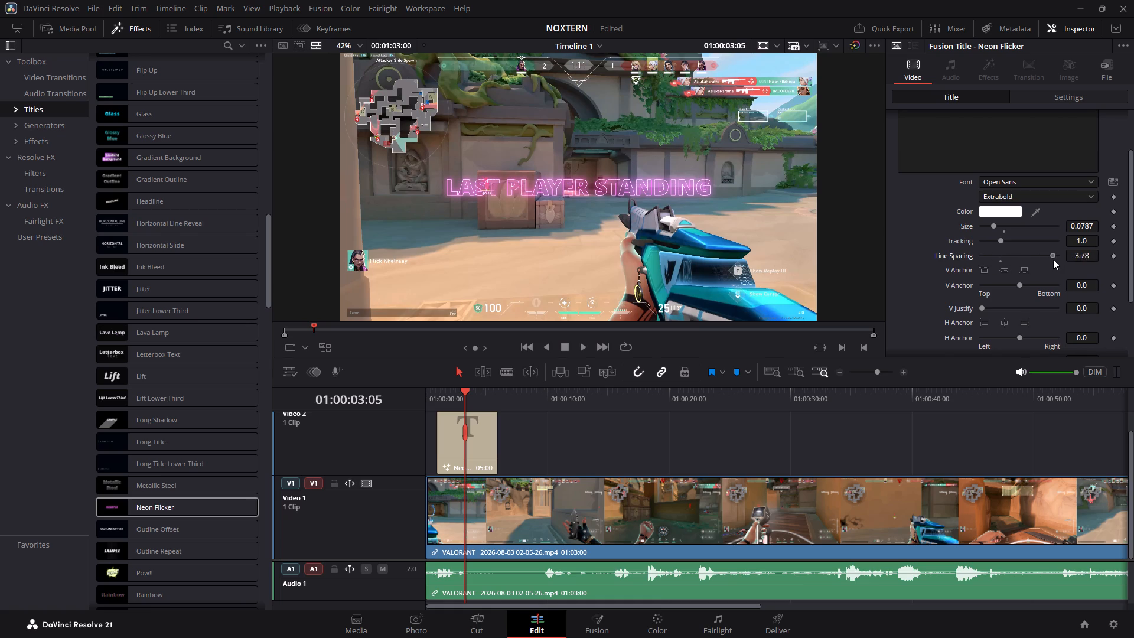
drag(1053, 259, 931, 262)
click(994, 226)
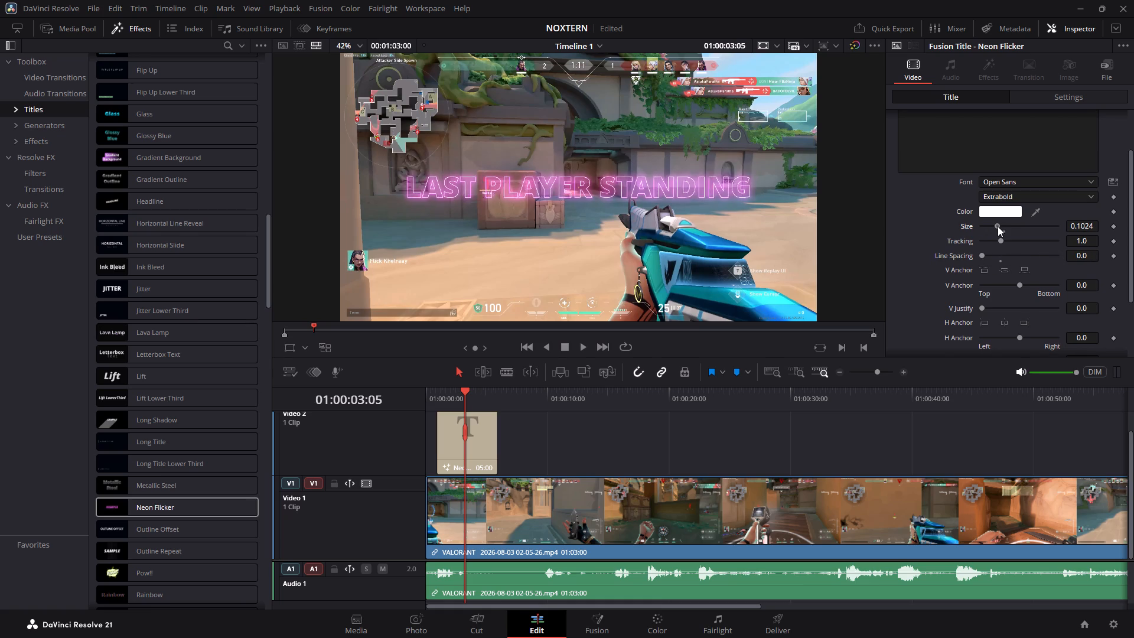
click(615, 182)
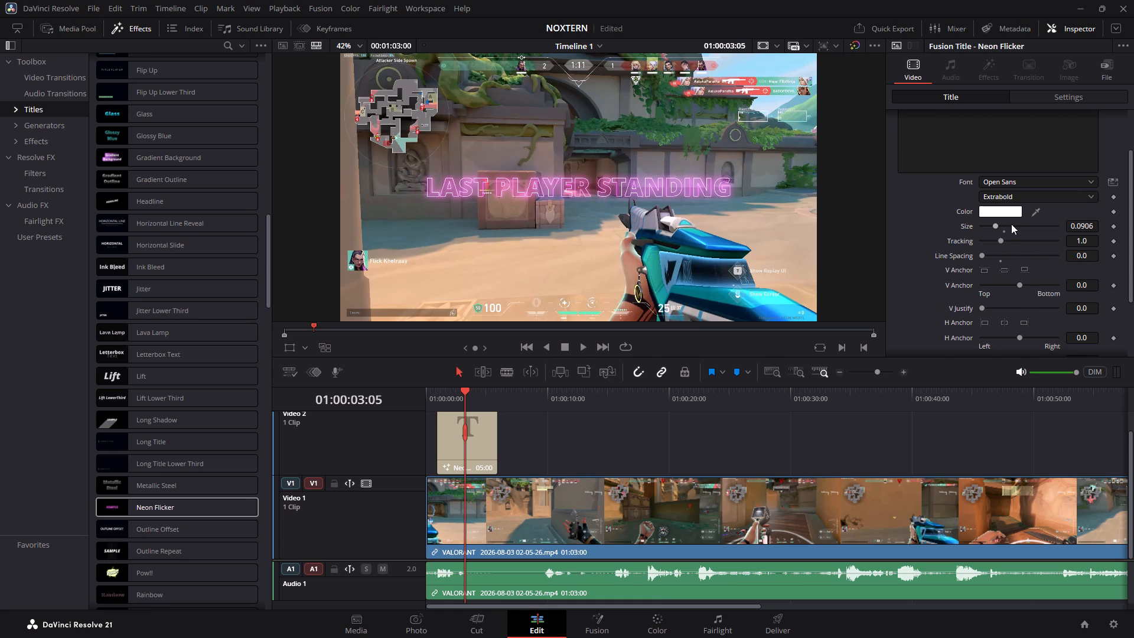
click(994, 224)
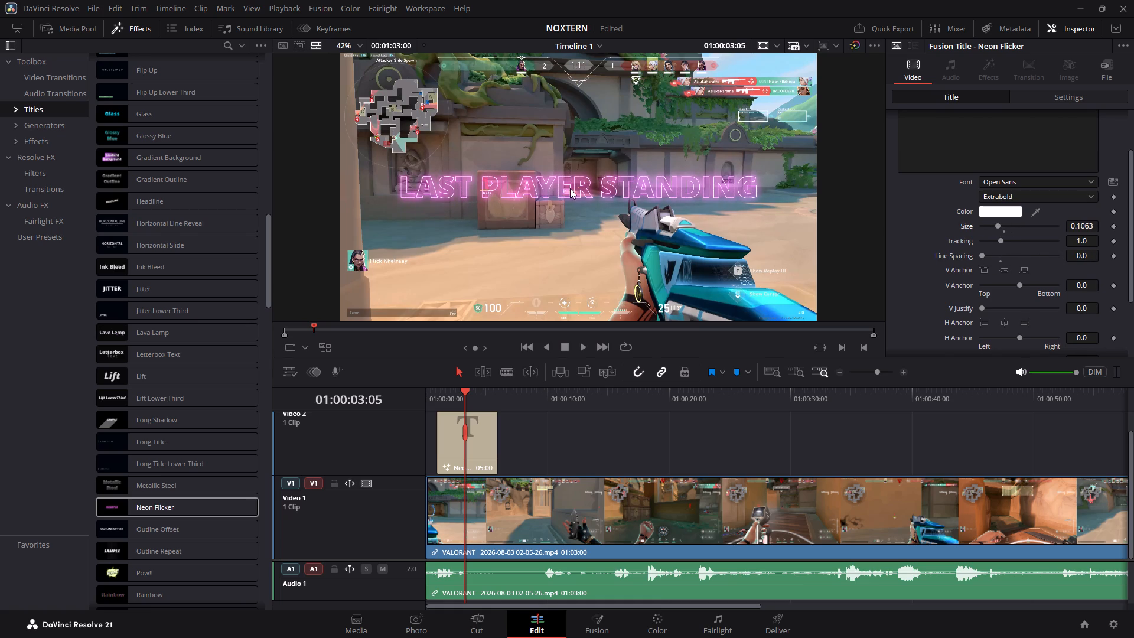
double_click(570, 188)
click(999, 227)
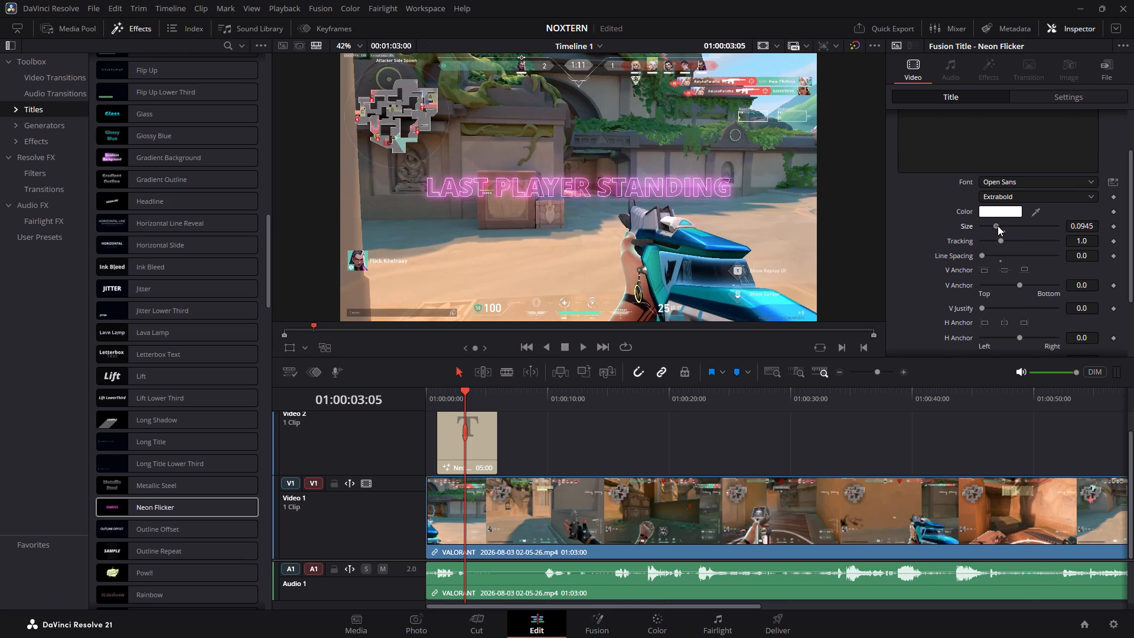
Set the title's tracking to 1.071 and keyframe the tracking at 01:00:03:05.
click(1001, 240)
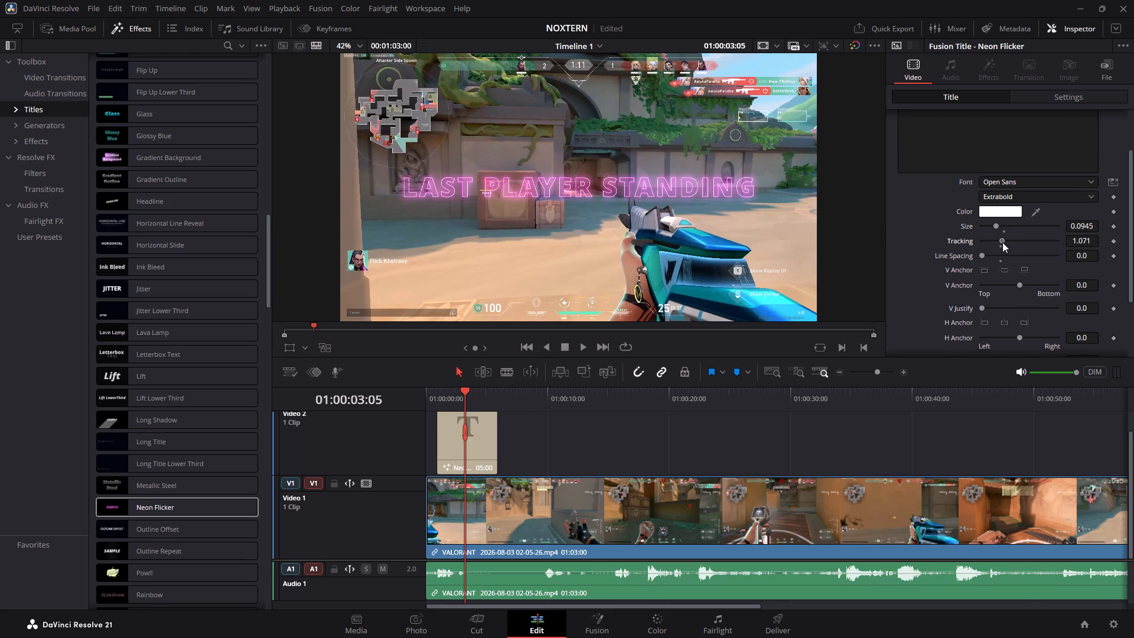
click(1113, 242)
click(1113, 242)
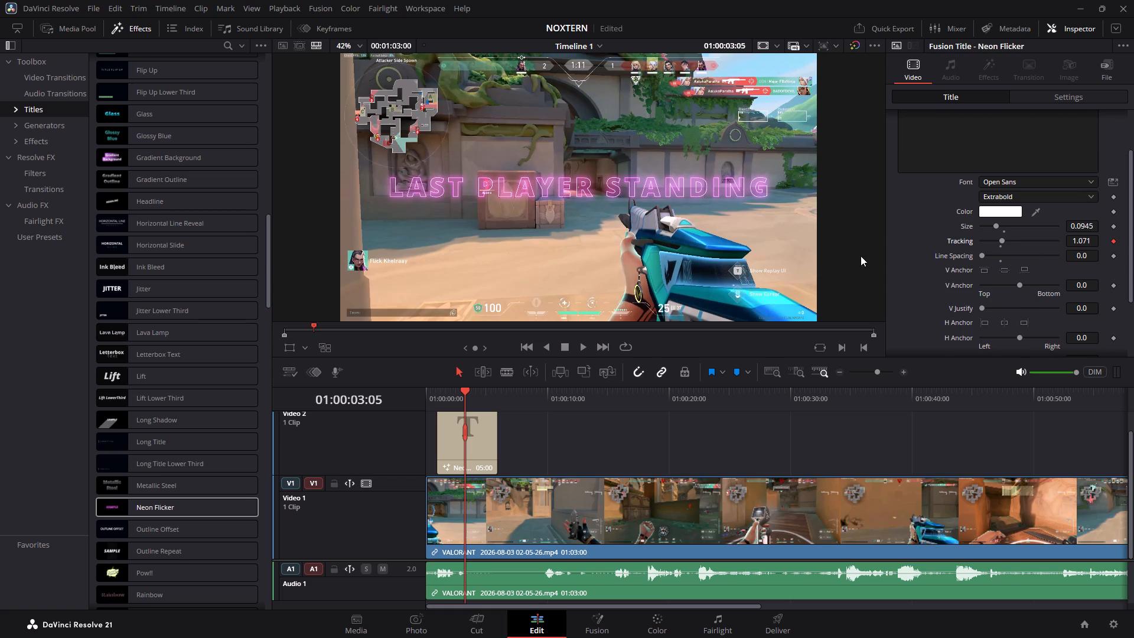
Play the timeline from the beginning past the end of the title to review the resized text.
drag(464, 390, 445, 394)
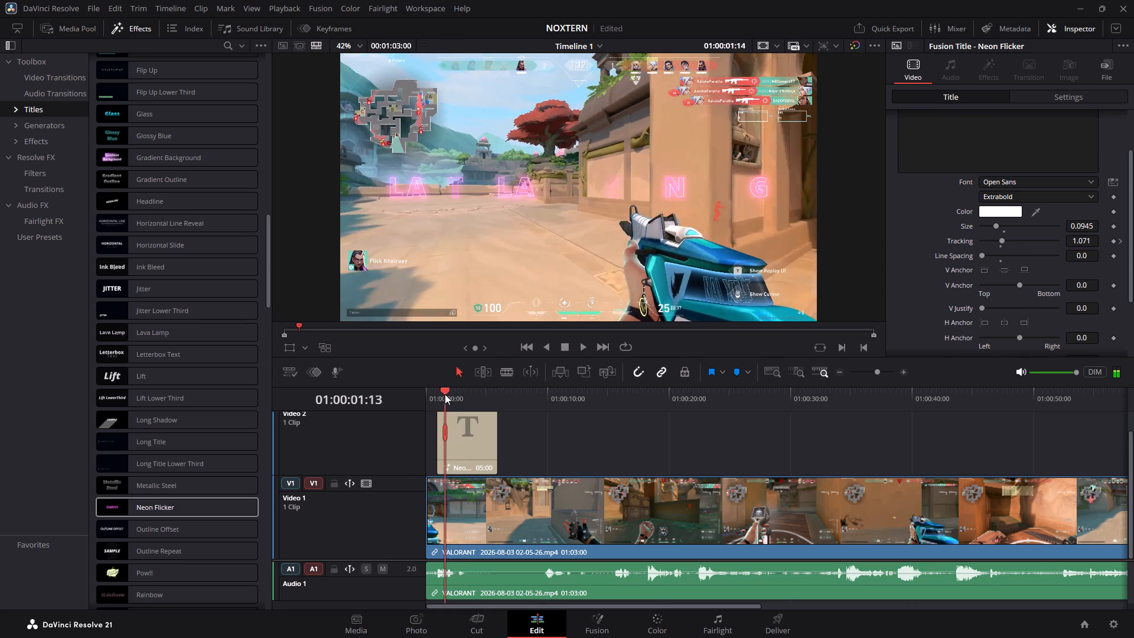
drag(445, 394, 433, 395)
key(space)
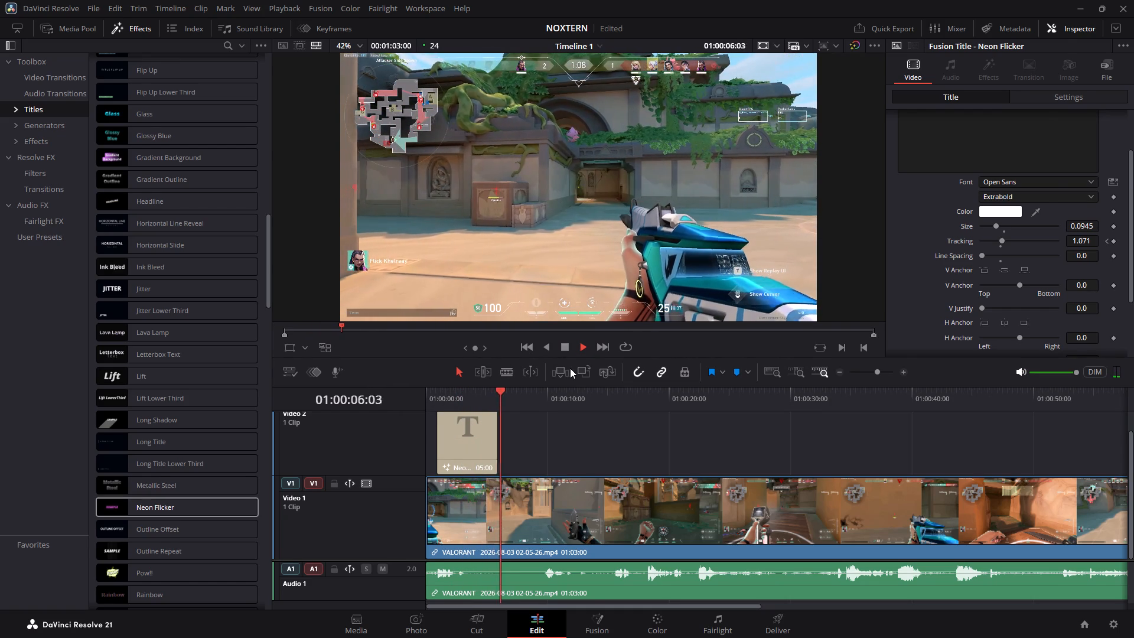
key(space)
Trim the end of the Neon Flicker title on Video 2 back to the playhead at 01:00:05:09.
drag(501, 390, 496, 390)
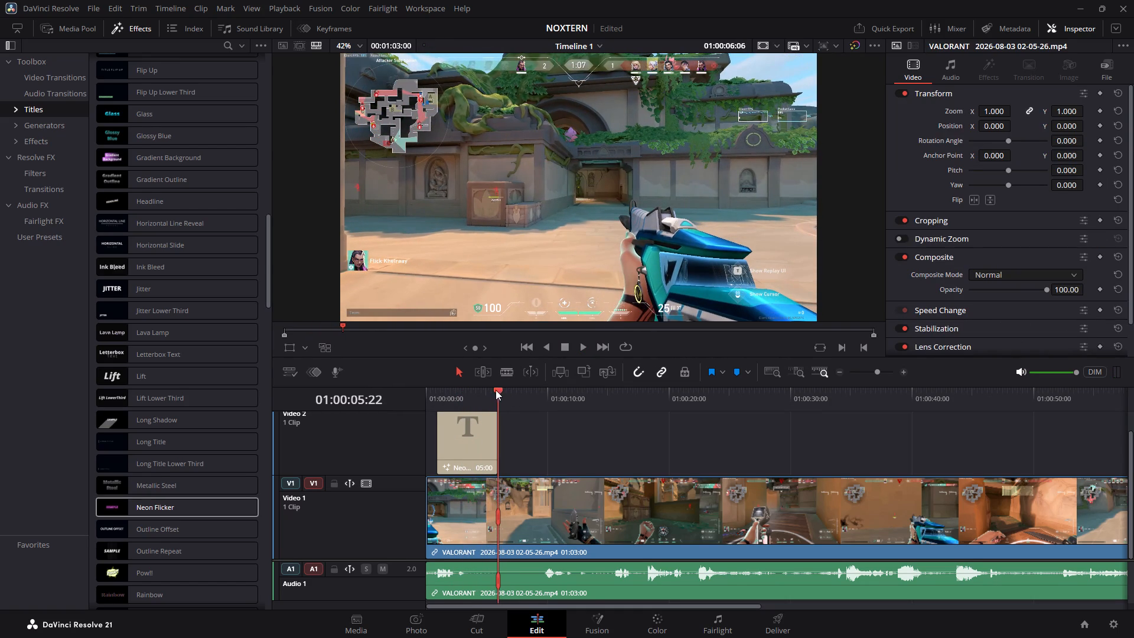
drag(496, 390, 464, 391)
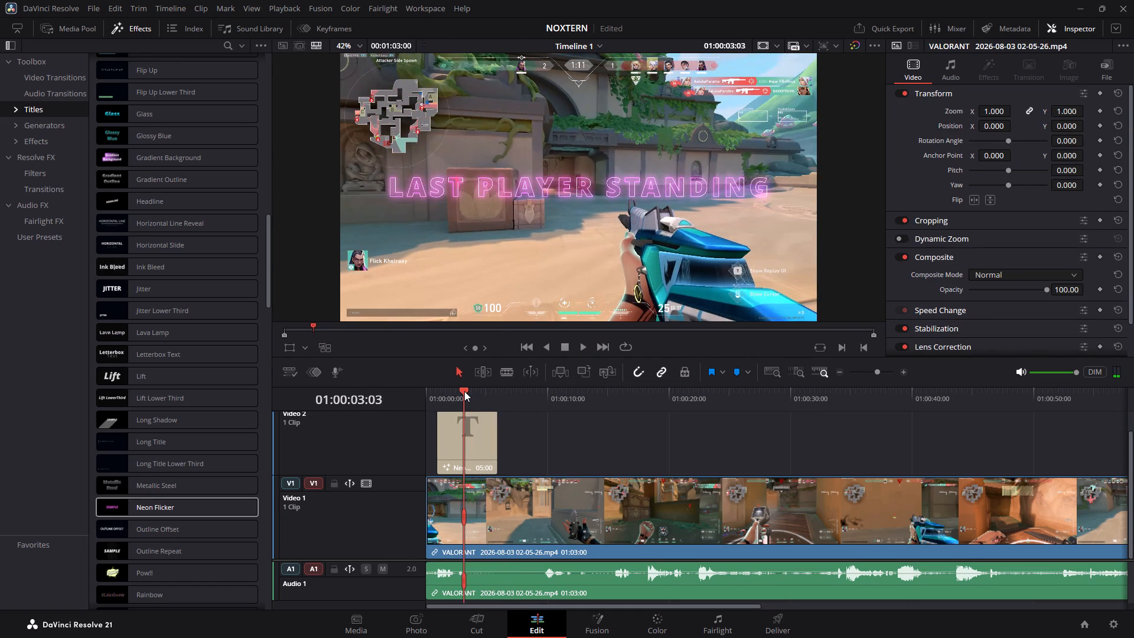
drag(464, 391, 471, 391)
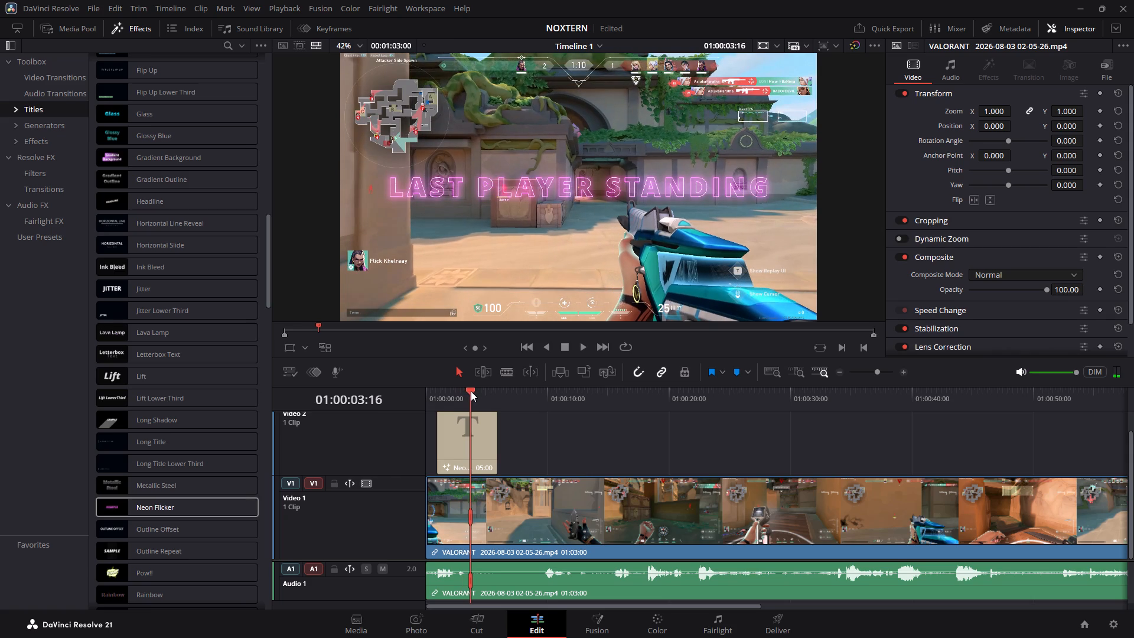
drag(471, 391, 475, 391)
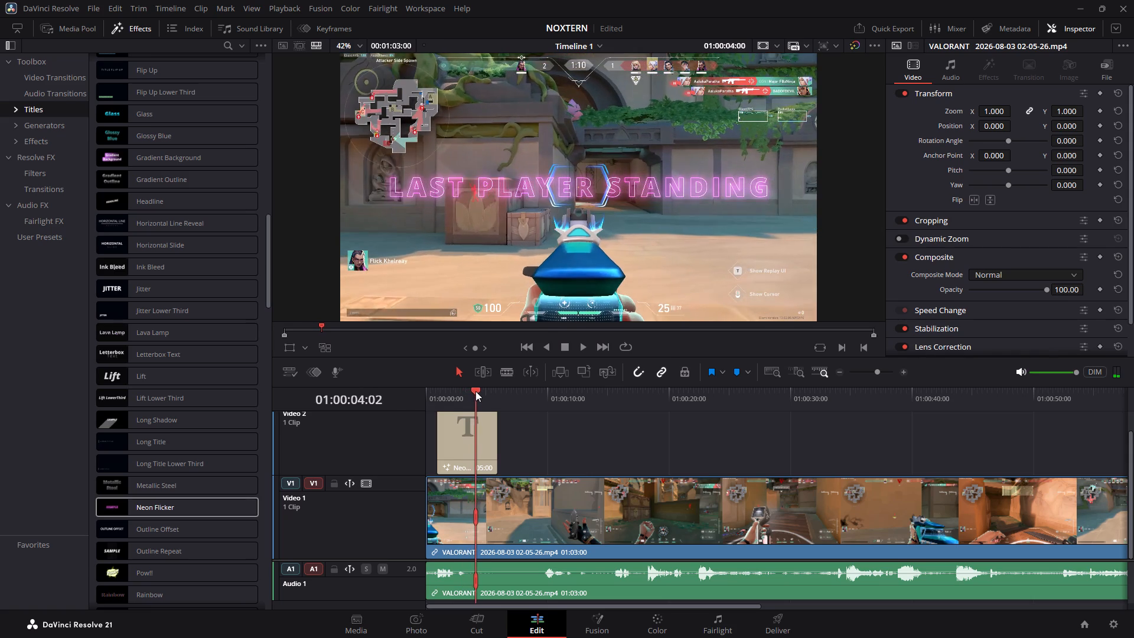
drag(475, 391, 491, 390)
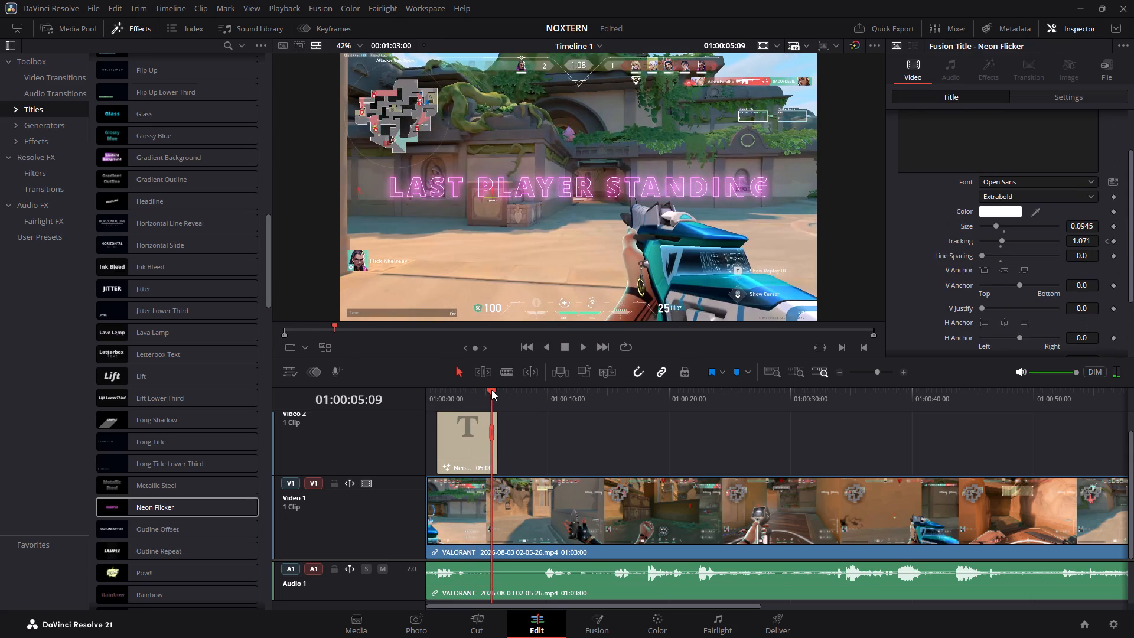
click(474, 451)
click(493, 450)
click(559, 438)
Move the playhead back to 01:00:04:11, inside the Neon Flicker title.
drag(493, 389, 483, 390)
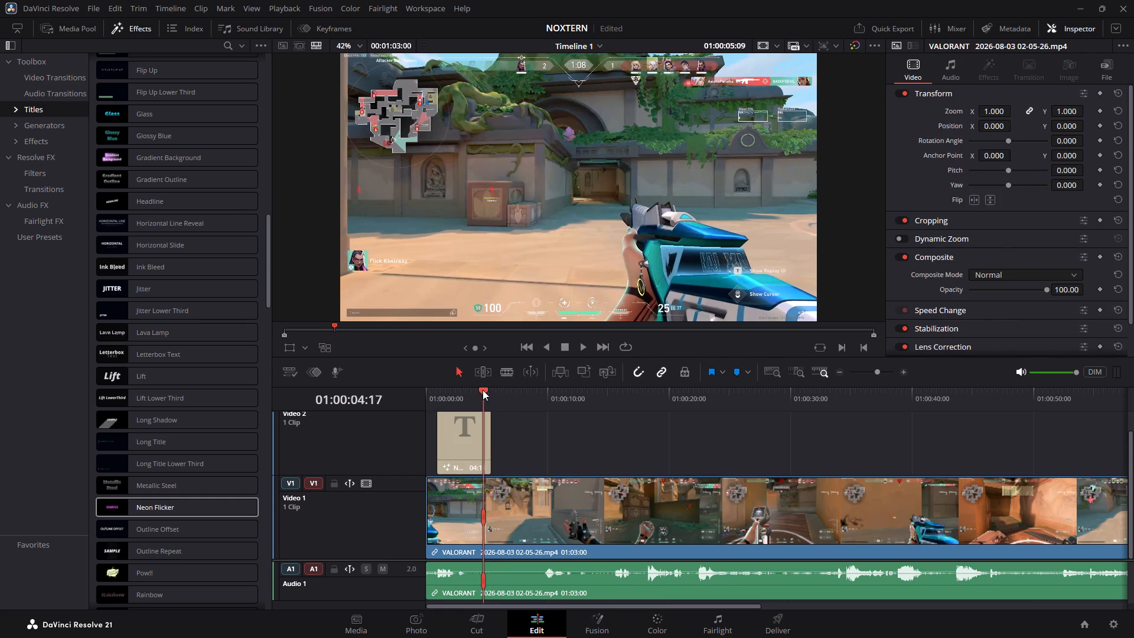
drag(483, 390, 480, 390)
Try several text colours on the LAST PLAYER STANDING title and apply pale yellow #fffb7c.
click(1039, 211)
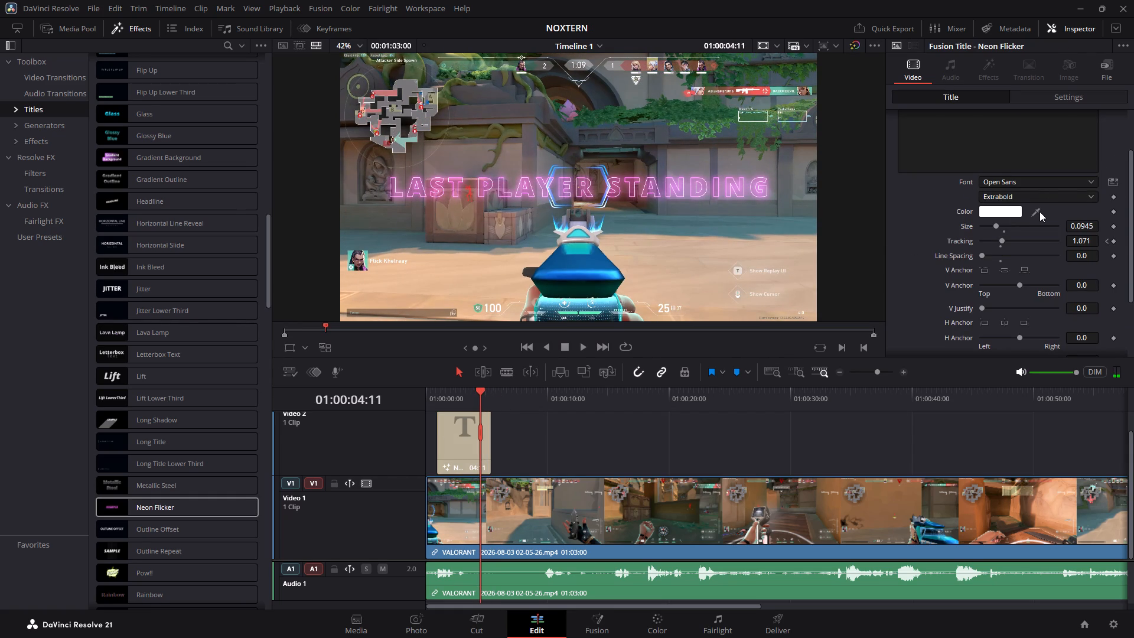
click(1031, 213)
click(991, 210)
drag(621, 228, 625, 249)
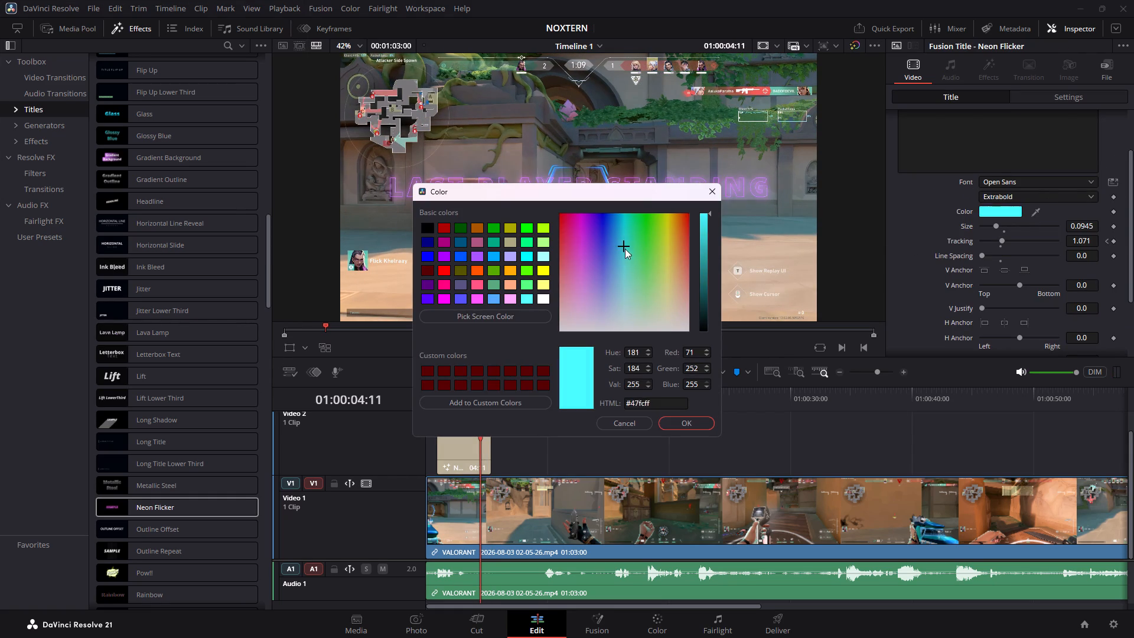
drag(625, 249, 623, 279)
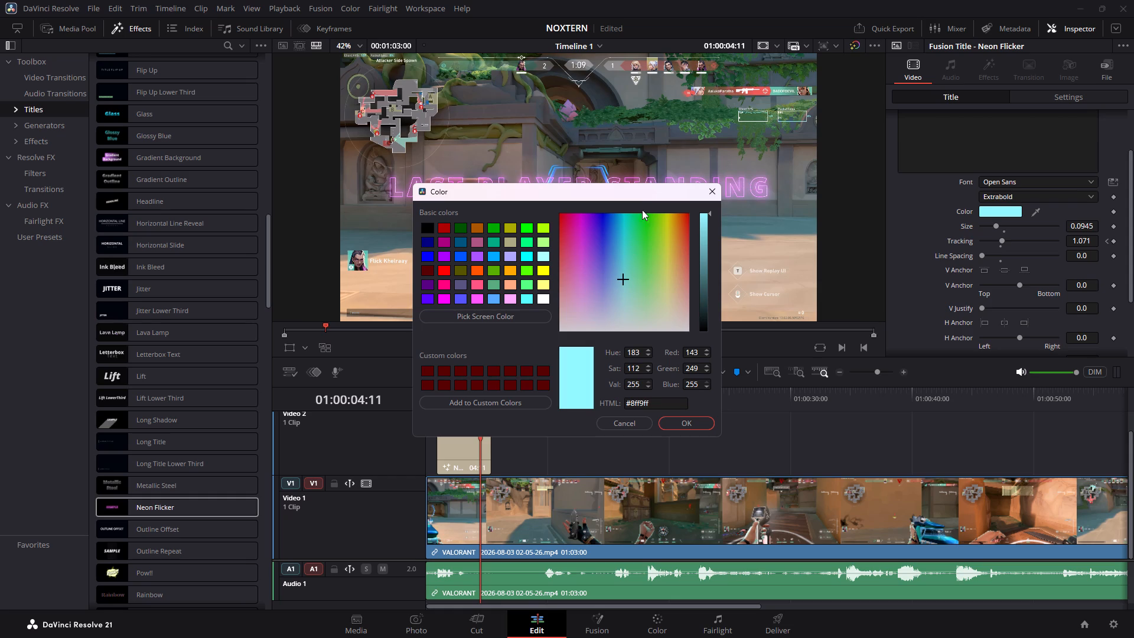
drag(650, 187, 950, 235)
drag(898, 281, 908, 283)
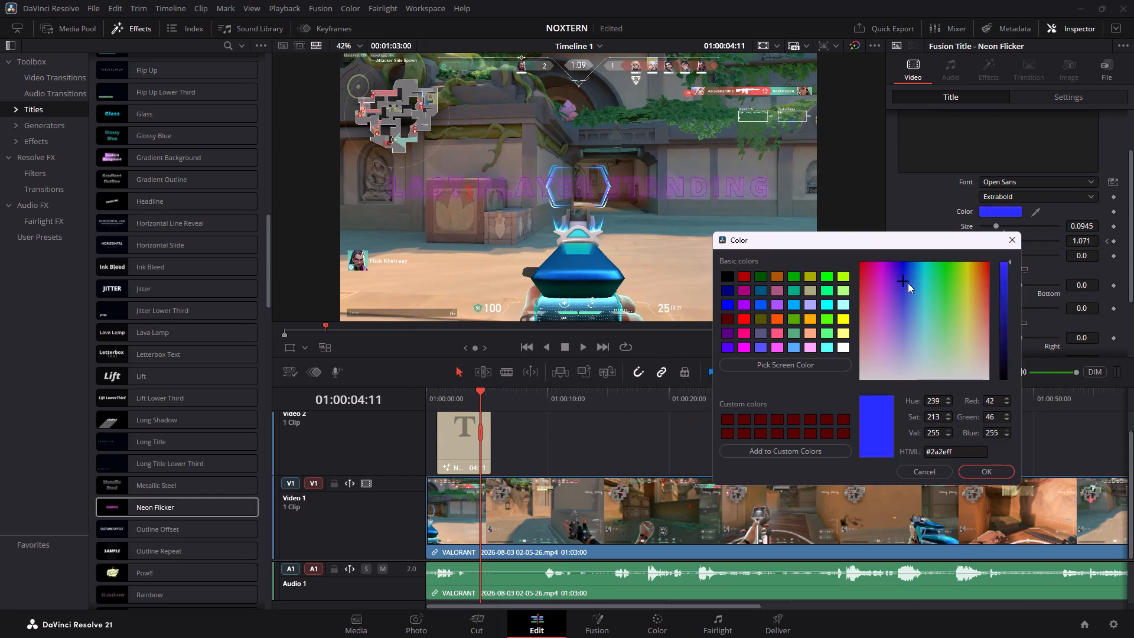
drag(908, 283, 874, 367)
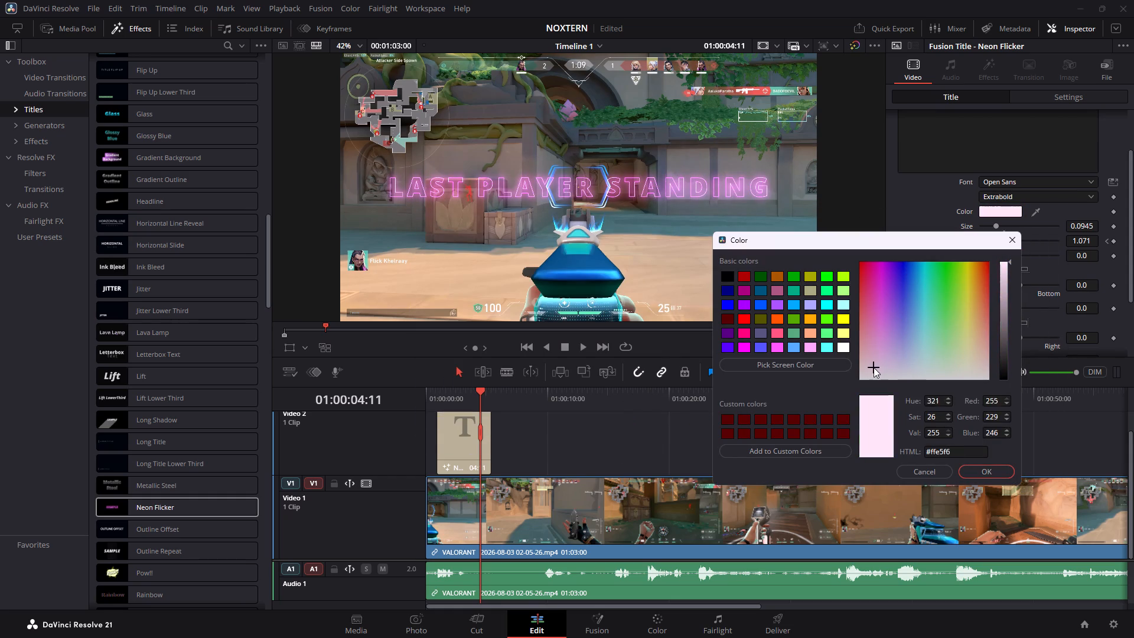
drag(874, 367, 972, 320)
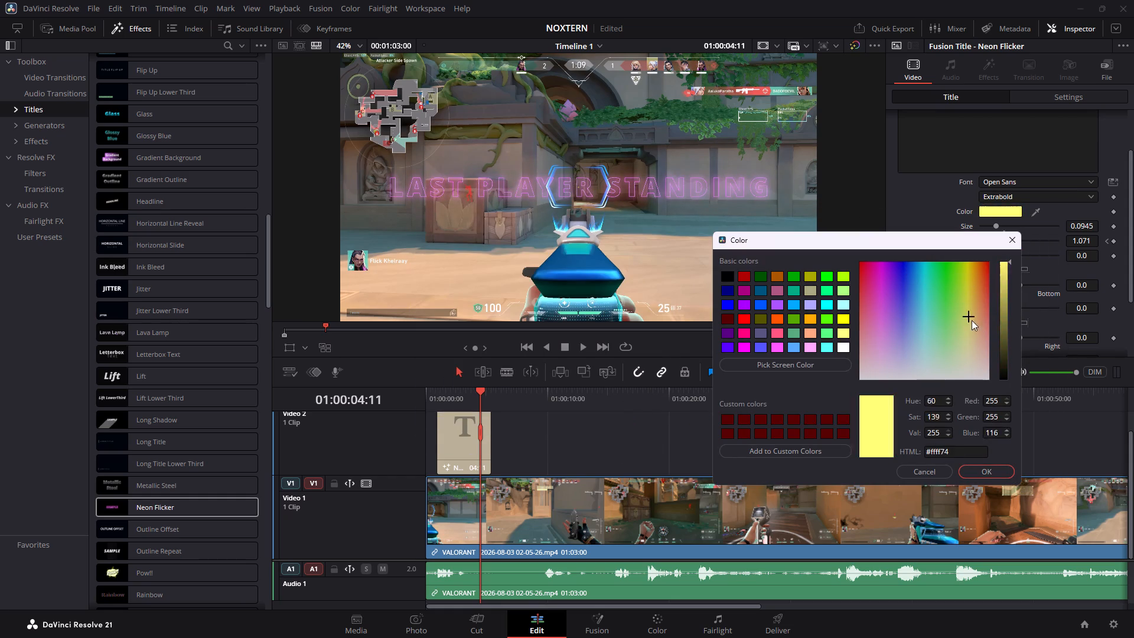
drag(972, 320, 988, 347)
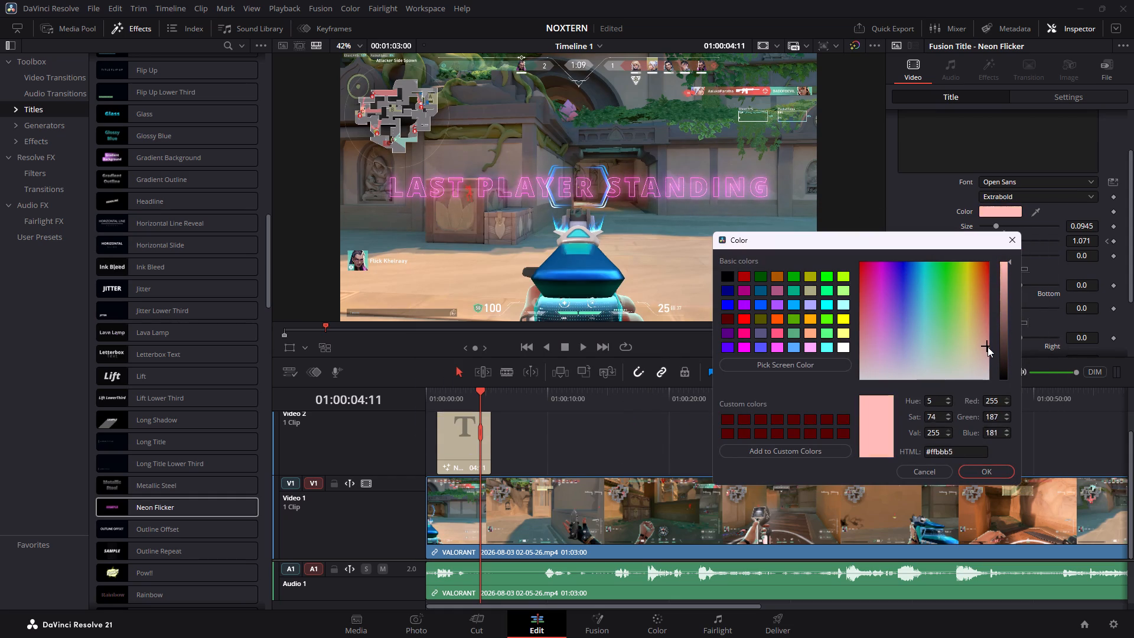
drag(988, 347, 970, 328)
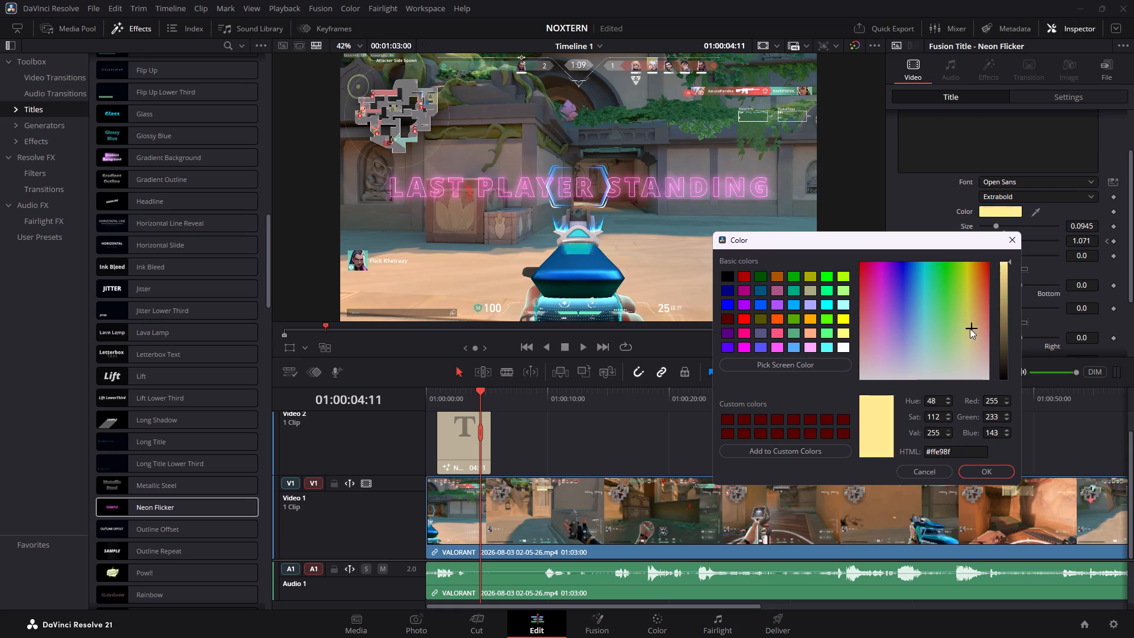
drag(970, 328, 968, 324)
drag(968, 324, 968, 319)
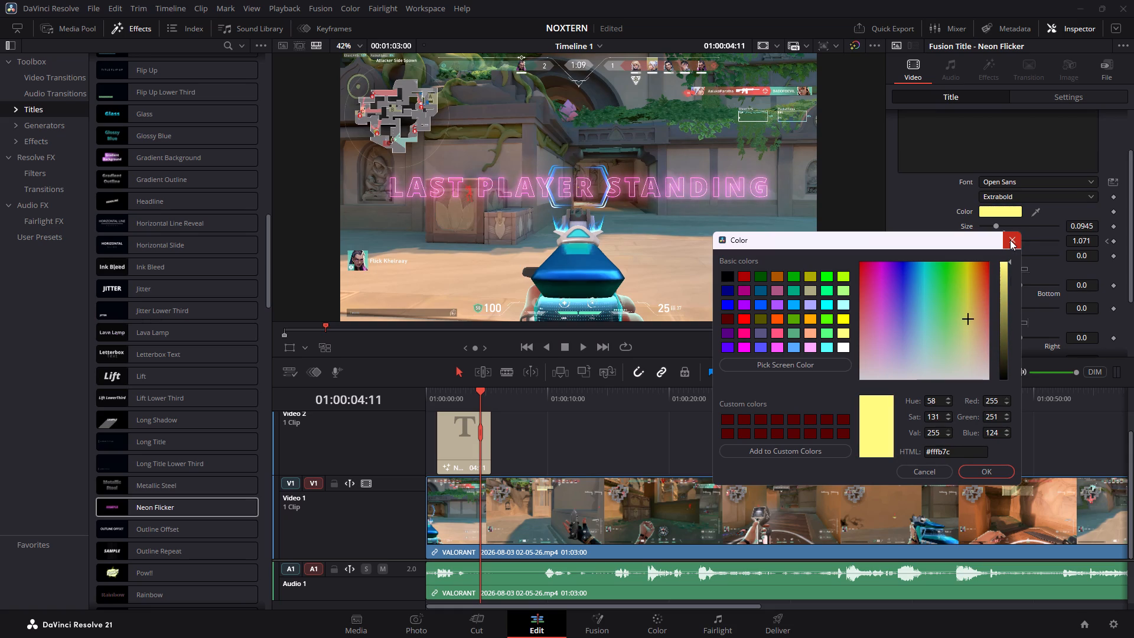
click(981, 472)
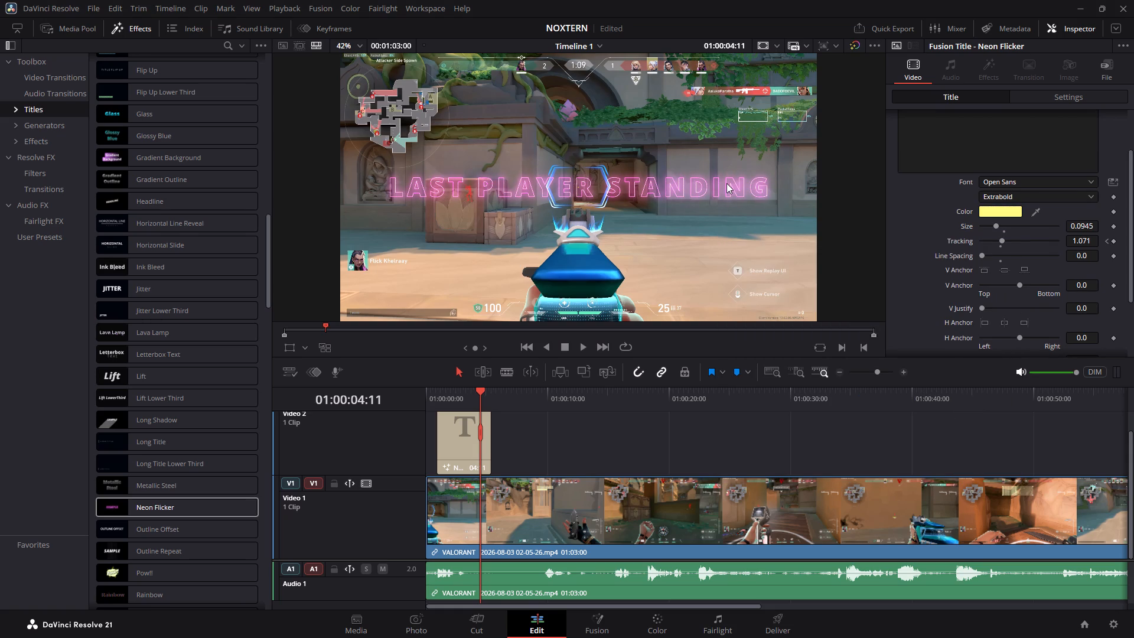
Try green, cyan and purple tints for the title's text colour, and settle on white #ffffff.
click(726, 183)
scroll(1018, 198, up, 4)
scroll(1027, 142, up, 1)
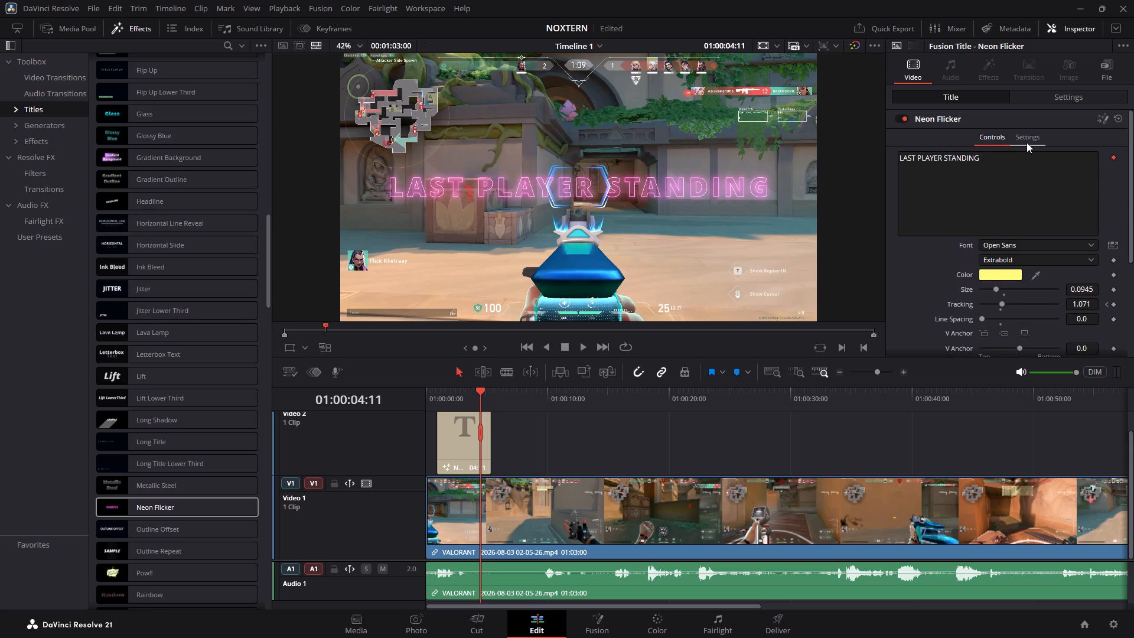
scroll(999, 220, down, 3)
double_click(1025, 174)
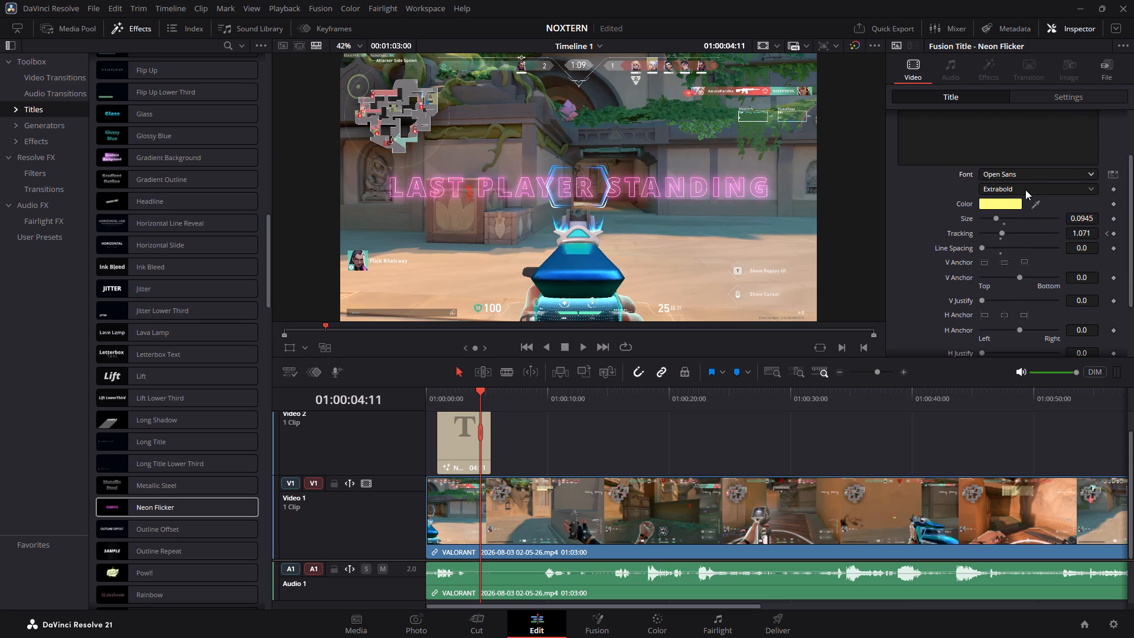
click(1027, 190)
click(1027, 190)
click(1037, 203)
click(994, 203)
click(638, 270)
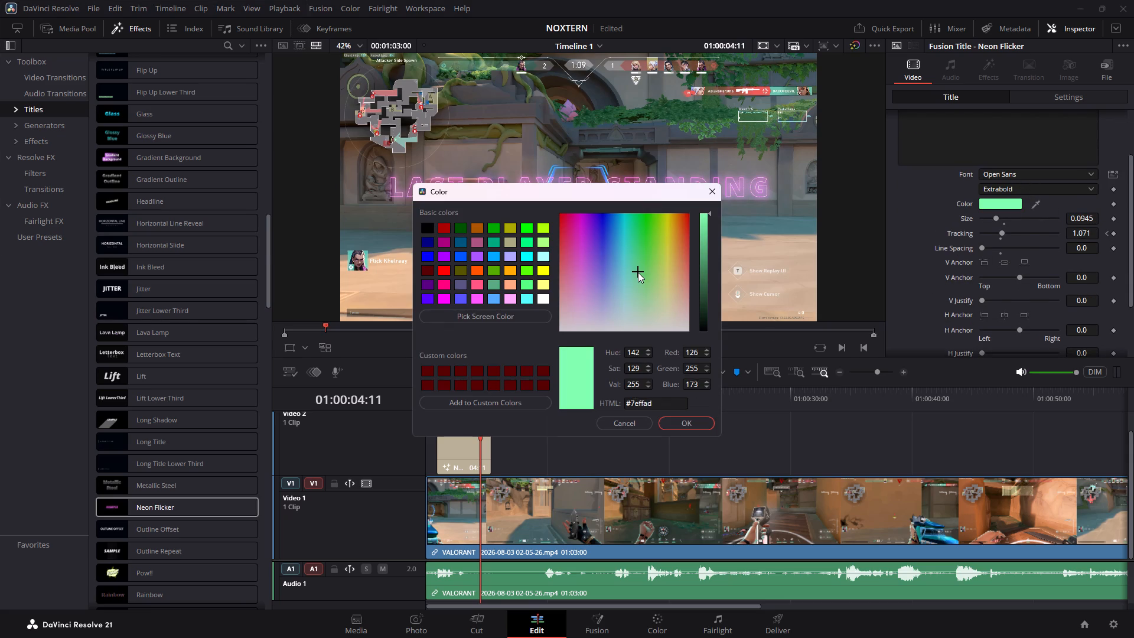
drag(656, 194, 732, 314)
drag(716, 381, 686, 377)
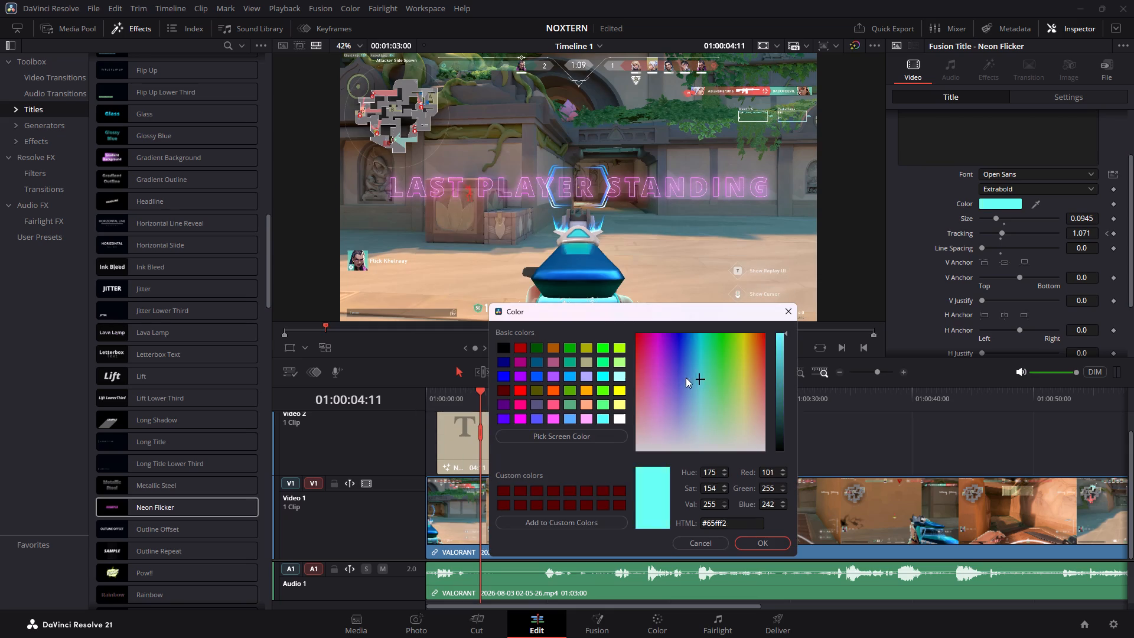
drag(686, 377, 670, 358)
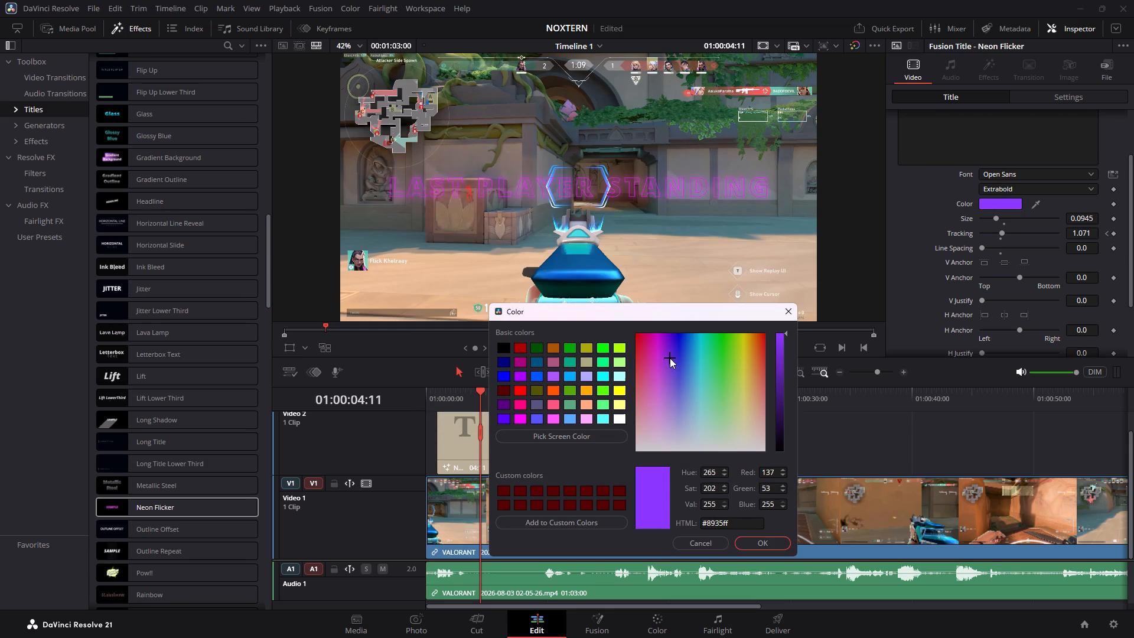
drag(670, 358, 711, 392)
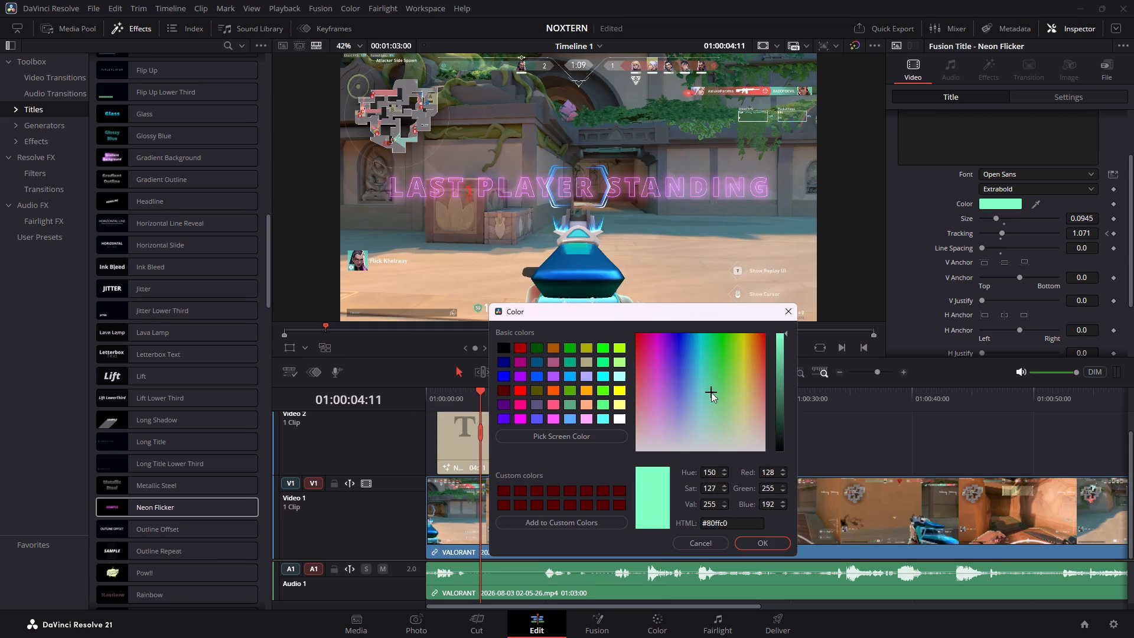
drag(711, 392, 744, 431)
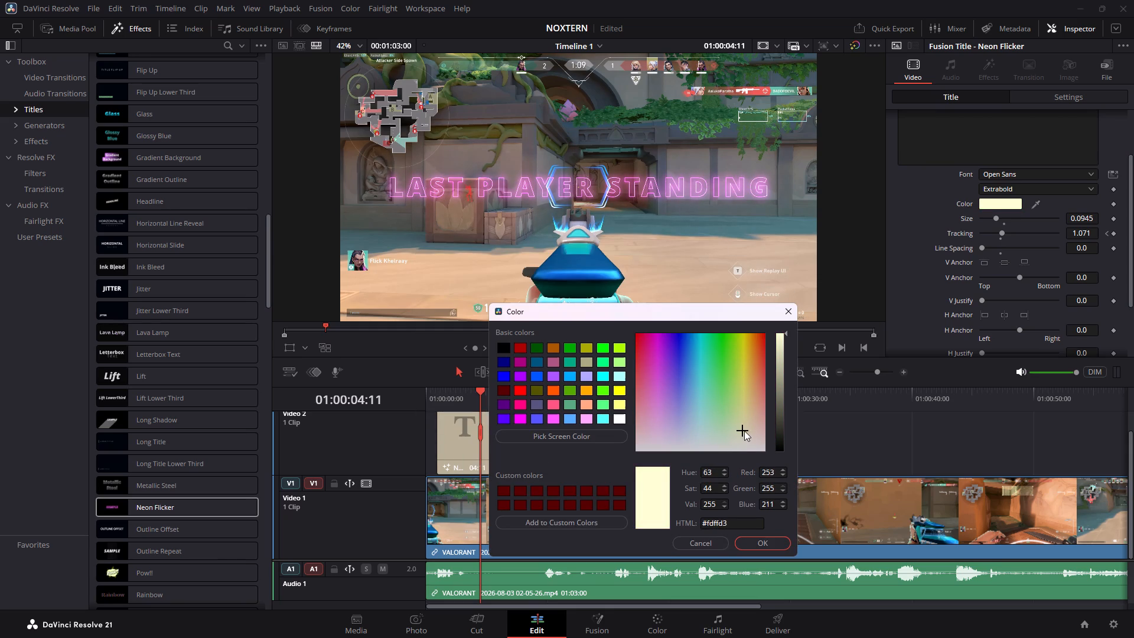
drag(744, 431, 746, 431)
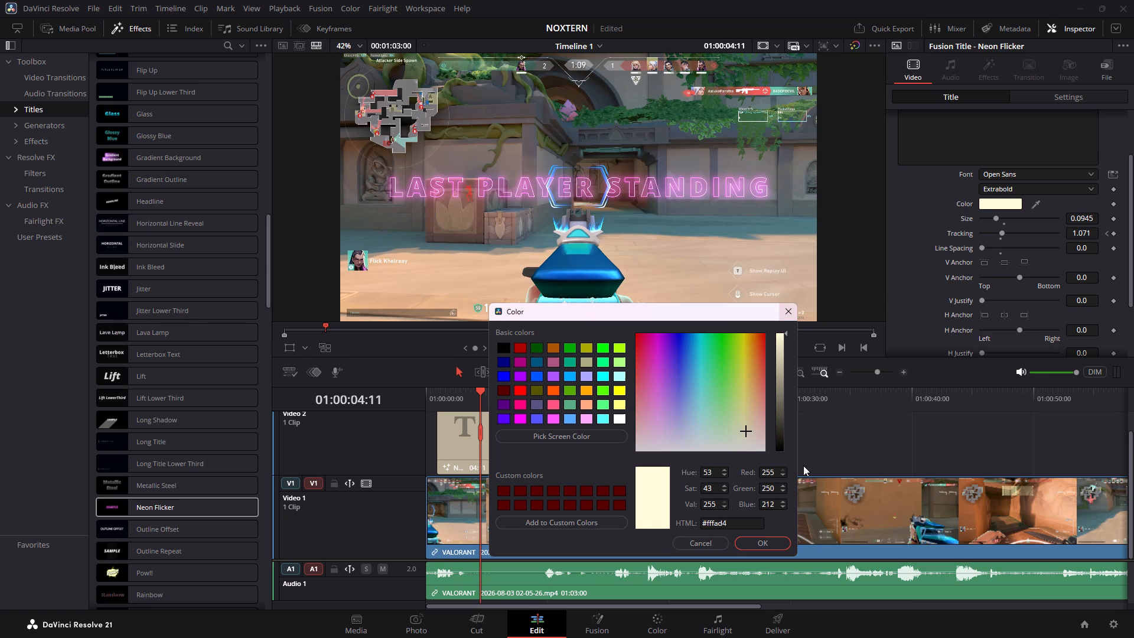
drag(748, 432, 744, 470)
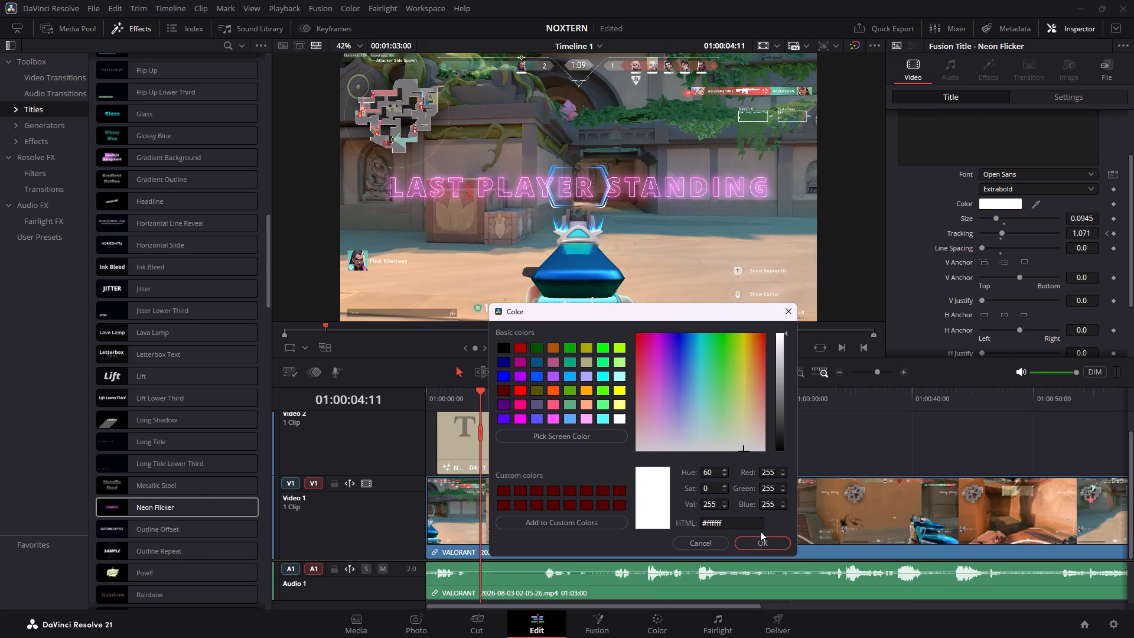
click(761, 543)
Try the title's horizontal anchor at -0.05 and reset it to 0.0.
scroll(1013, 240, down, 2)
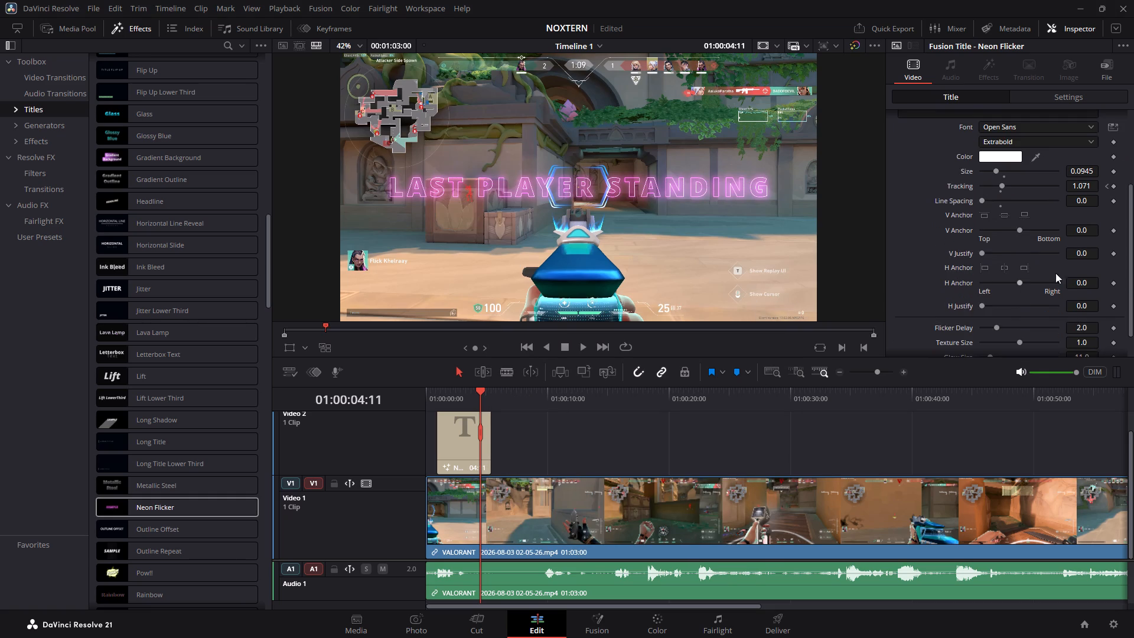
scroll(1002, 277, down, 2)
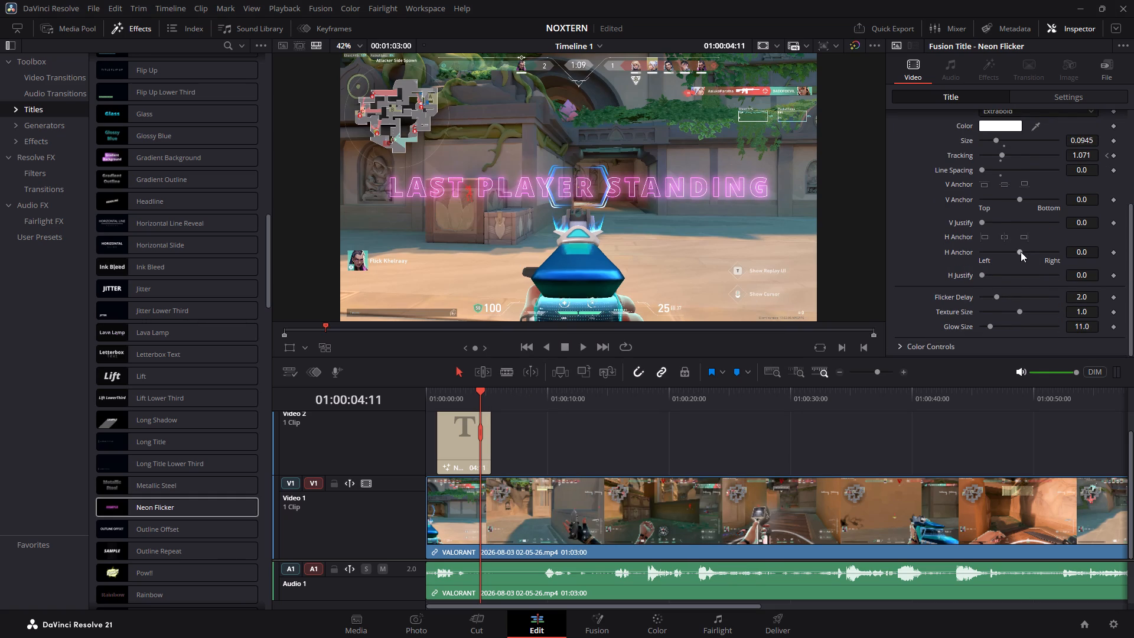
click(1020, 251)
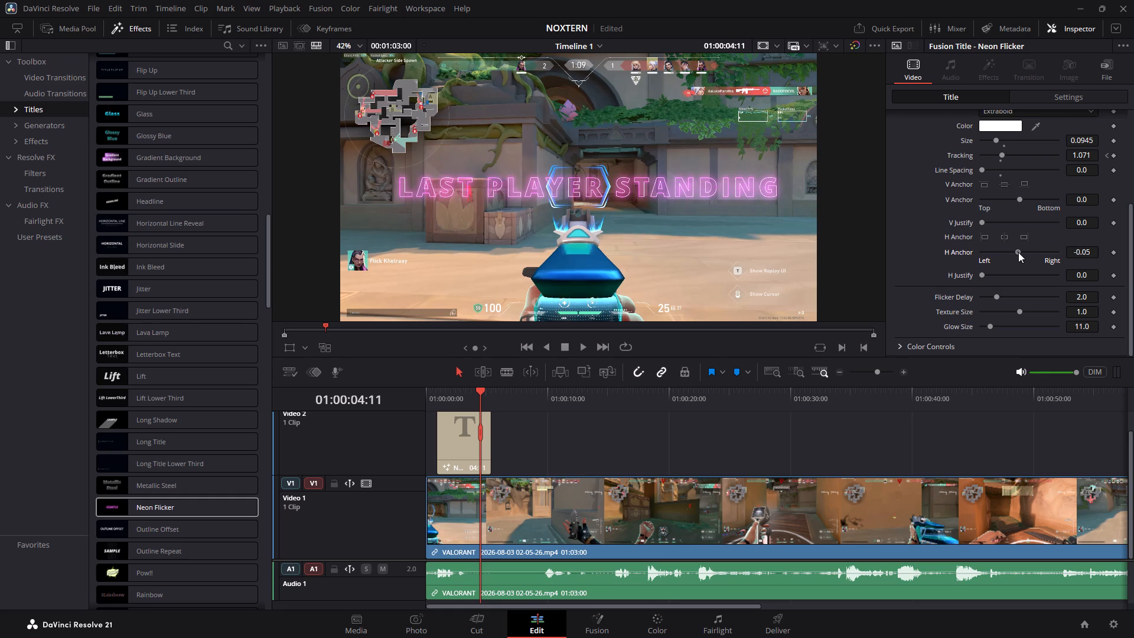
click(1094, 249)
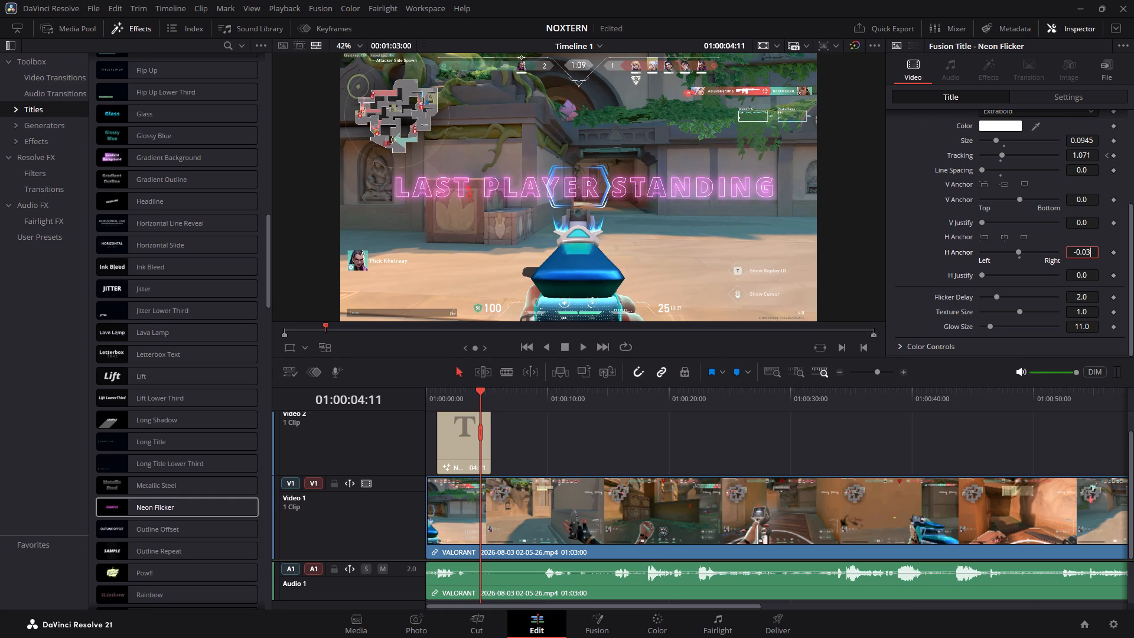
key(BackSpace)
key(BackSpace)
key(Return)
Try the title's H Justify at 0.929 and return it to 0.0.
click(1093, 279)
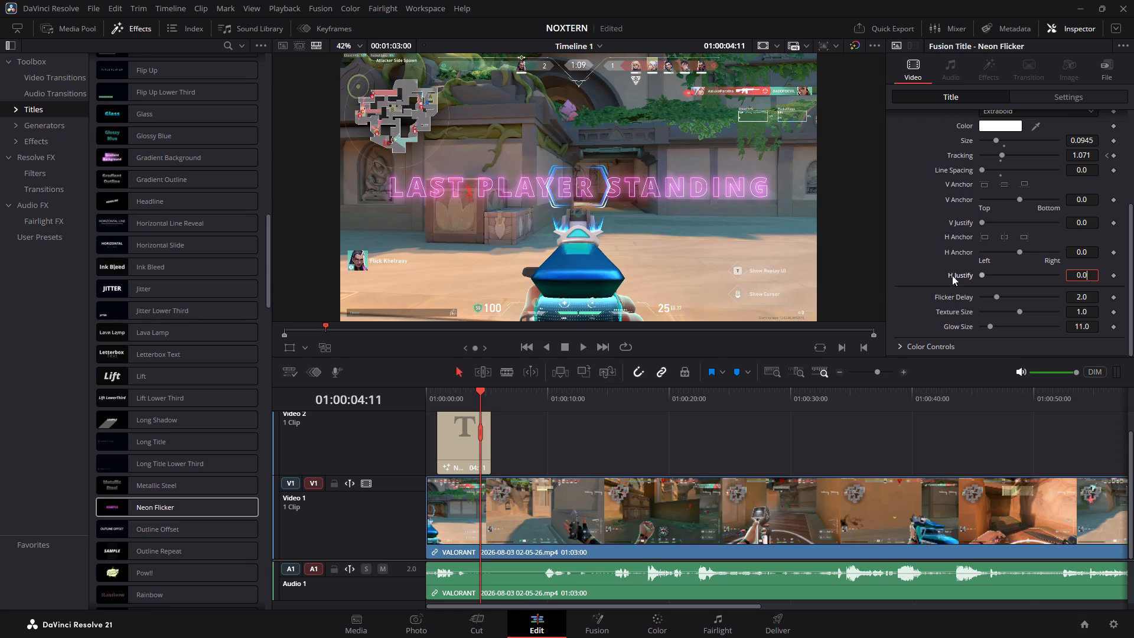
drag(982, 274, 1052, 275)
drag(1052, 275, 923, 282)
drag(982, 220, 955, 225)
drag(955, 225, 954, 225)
Reduce the title's tracking to 1.039 at 01:00:04:11 and its size to 0.0787.
scroll(972, 217, up, 3)
click(1001, 226)
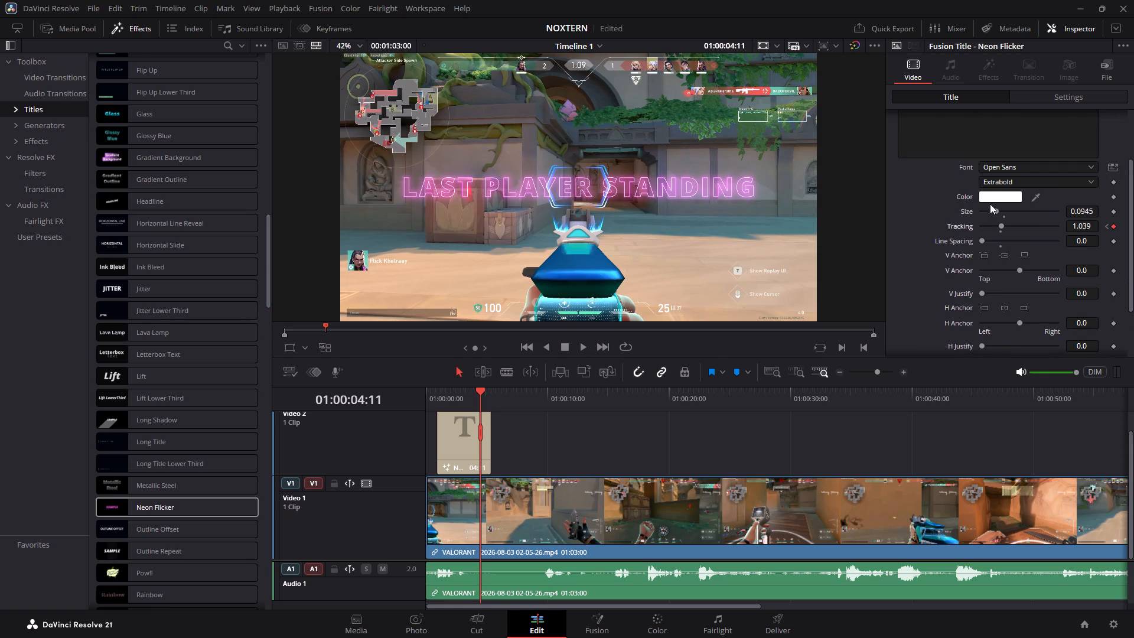
click(996, 211)
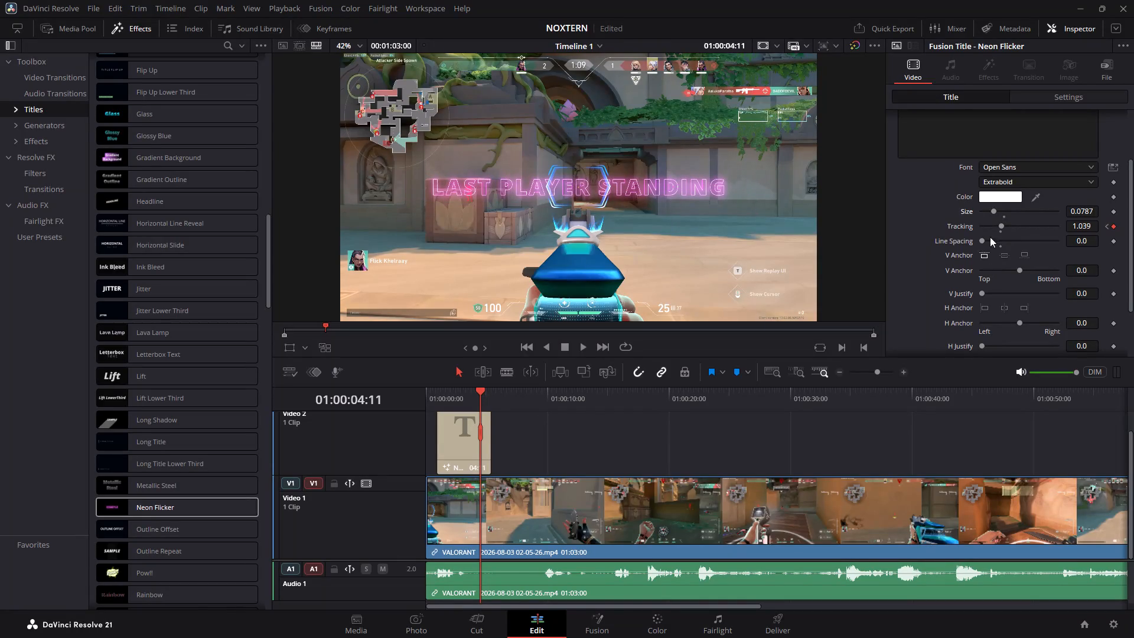
Break the title text into three lines: LAST, PLAYER and STANDING.
scroll(972, 129, up, 5)
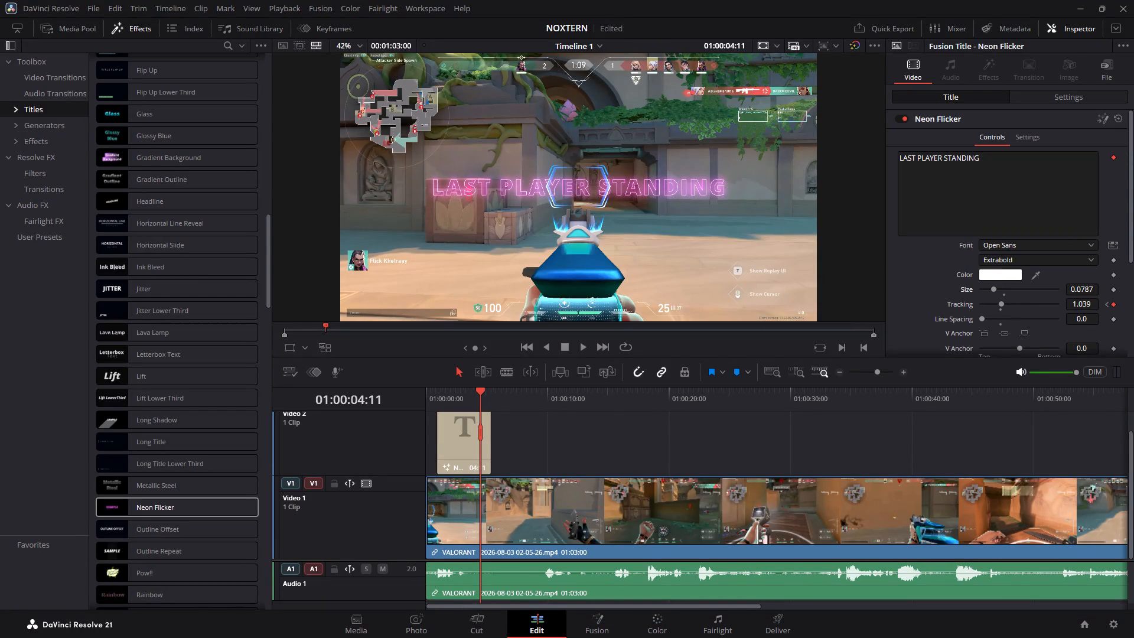
click(915, 157)
key(Return)
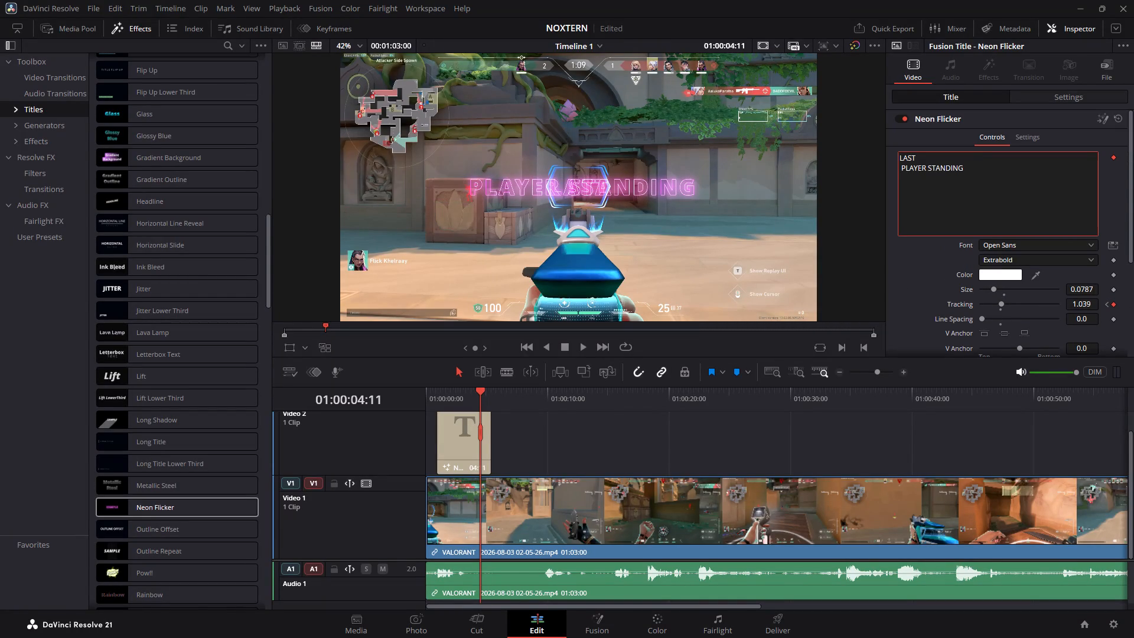
click(926, 167)
key(Return)
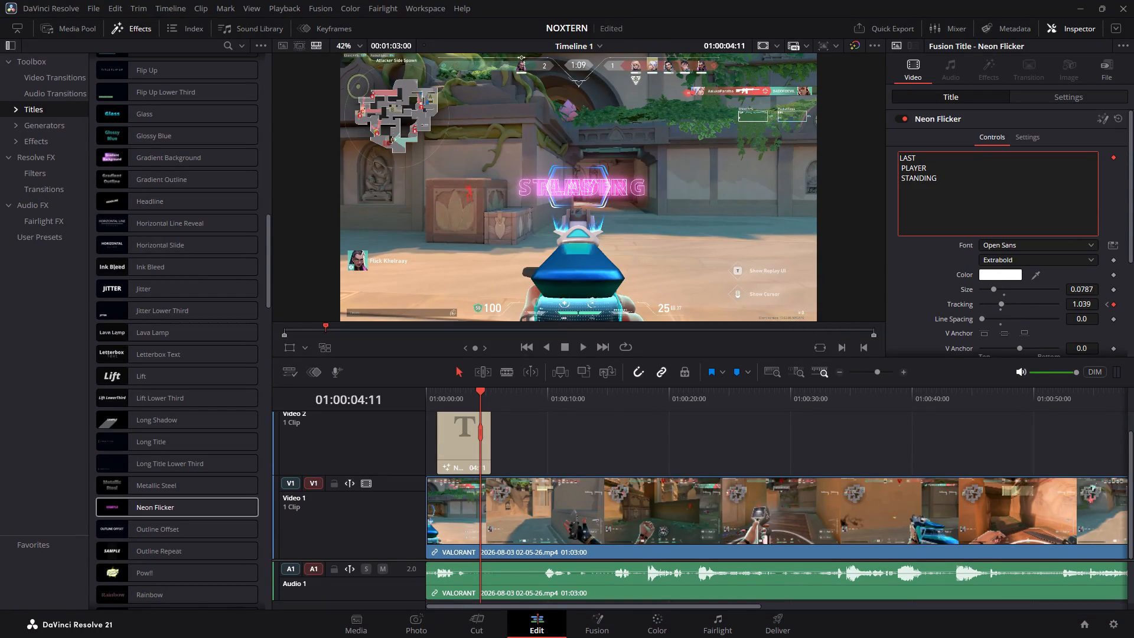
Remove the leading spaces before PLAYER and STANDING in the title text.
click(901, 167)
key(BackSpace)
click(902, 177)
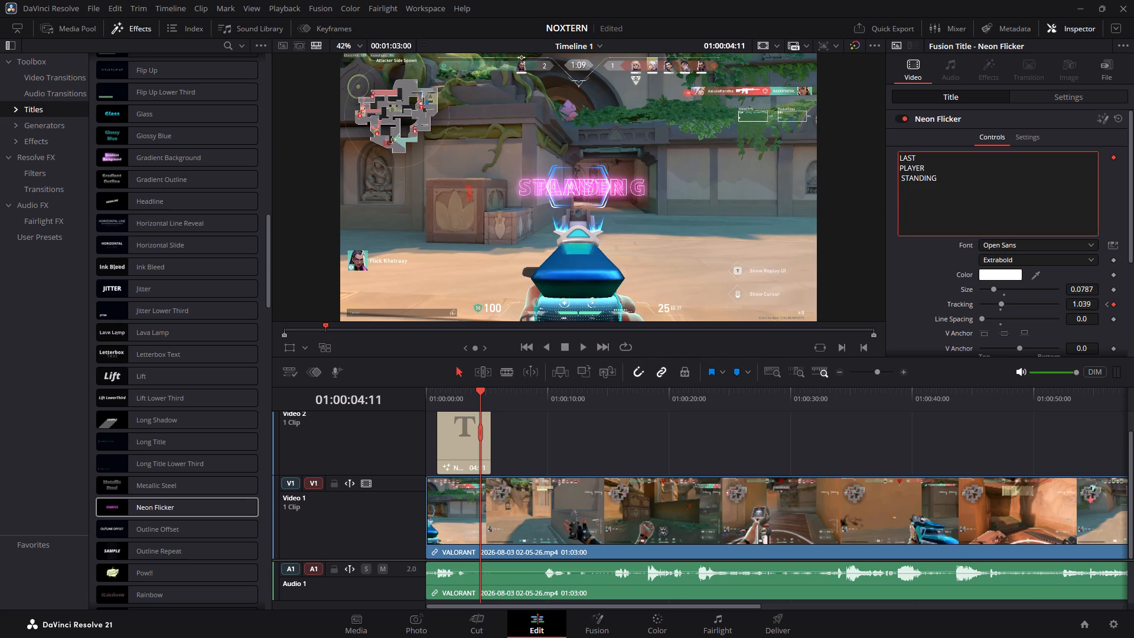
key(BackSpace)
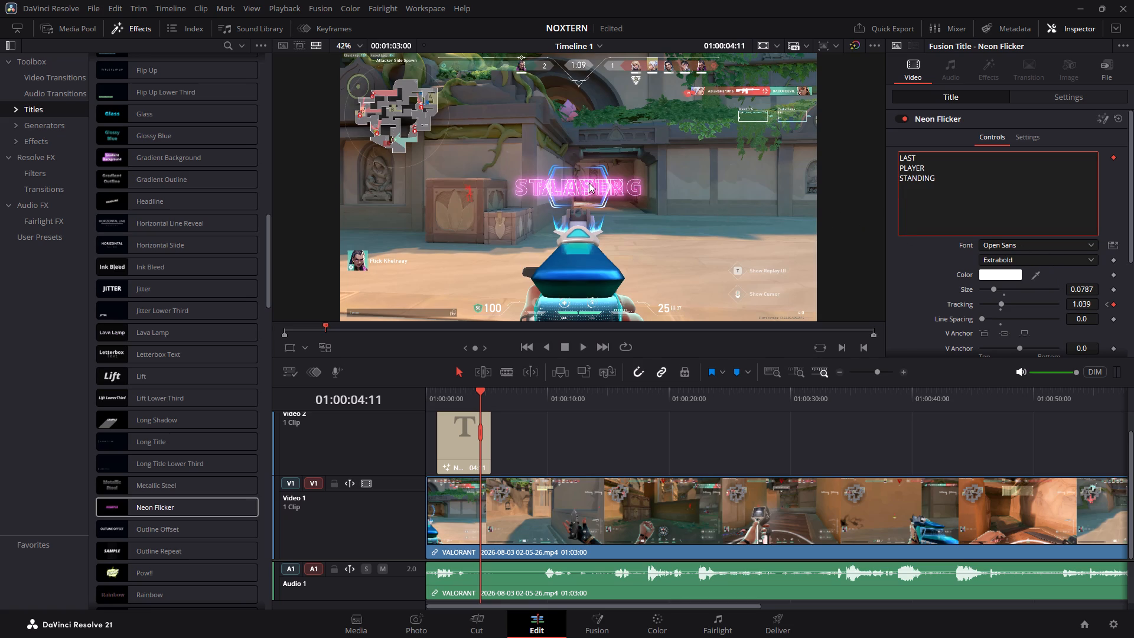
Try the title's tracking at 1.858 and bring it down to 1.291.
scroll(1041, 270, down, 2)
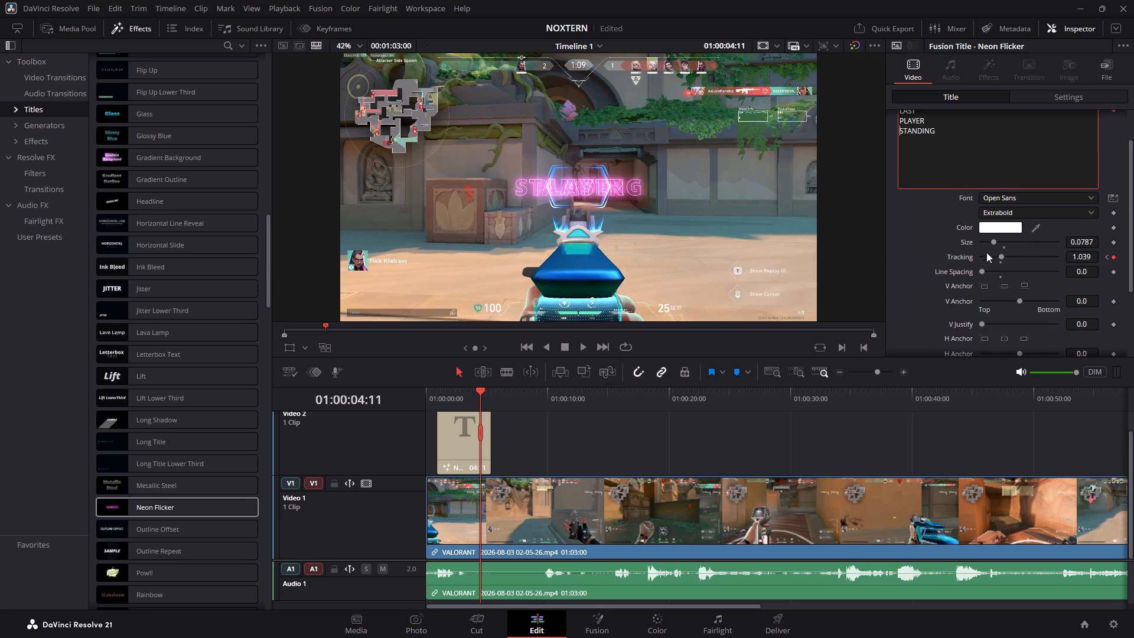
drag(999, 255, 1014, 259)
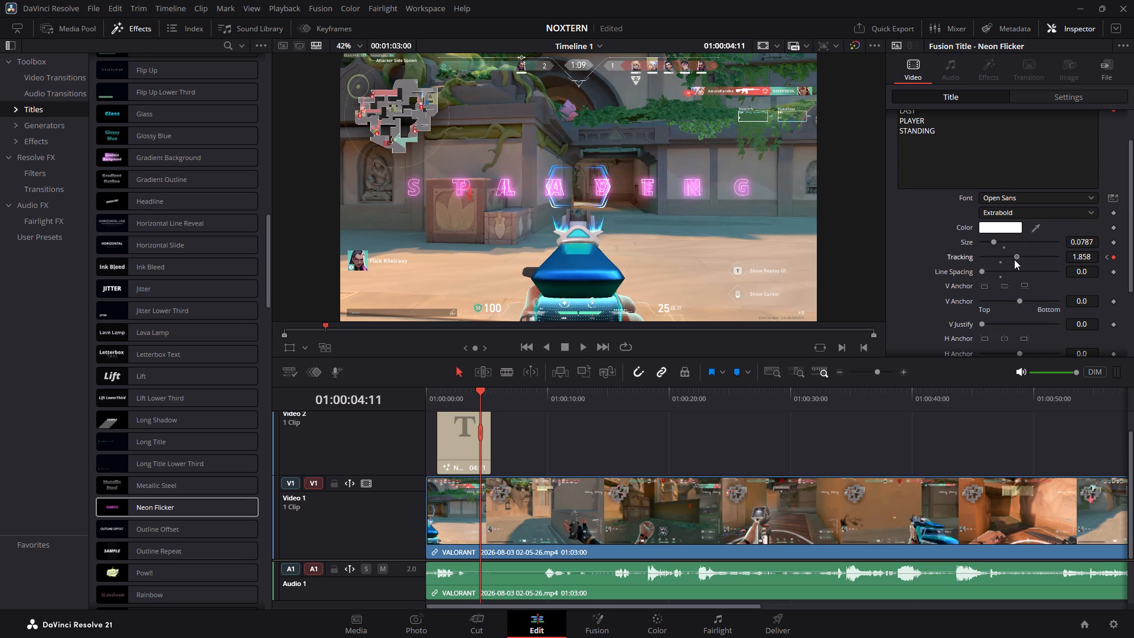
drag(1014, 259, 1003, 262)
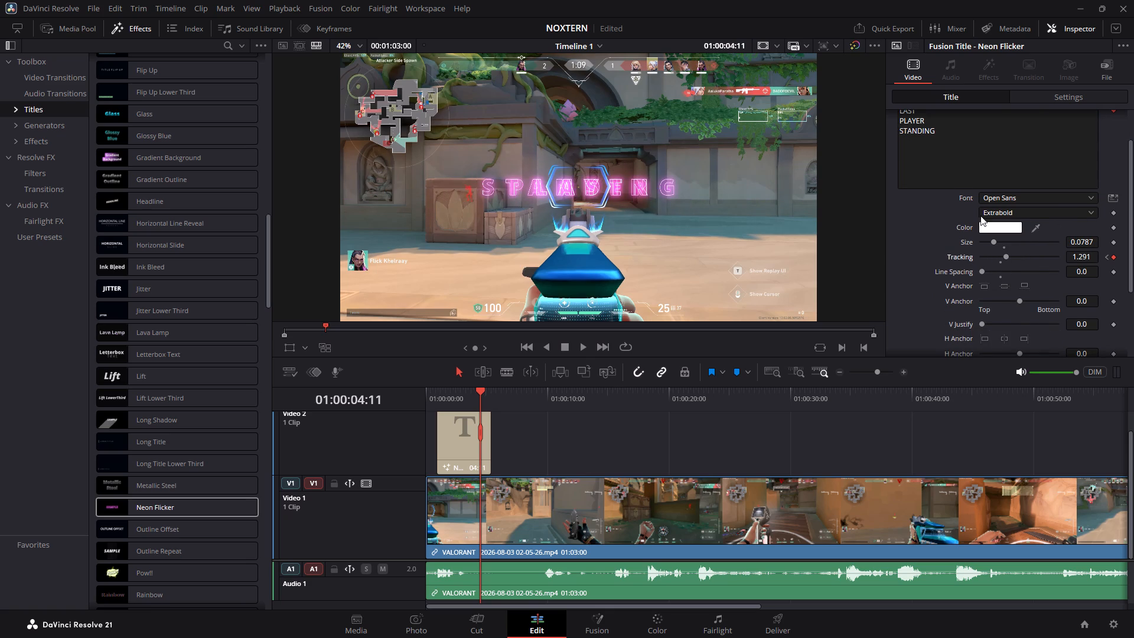
Rejoin the title text into the single line LAST PLAYER STANDING, with a space between the words.
scroll(954, 184, up, 5)
click(935, 162)
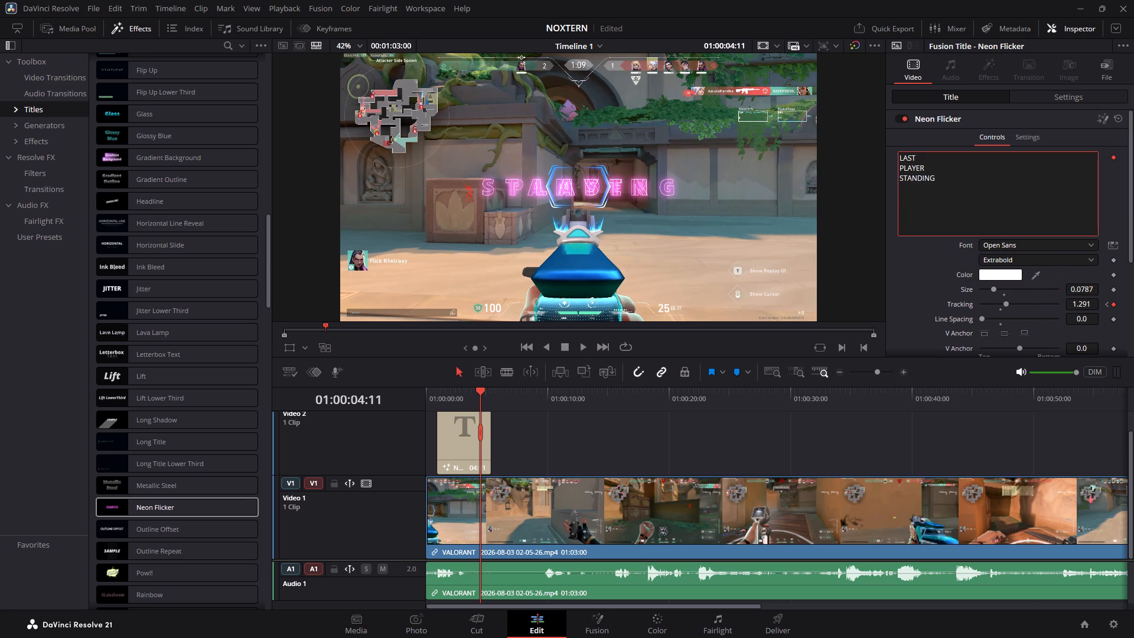
key(BackSpace)
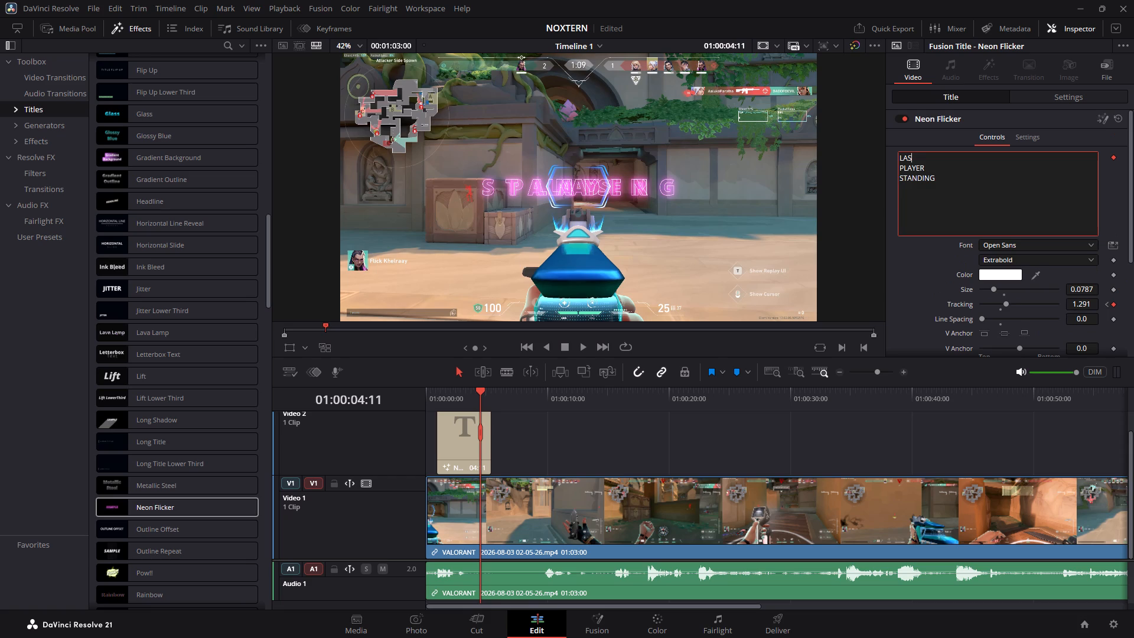
key(t)
click(901, 167)
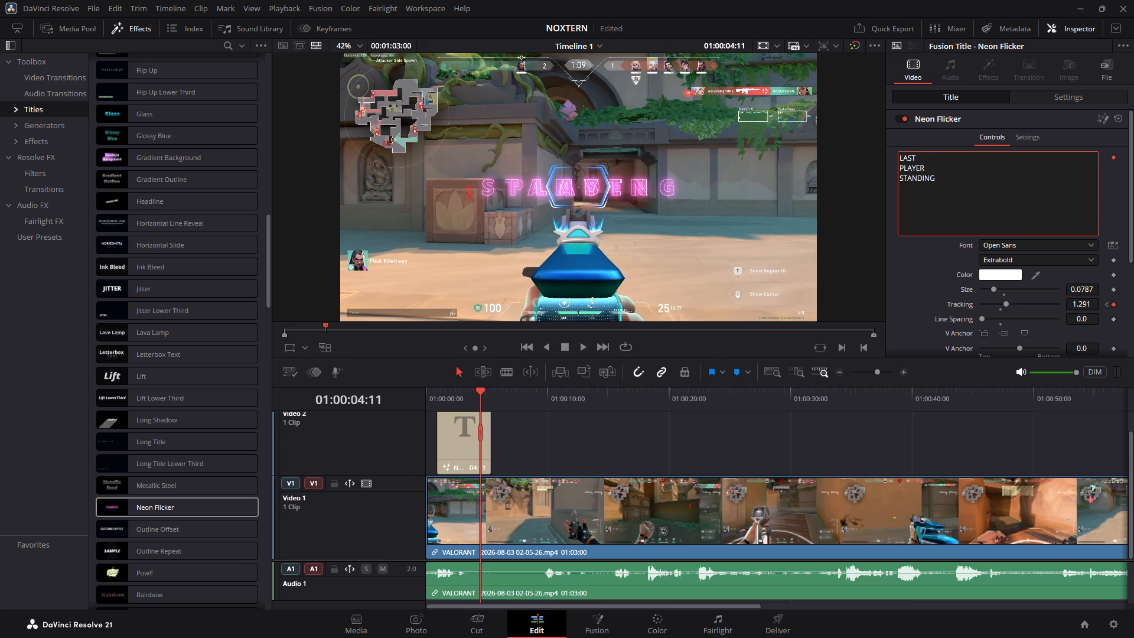
key(BackSpace)
key(space)
click(939, 166)
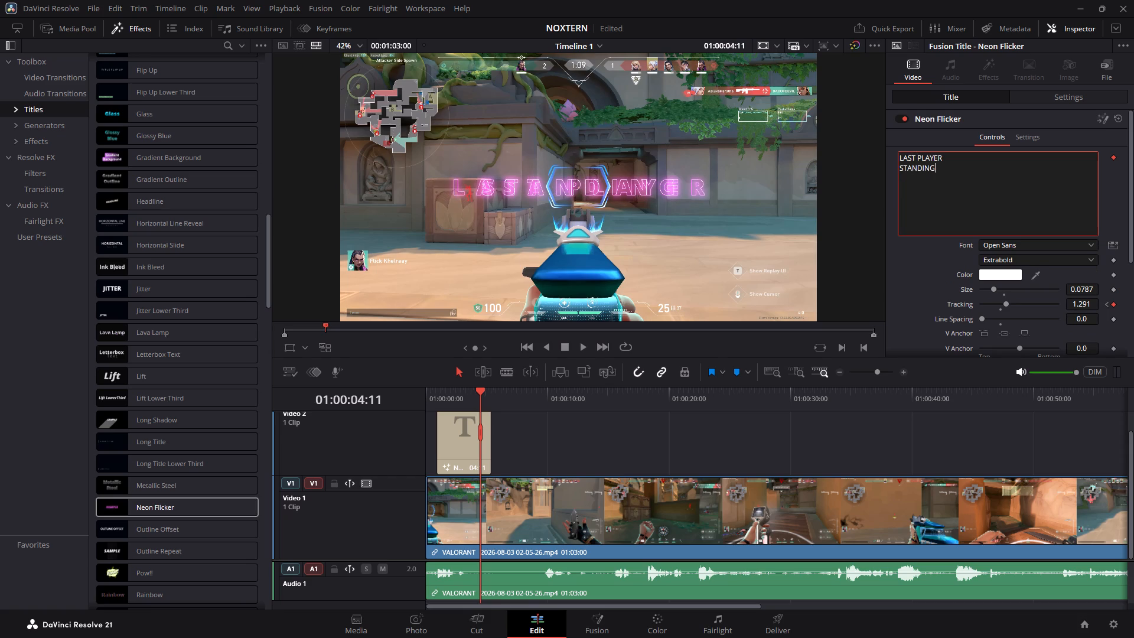
key(BackSpace)
key(space)
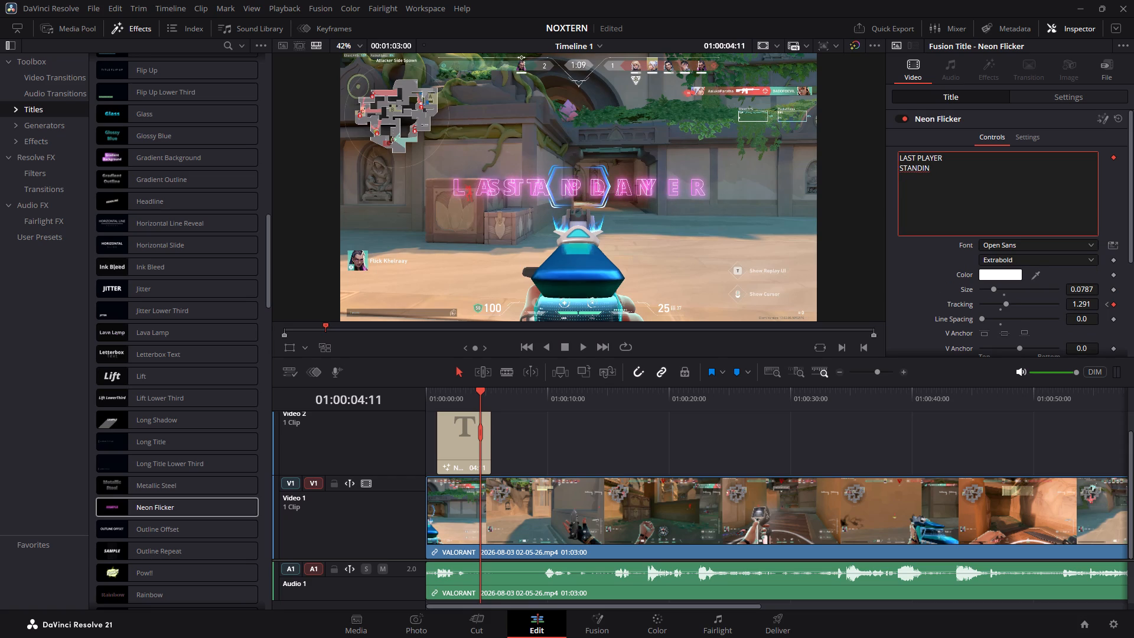
key(BackSpace)
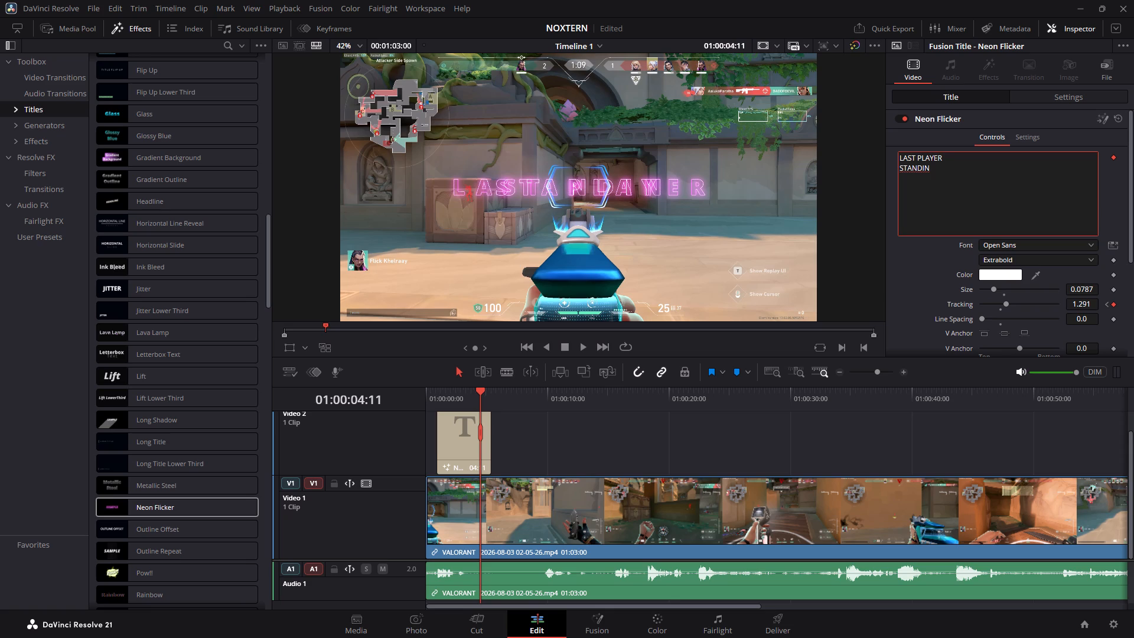
key(g)
click(897, 166)
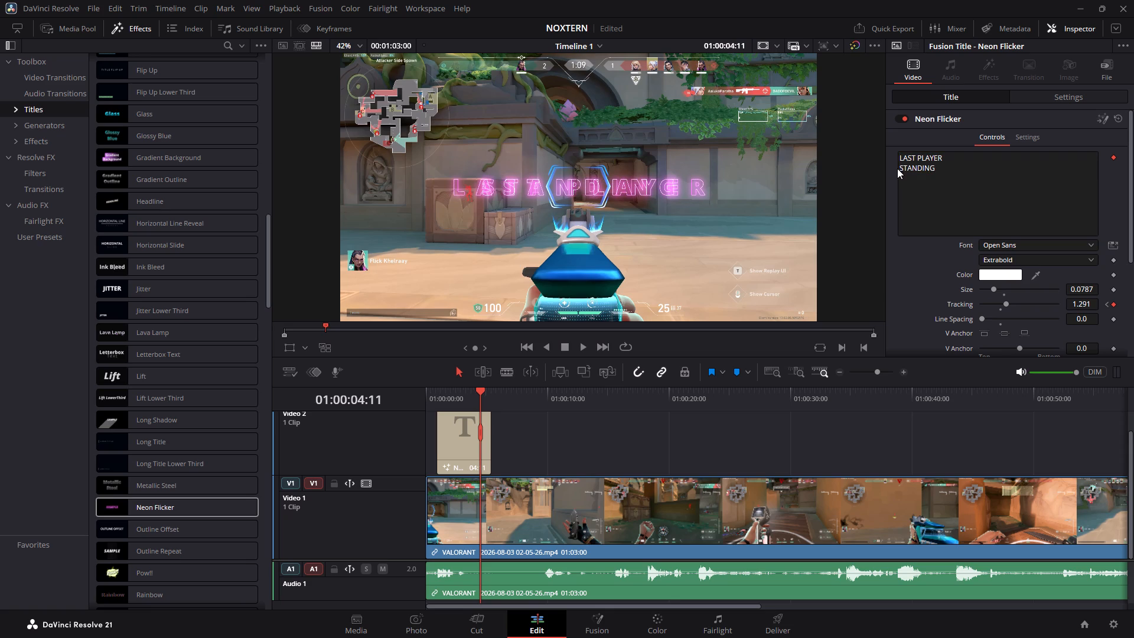
click(899, 169)
key(BackSpace)
key(space)
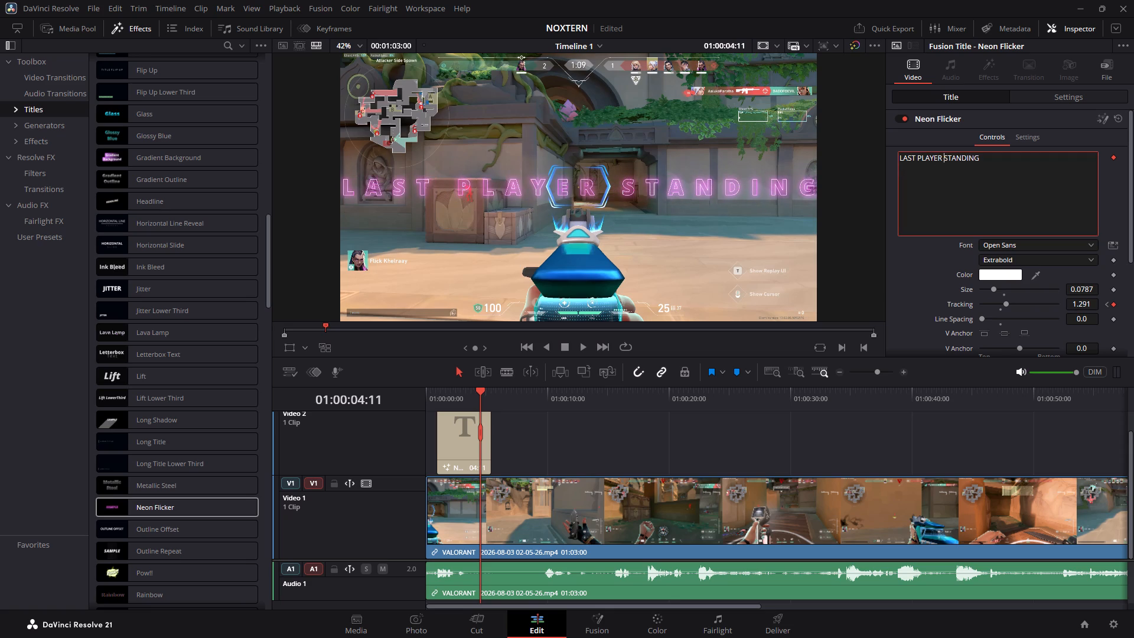
Change the title's Open Sans font style to Light Italic.
scroll(1001, 265, down, 1)
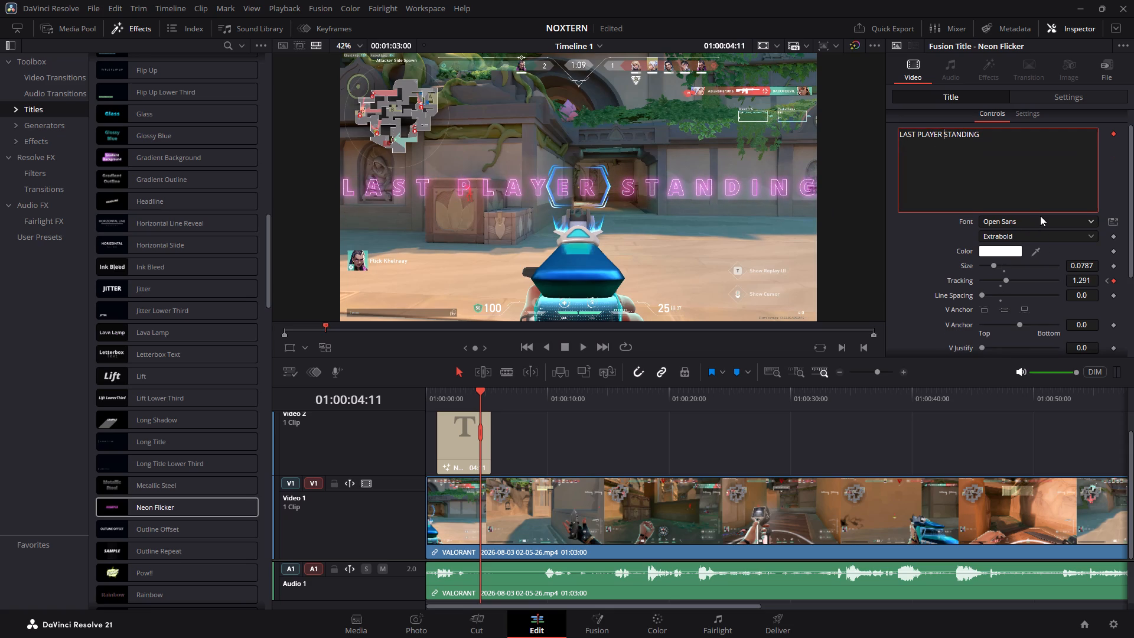
click(1040, 216)
click(1033, 219)
click(1024, 232)
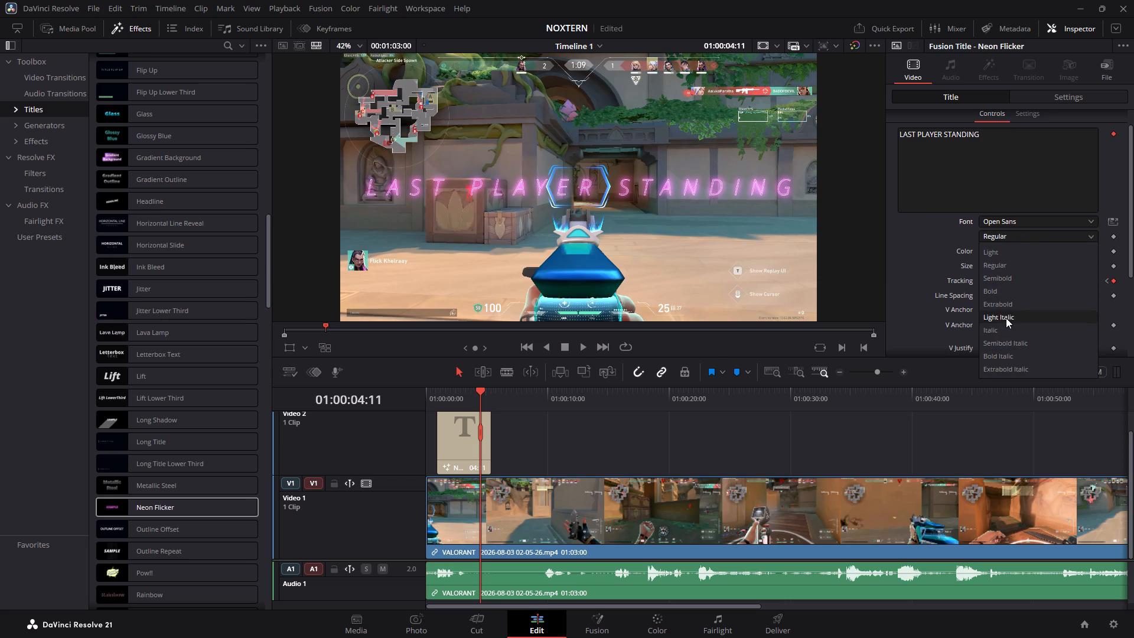
click(1006, 318)
Adjust the title's tracking to 1.039 and its size to 0.0866.
click(993, 263)
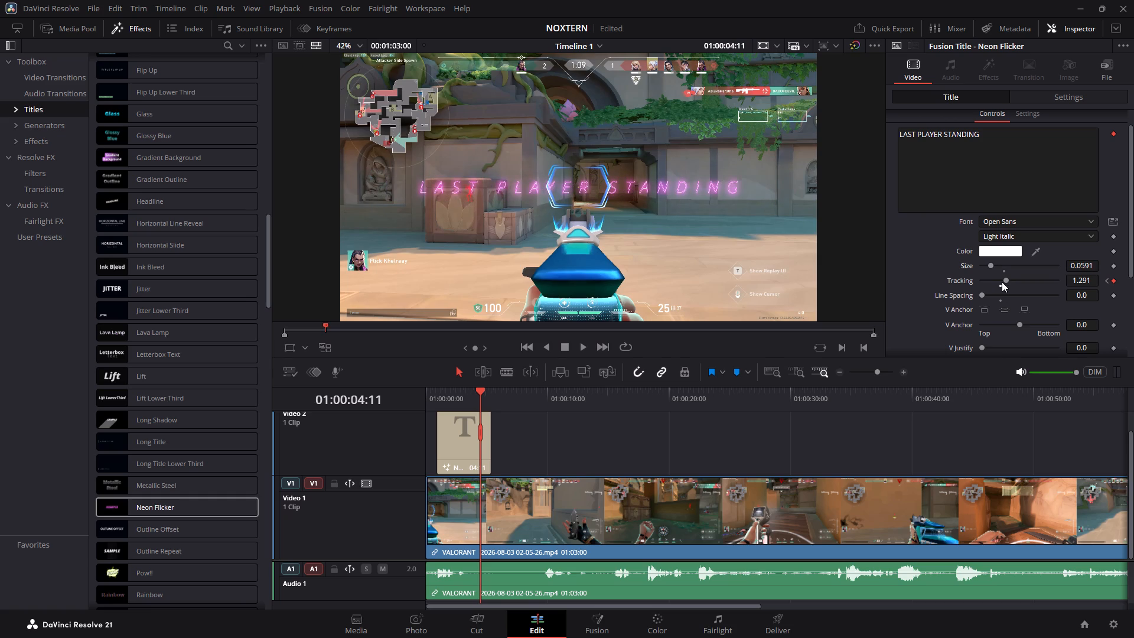
click(1005, 278)
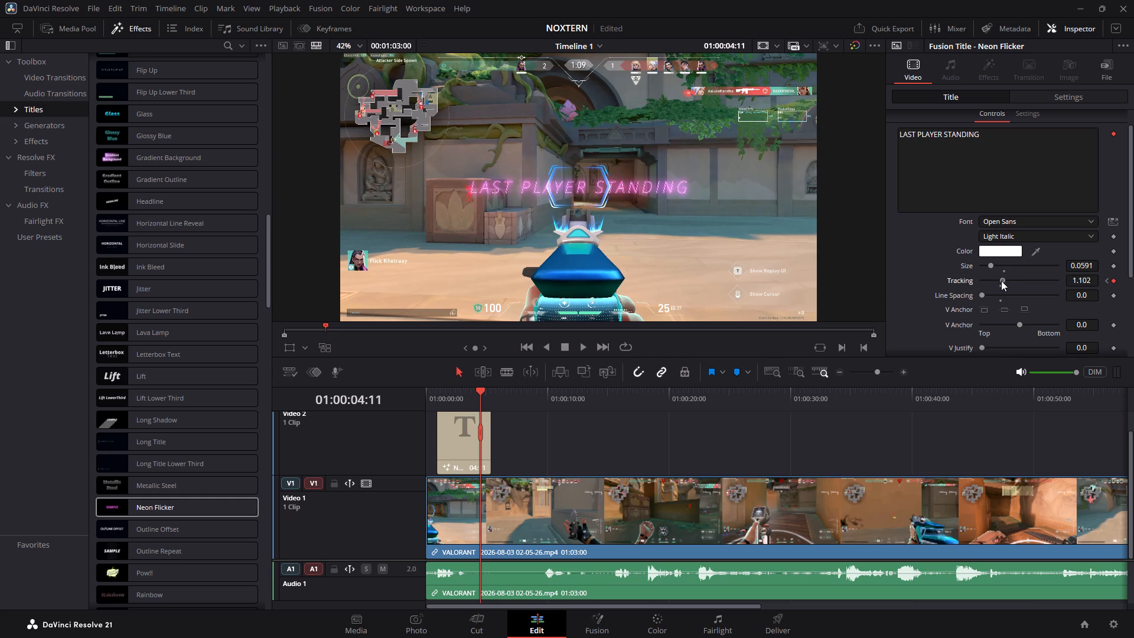
click(992, 265)
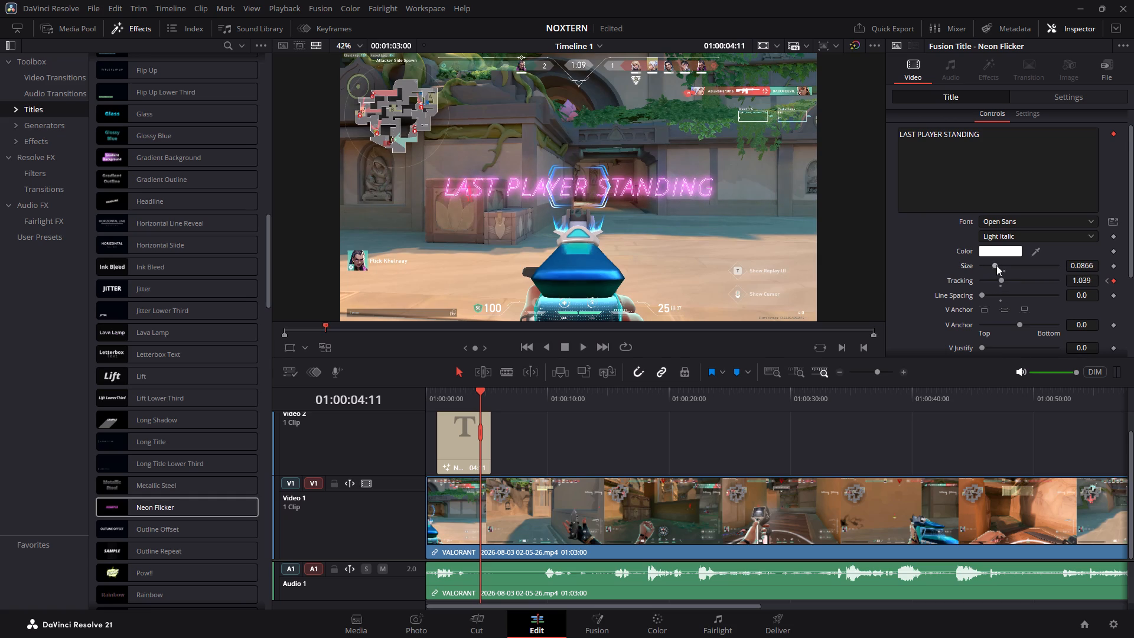
Remove the title's tracking keyframe at 01:00:04:11.
scroll(992, 284, down, 3)
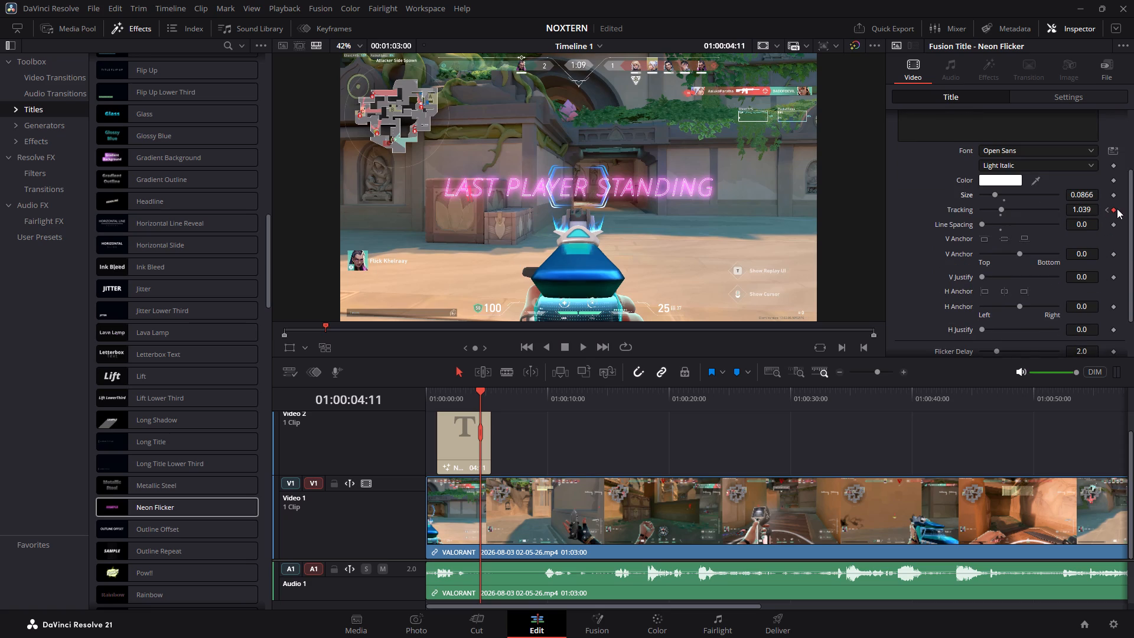
click(1114, 209)
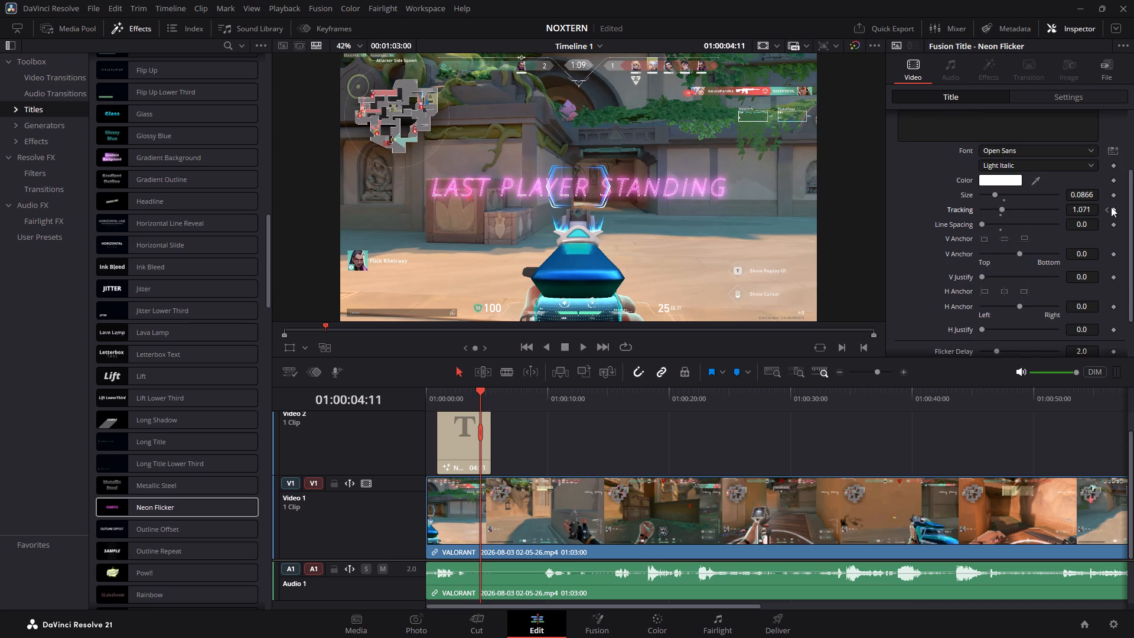
click(1113, 210)
click(1113, 210)
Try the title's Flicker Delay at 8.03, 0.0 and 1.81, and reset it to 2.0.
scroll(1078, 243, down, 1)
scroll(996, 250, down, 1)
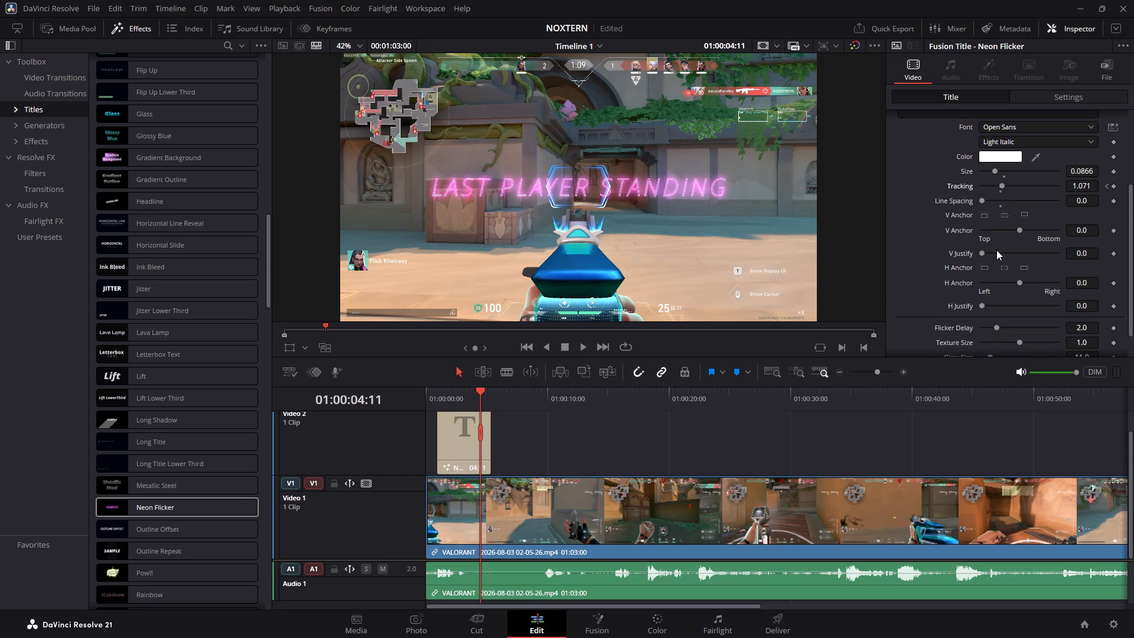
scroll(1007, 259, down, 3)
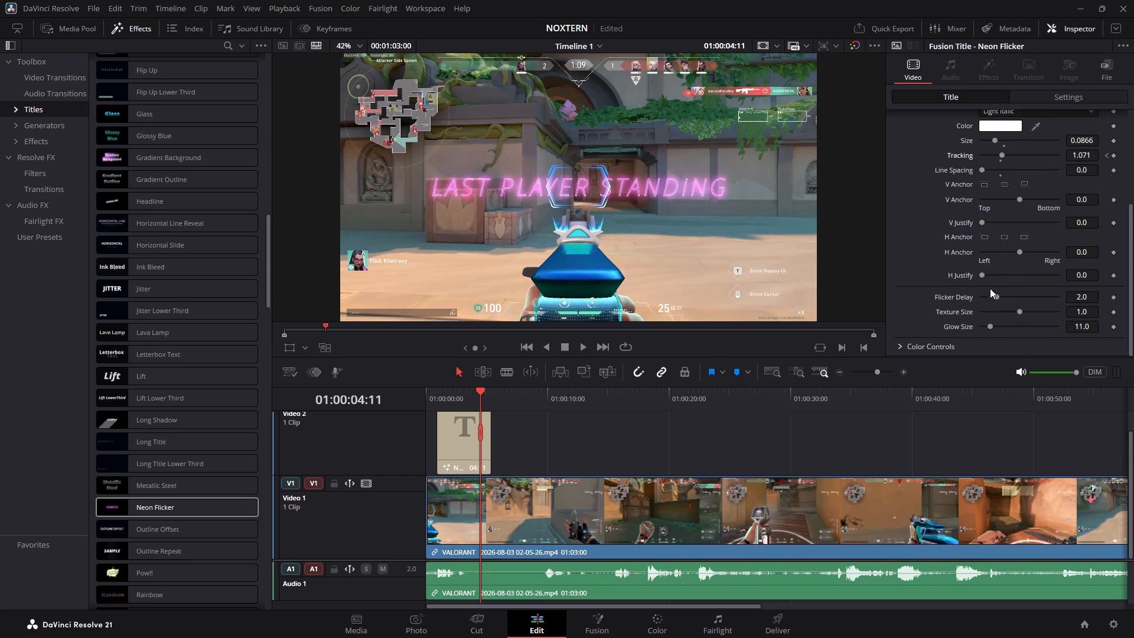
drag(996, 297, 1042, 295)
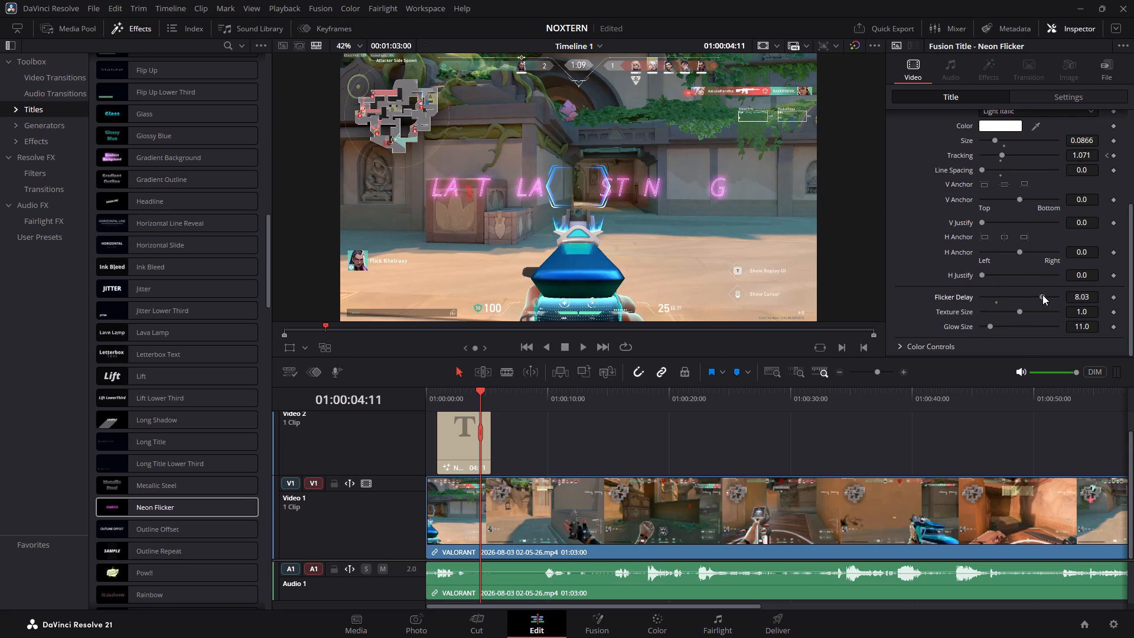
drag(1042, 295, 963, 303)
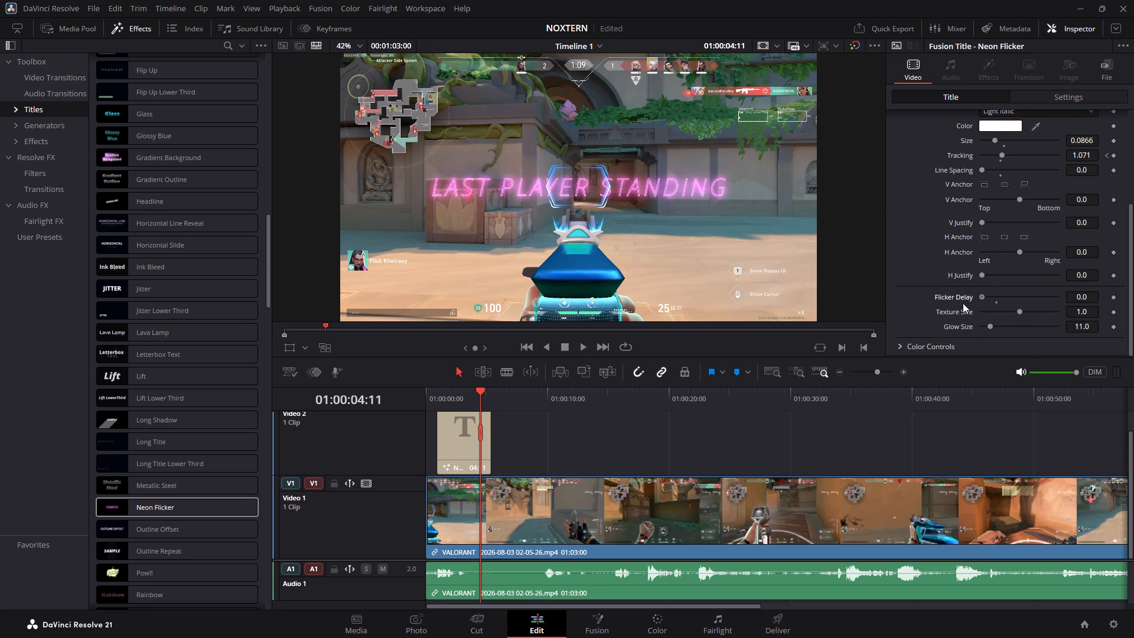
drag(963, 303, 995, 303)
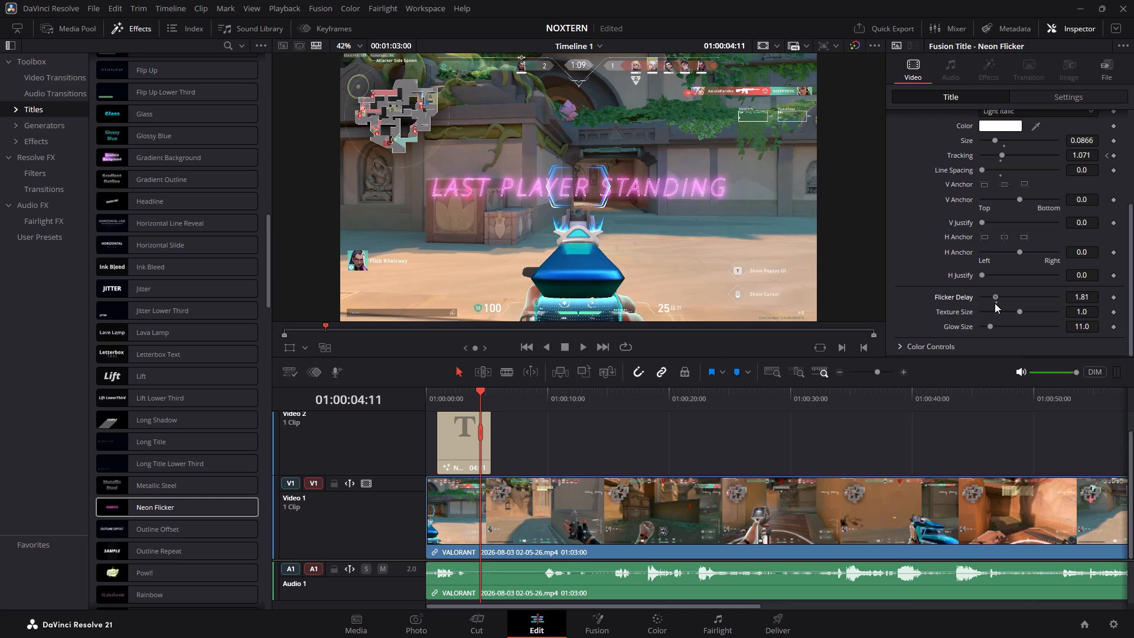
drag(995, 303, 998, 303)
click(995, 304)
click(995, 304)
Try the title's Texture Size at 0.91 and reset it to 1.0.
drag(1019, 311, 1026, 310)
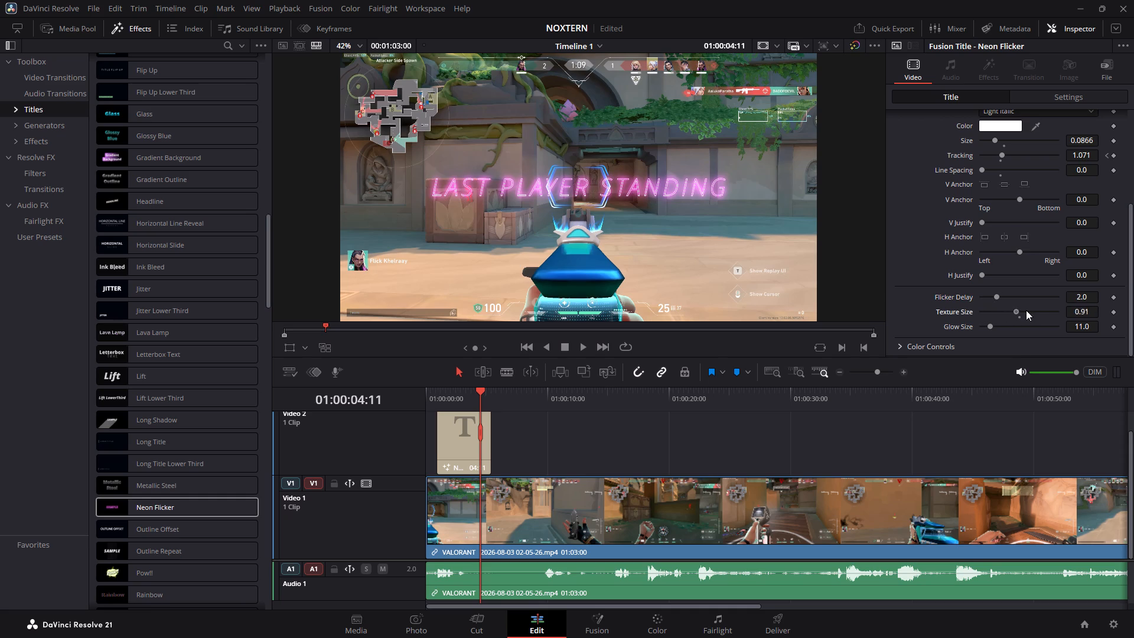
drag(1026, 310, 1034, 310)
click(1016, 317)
Increase the title's Glow Size to 33.1 after trying 52.8.
scroll(992, 331, down, 4)
drag(994, 326, 1023, 327)
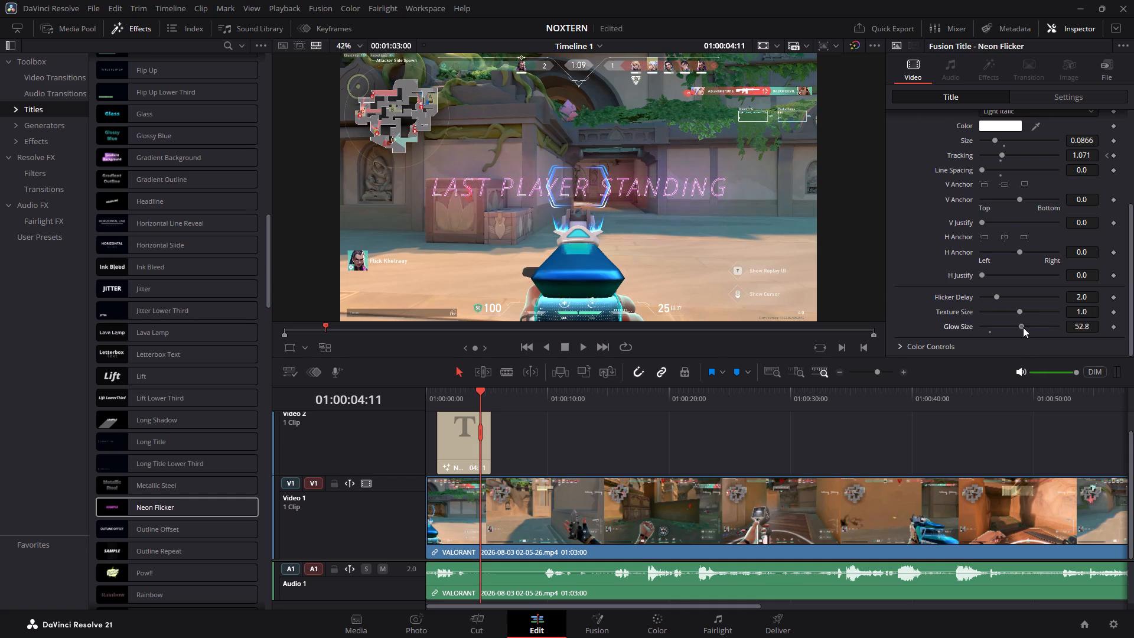
drag(1023, 327, 1011, 330)
Expand the title's Color Controls and shift its glow tint from pink to blue-violet, with Tint at -0.3165.
scroll(1025, 349, down, 3)
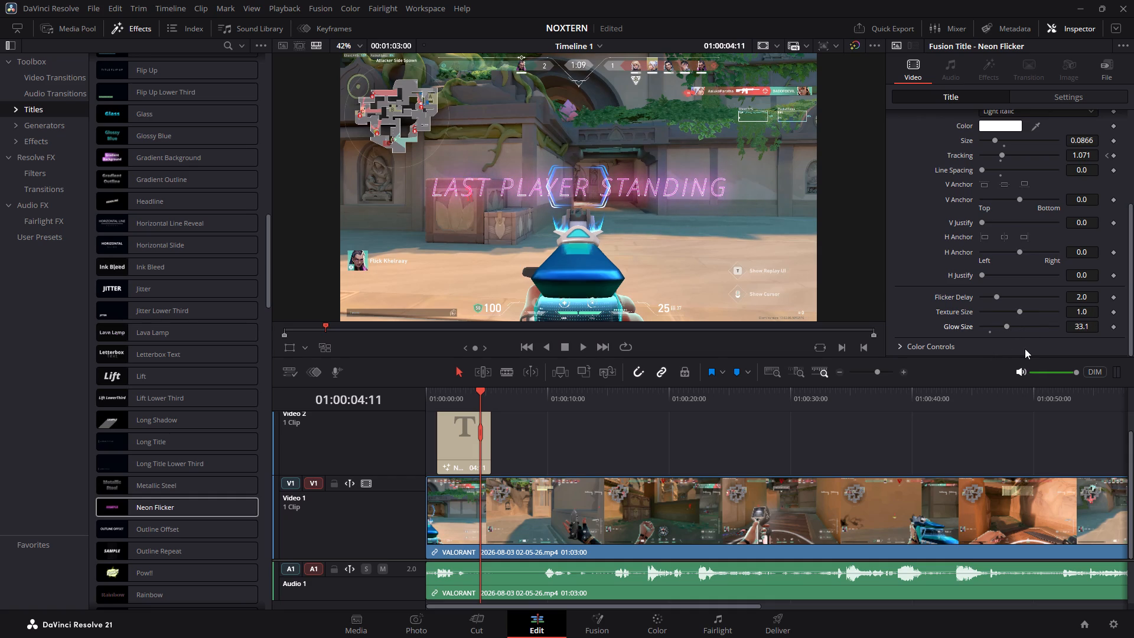
scroll(1025, 349, down, 1)
click(901, 347)
scroll(993, 346, down, 4)
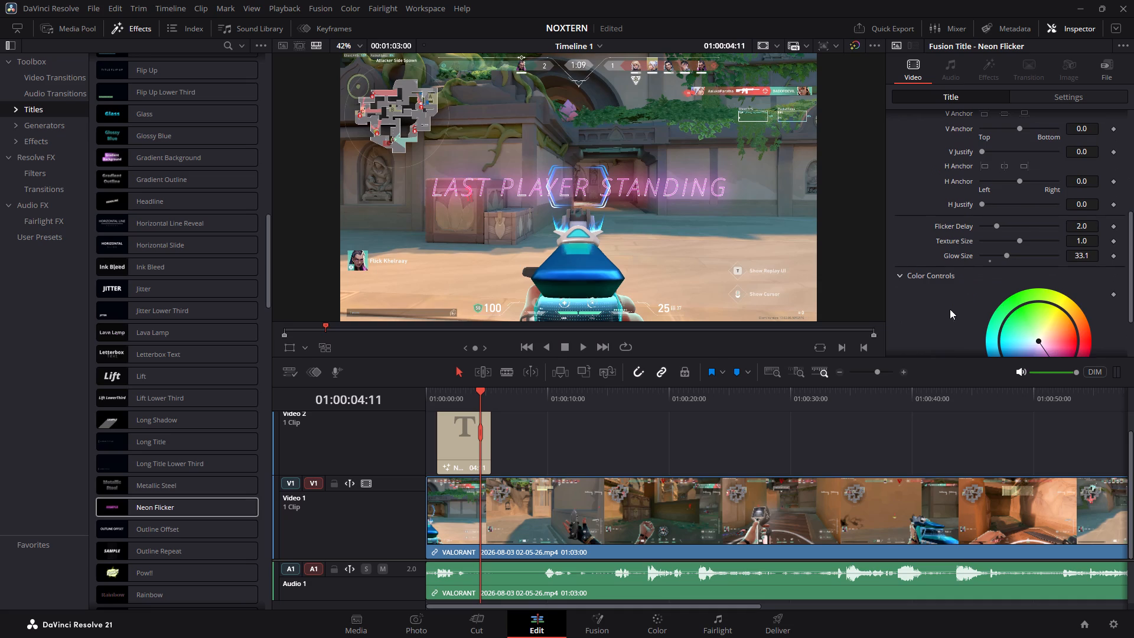
scroll(1026, 313, down, 4)
drag(1055, 294, 1000, 289)
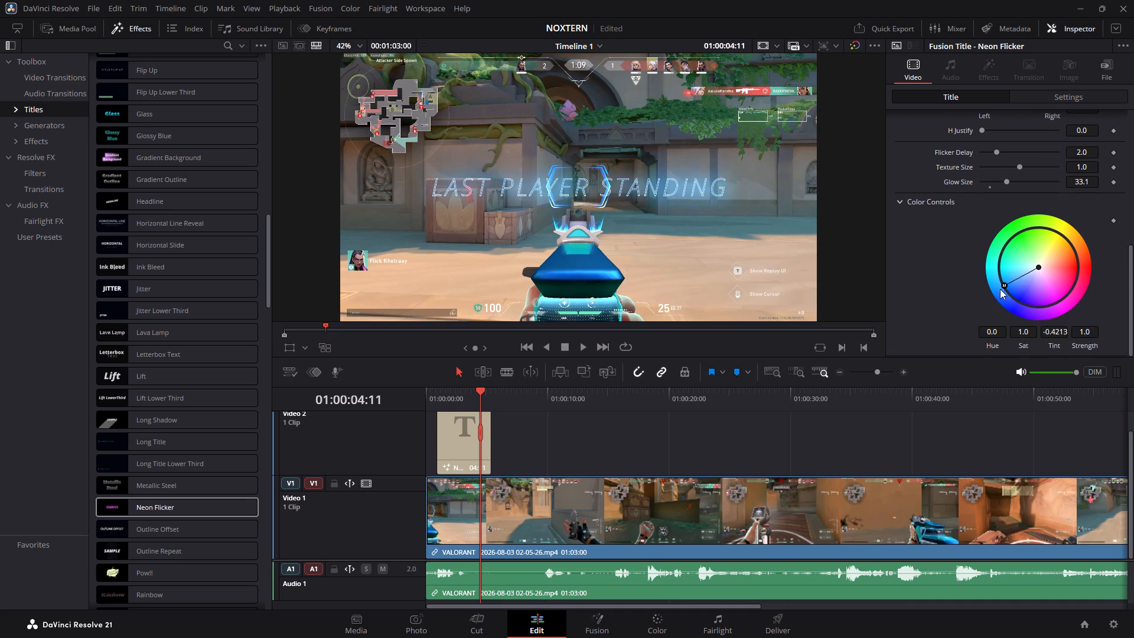
drag(1000, 289, 1021, 304)
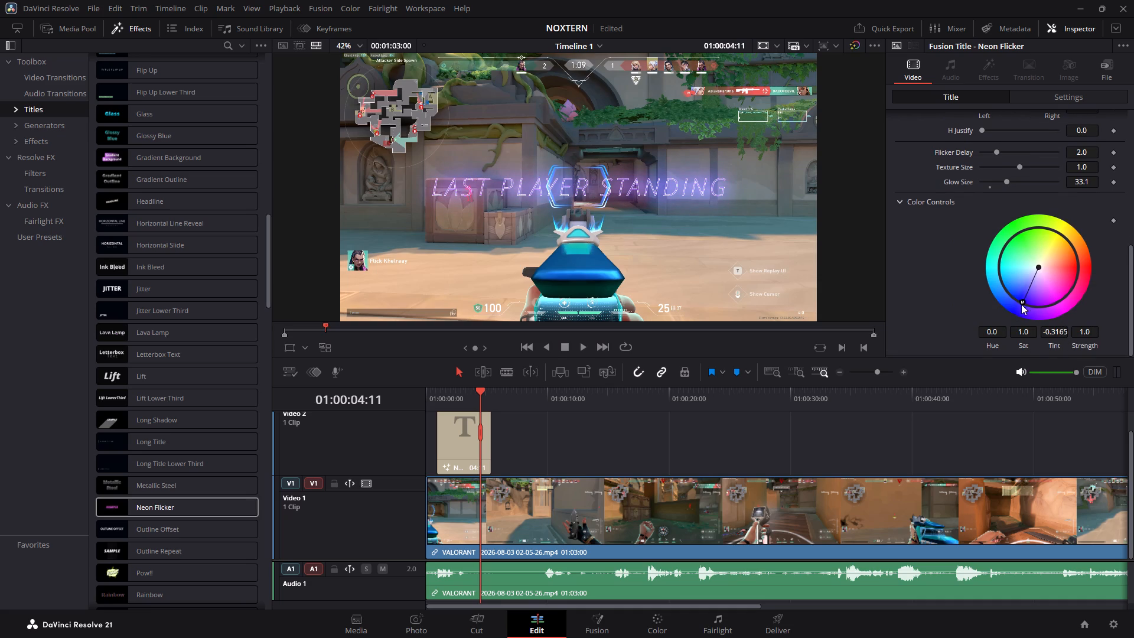
Shift the title's glow tint from blue-violet to light blue, with Tint at -0.4251, after trying green at -0.5318.
drag(1021, 304, 975, 328)
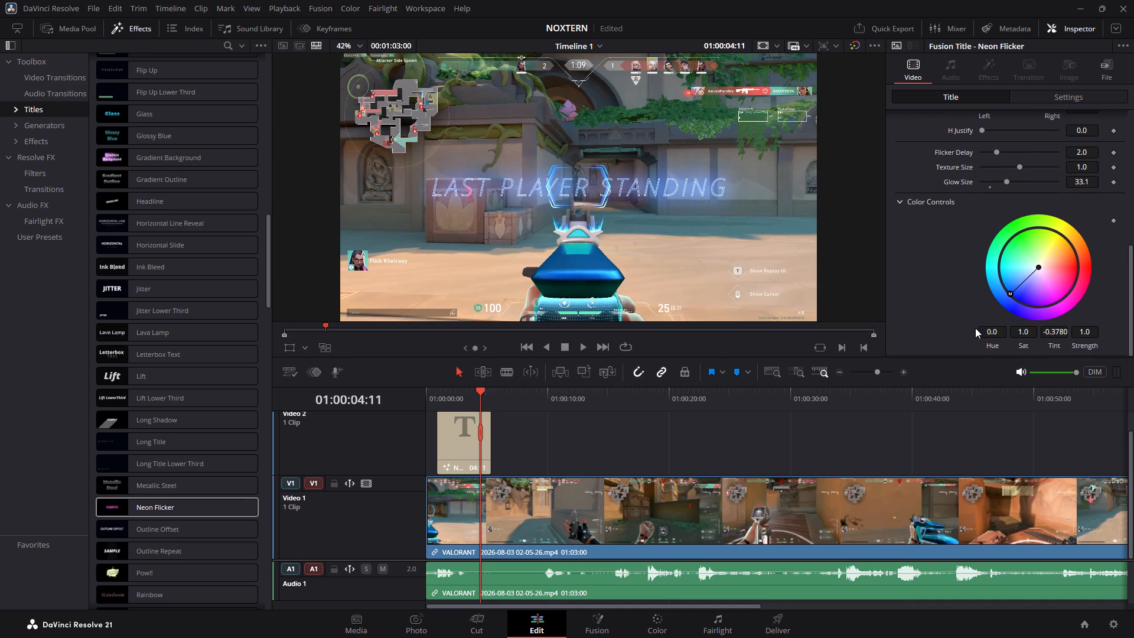
drag(975, 328, 913, 242)
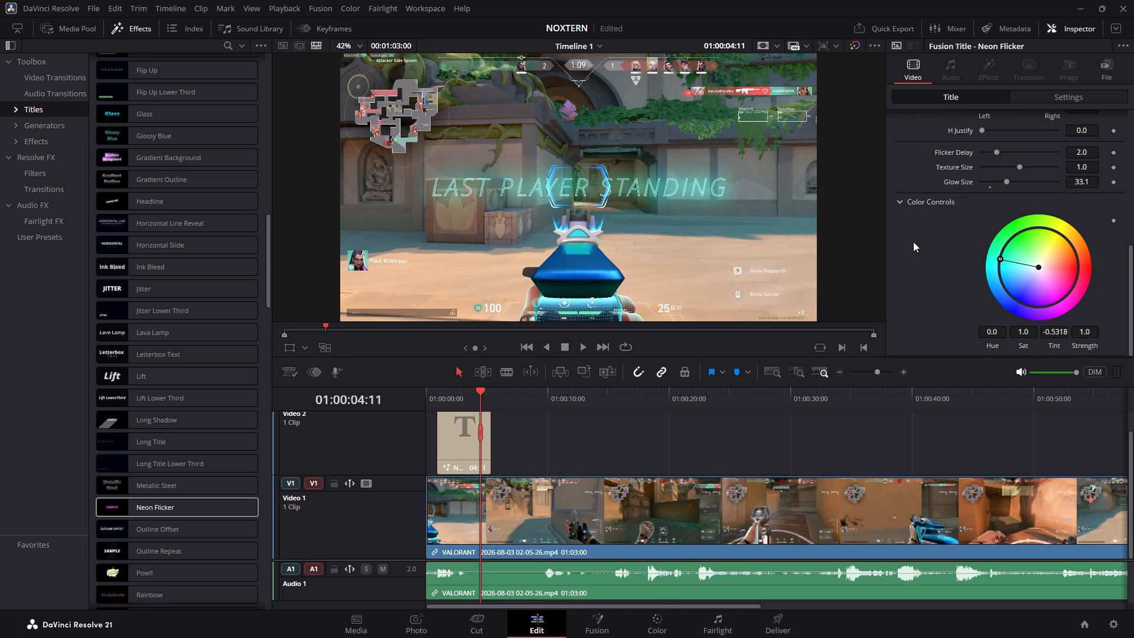
drag(913, 242, 934, 318)
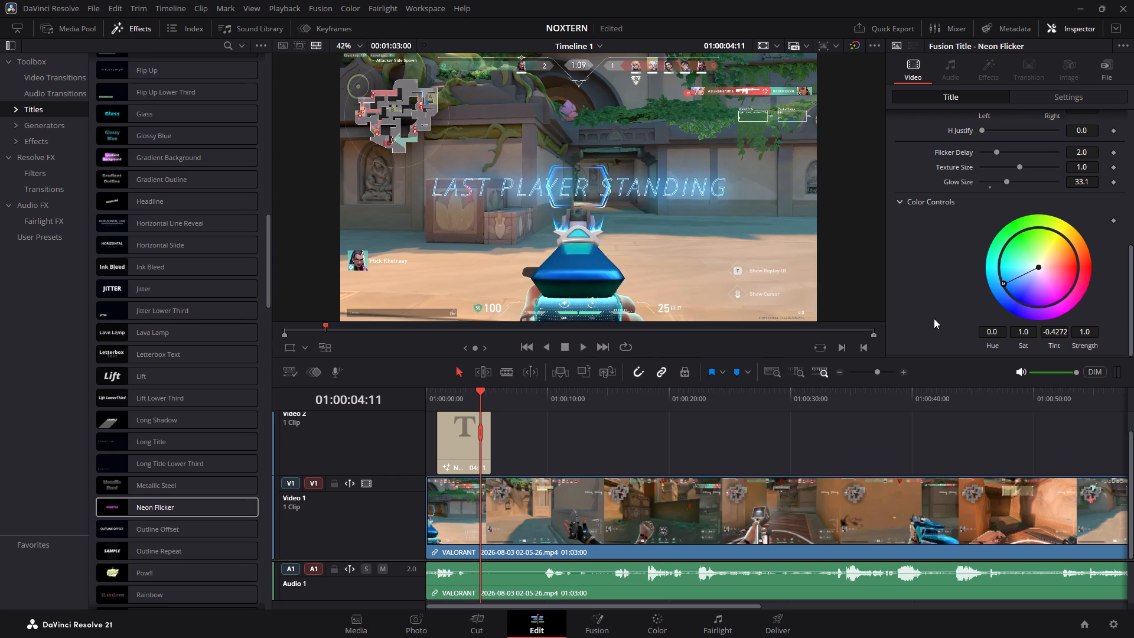
drag(934, 318, 935, 320)
Check the Neon Flicker title's comment settings and open its clip-level Transform settings.
scroll(1053, 325, up, 10)
scroll(988, 210, up, 6)
click(1028, 138)
scroll(1026, 193, down, 4)
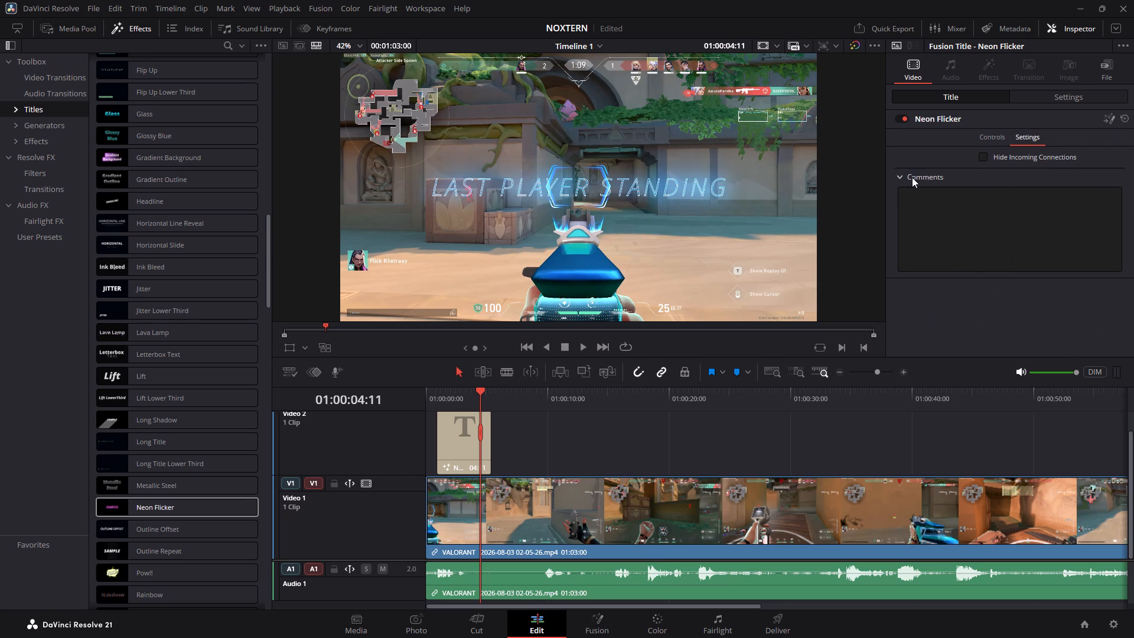
click(990, 135)
click(1048, 91)
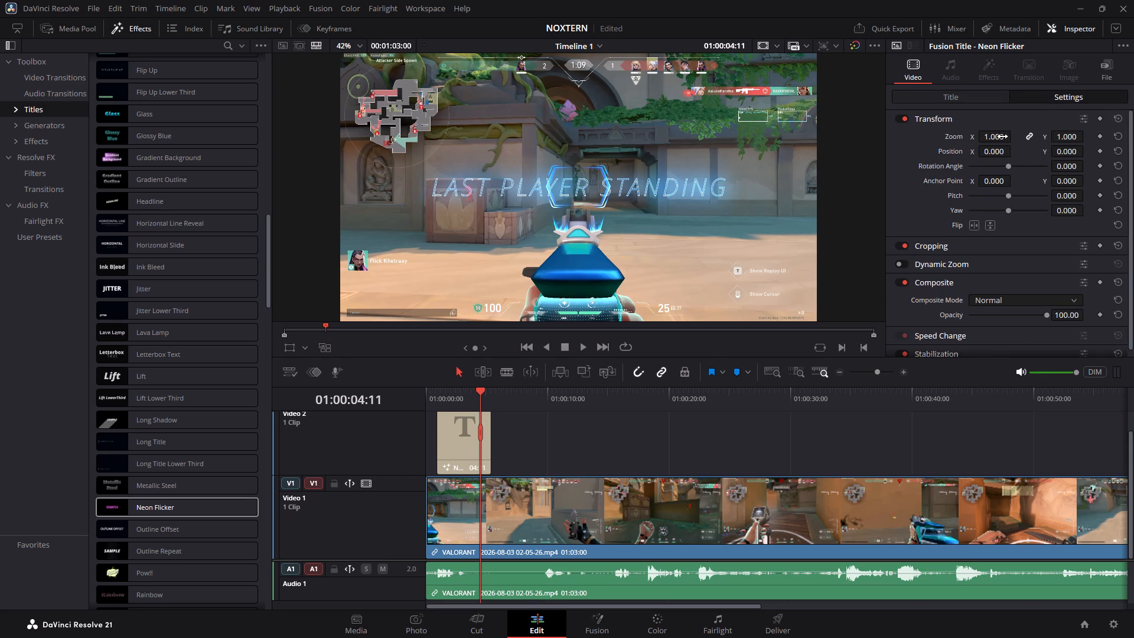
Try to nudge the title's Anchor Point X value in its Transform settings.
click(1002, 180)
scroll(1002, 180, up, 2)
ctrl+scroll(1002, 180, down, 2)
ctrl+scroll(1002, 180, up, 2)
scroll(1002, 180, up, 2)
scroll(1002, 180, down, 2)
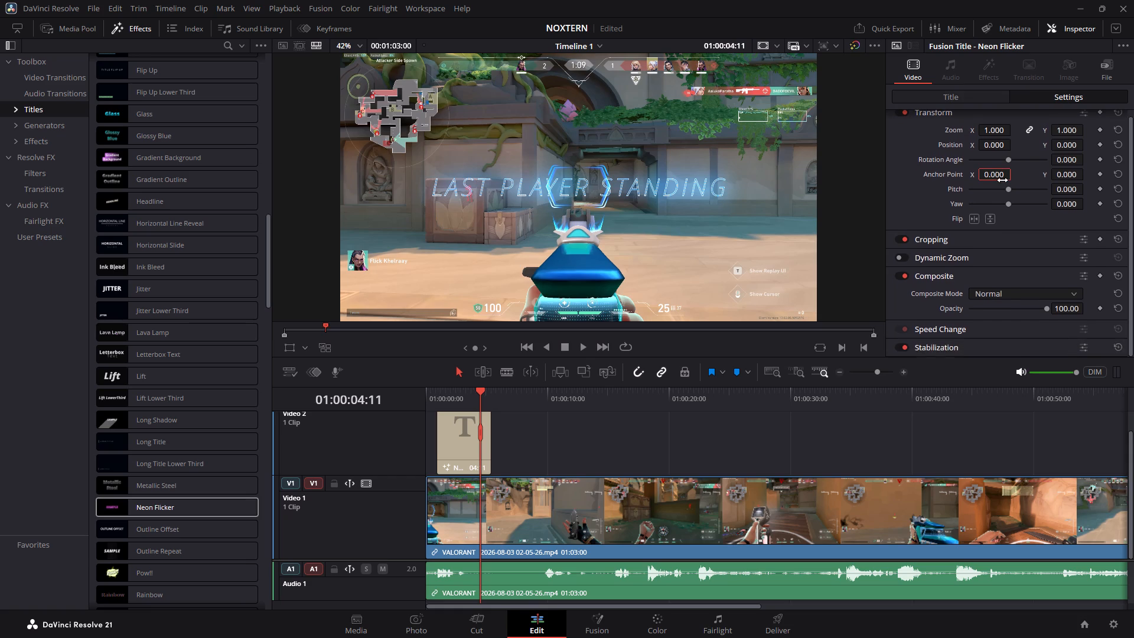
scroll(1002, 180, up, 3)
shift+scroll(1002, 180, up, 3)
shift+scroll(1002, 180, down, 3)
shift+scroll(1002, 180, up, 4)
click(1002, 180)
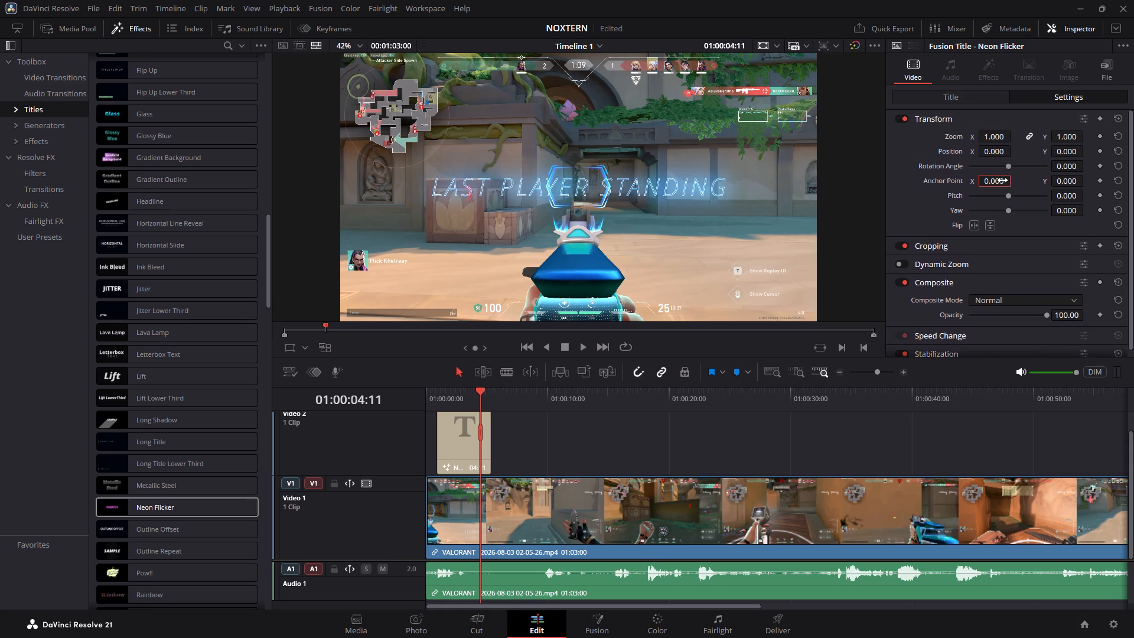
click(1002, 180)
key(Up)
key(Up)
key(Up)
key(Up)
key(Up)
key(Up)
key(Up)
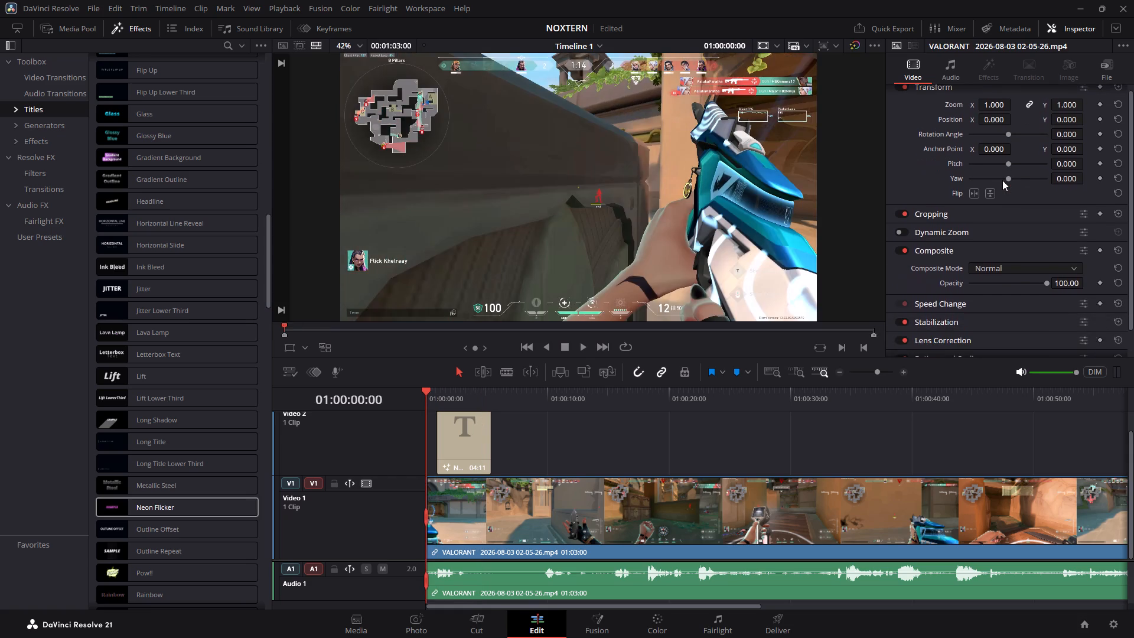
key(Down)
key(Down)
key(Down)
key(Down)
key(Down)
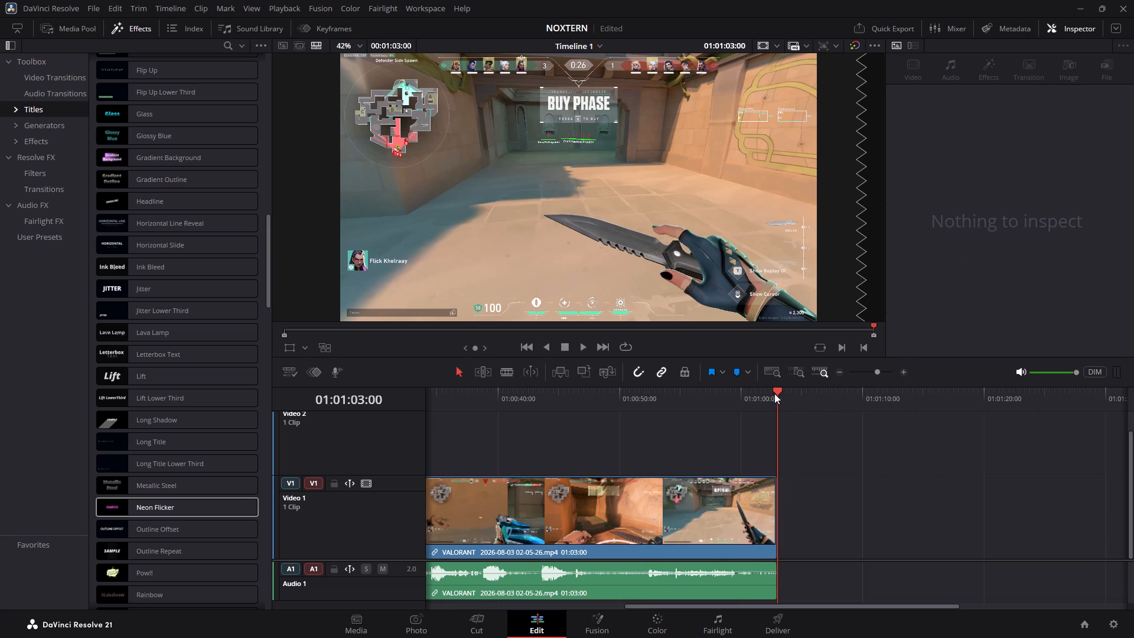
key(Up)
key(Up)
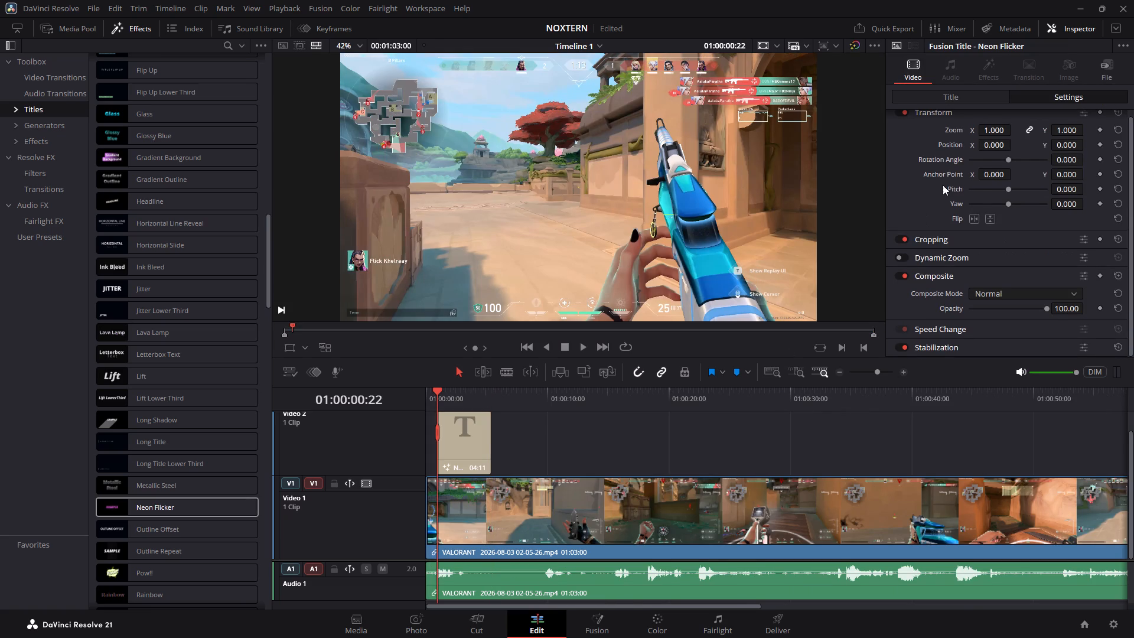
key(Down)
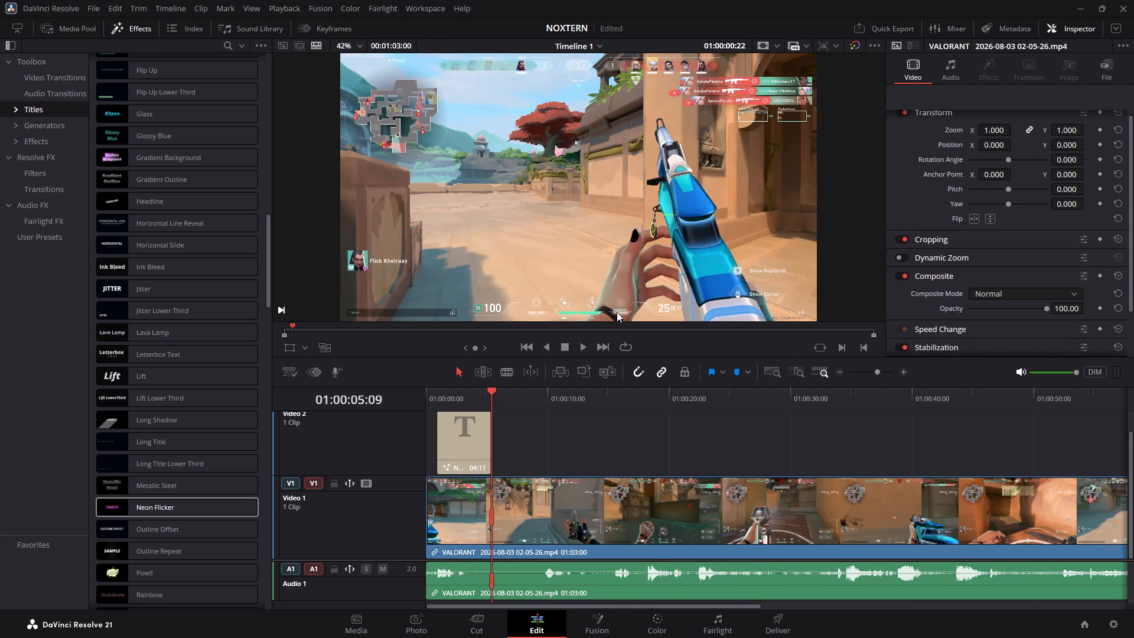
Move the playhead back over the title at 01:00:03:12 and reopen the title's Transform settings.
drag(492, 387, 478, 389)
click(496, 388)
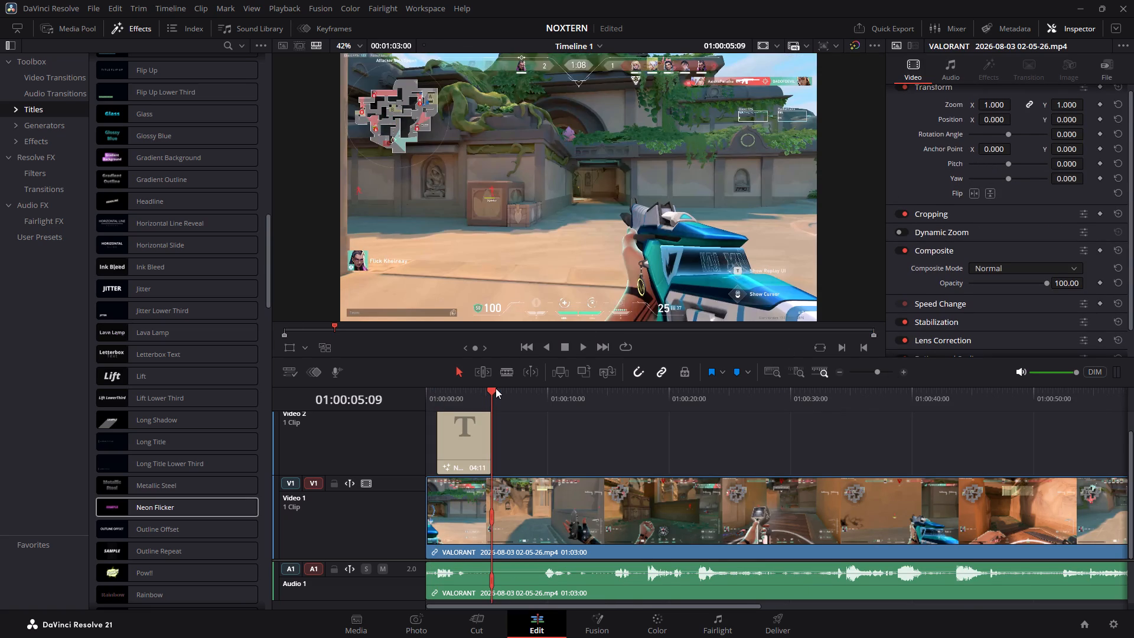
drag(490, 390, 468, 395)
scroll(999, 190, up, 5)
click(1061, 95)
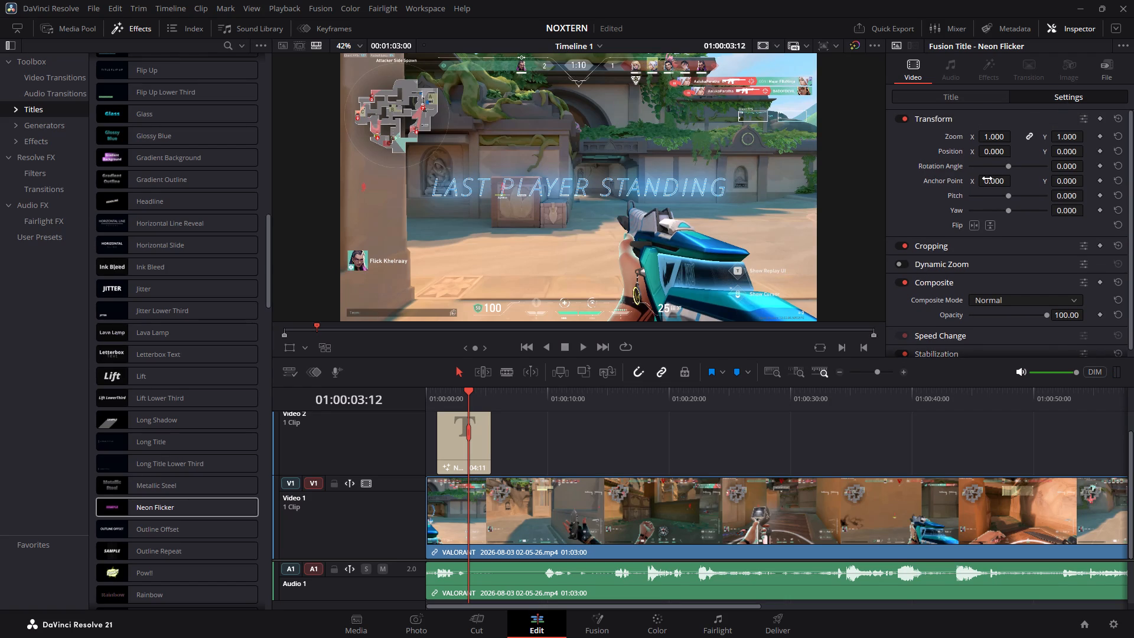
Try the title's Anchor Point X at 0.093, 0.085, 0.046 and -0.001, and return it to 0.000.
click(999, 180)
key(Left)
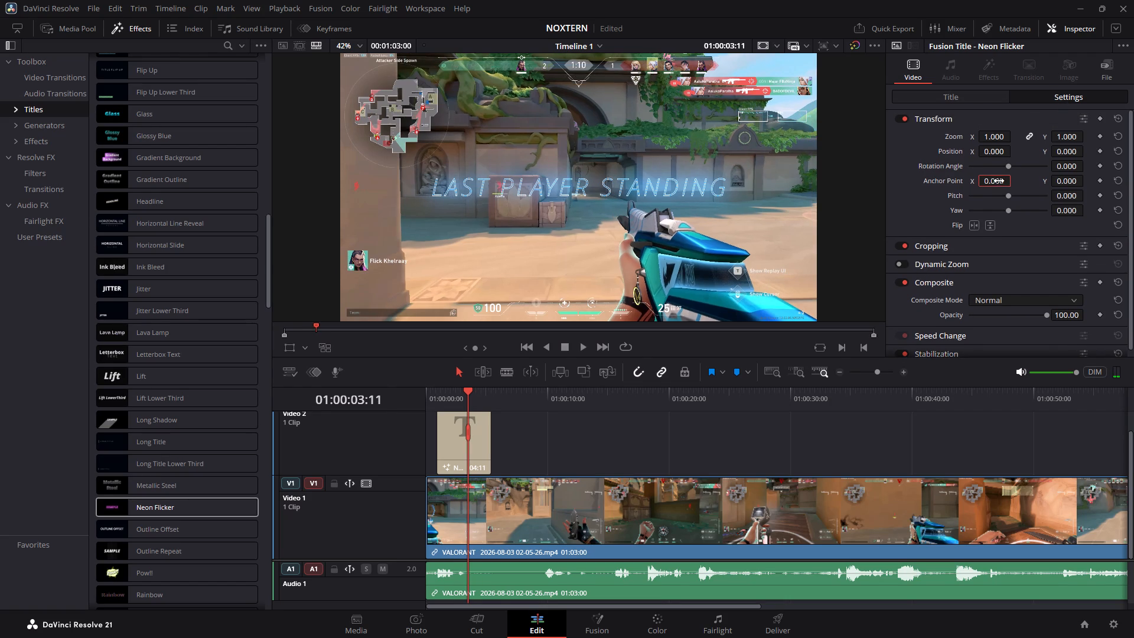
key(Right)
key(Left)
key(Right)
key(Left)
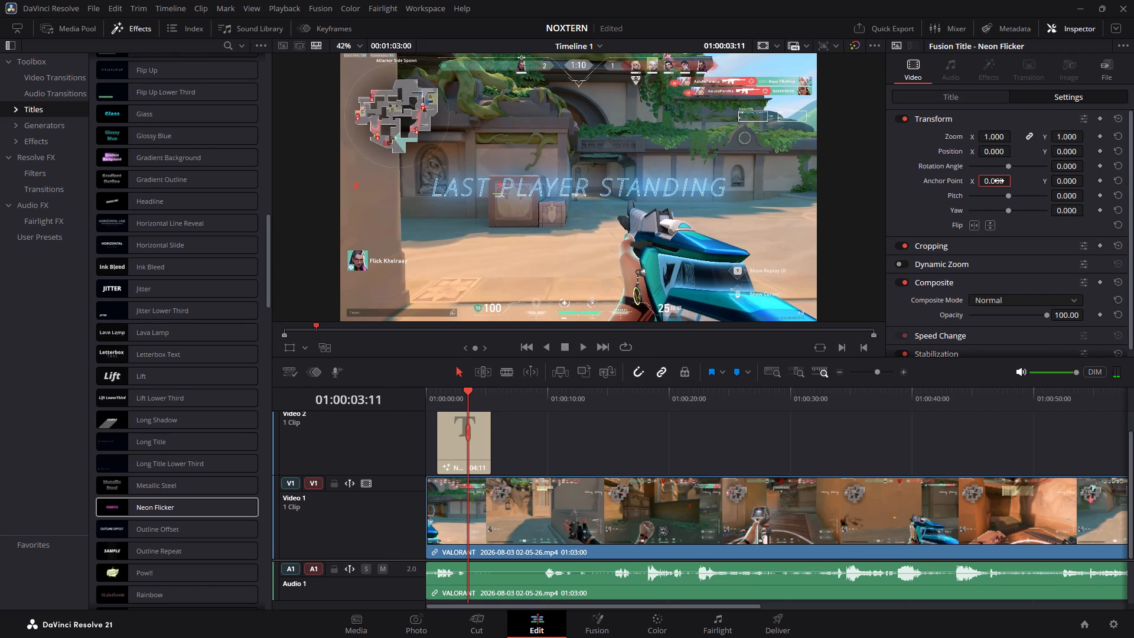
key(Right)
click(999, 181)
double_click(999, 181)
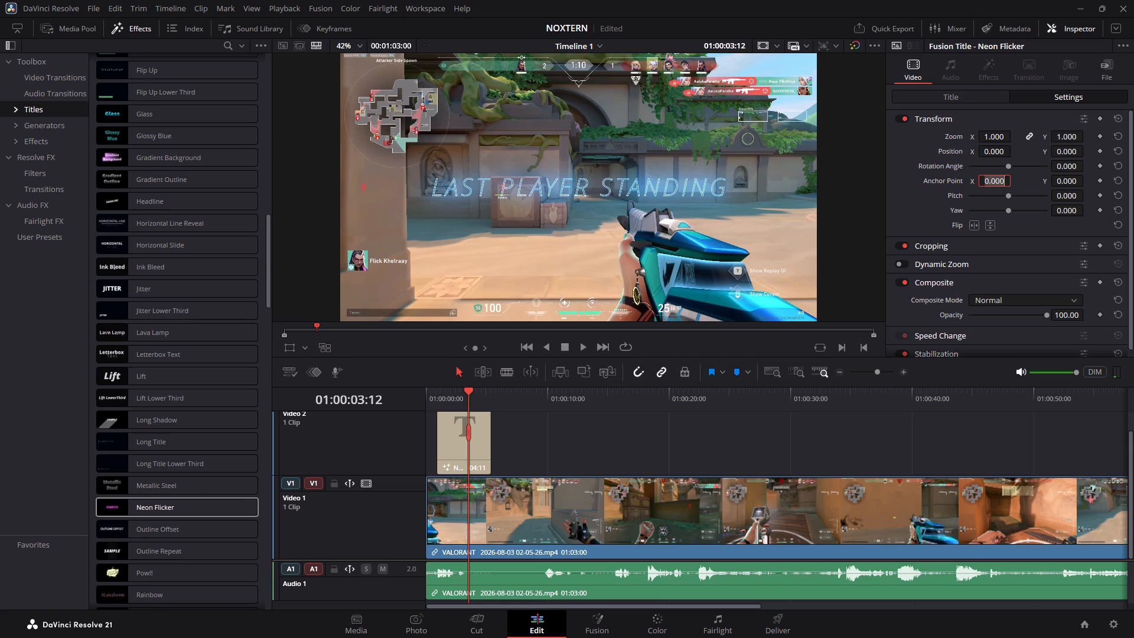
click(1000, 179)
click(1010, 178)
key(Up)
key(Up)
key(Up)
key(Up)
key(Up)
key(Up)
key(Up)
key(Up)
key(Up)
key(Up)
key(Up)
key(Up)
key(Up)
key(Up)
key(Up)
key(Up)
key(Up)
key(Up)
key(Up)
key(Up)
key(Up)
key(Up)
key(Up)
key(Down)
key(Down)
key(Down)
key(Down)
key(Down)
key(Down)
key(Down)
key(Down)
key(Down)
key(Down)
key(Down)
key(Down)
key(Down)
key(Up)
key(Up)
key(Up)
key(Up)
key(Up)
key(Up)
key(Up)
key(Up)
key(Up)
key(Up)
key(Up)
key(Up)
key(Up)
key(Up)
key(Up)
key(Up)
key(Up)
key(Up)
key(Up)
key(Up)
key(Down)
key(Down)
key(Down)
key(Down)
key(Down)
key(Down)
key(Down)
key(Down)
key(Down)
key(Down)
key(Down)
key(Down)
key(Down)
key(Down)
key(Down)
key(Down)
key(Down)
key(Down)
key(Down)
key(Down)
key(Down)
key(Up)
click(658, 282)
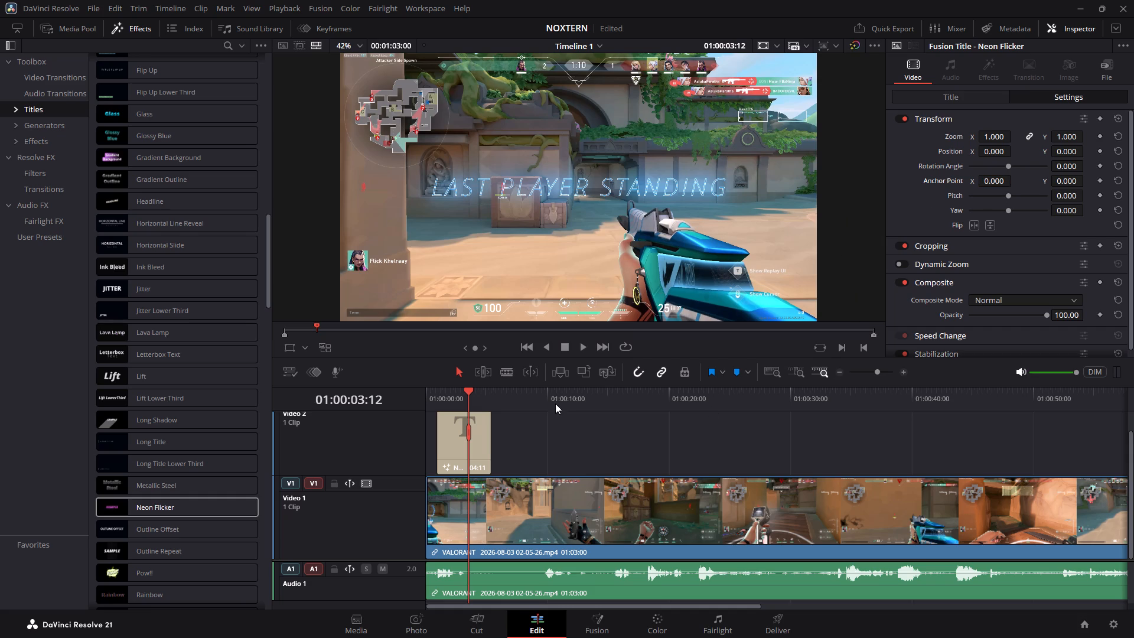
Select the title clip on Video 2 and nudge its Anchor Point X upward from 0.000.
click(482, 441)
click(998, 184)
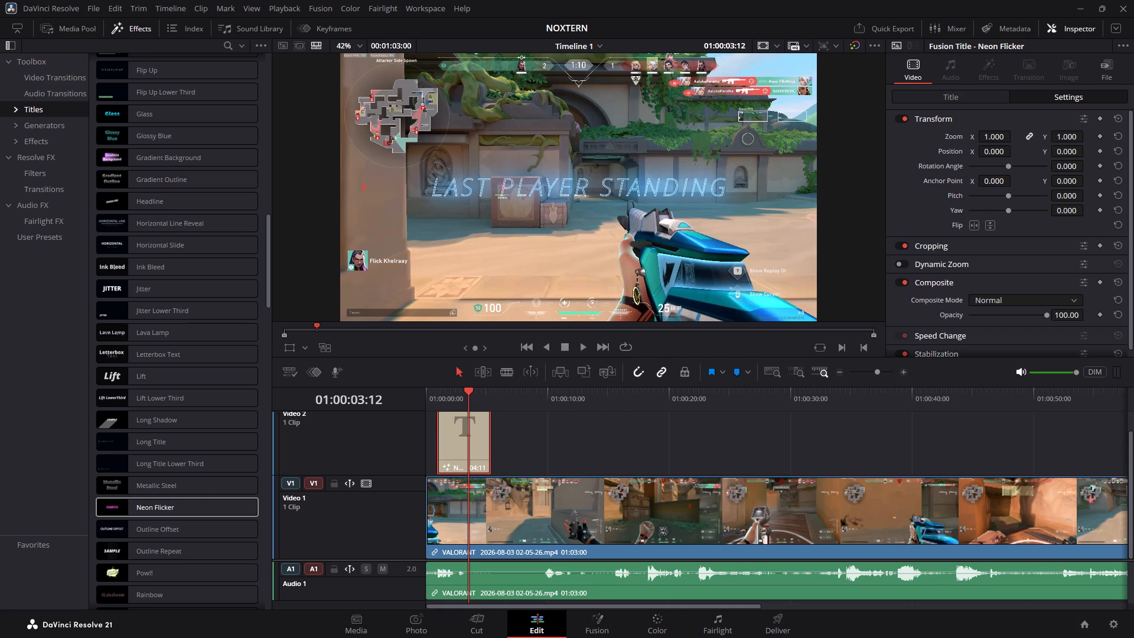
key(Up)
key(Down)
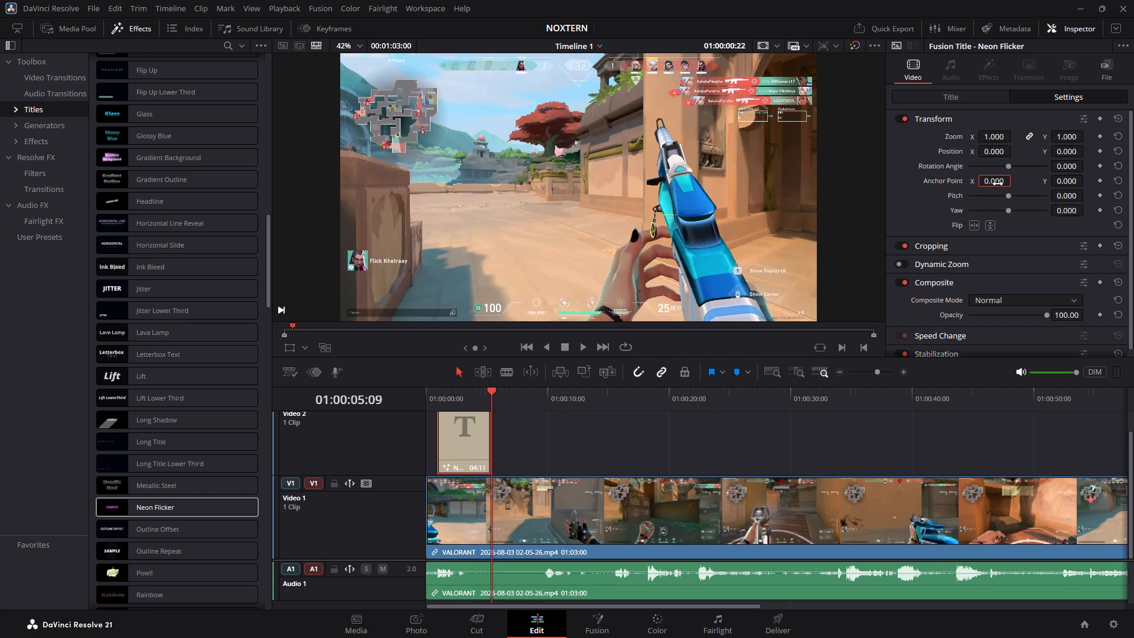
triple_click(998, 184)
click(1006, 180)
key(Up)
key(Up)
key(Up)
key(Up)
key(Up)
key(Up)
key(Up)
key(Up)
key(Up)
key(Up)
key(Up)
key(Up)
key(Up)
key(Up)
key(Up)
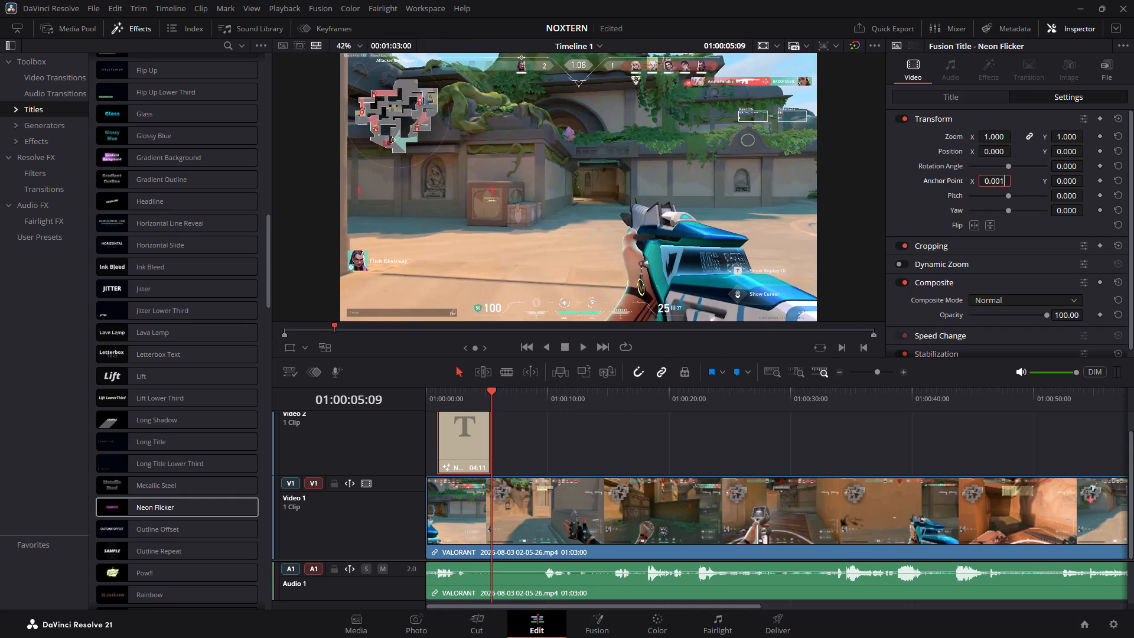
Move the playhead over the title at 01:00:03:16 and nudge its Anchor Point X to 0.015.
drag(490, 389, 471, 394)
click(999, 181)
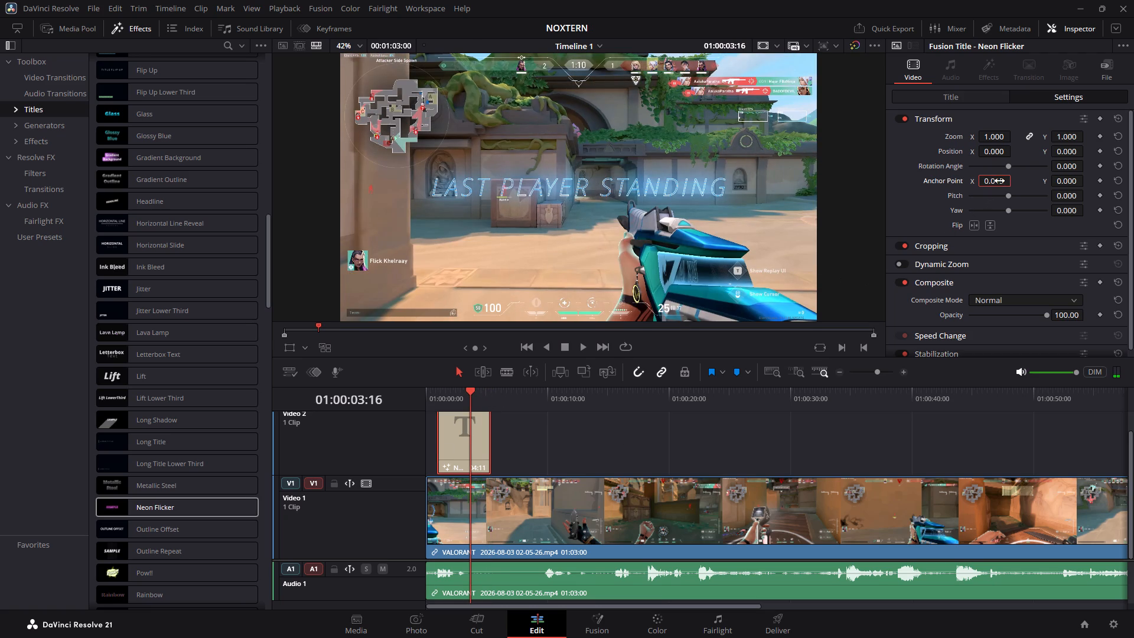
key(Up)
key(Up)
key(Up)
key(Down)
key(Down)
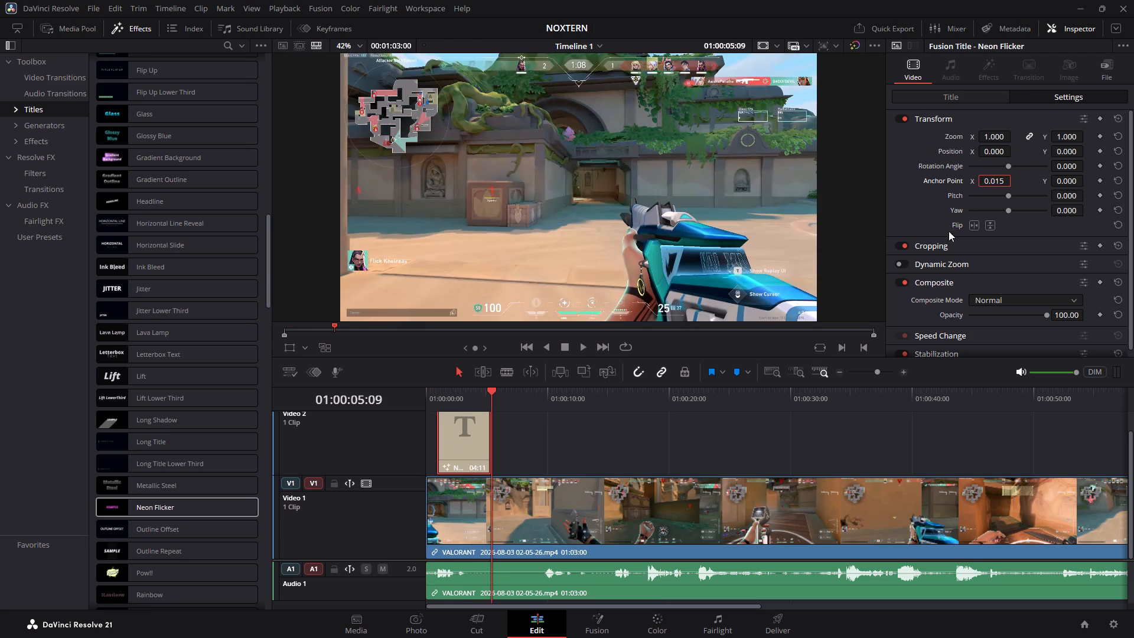
Move the playhead back over the title at 01:00:03:20.
drag(491, 388, 472, 392)
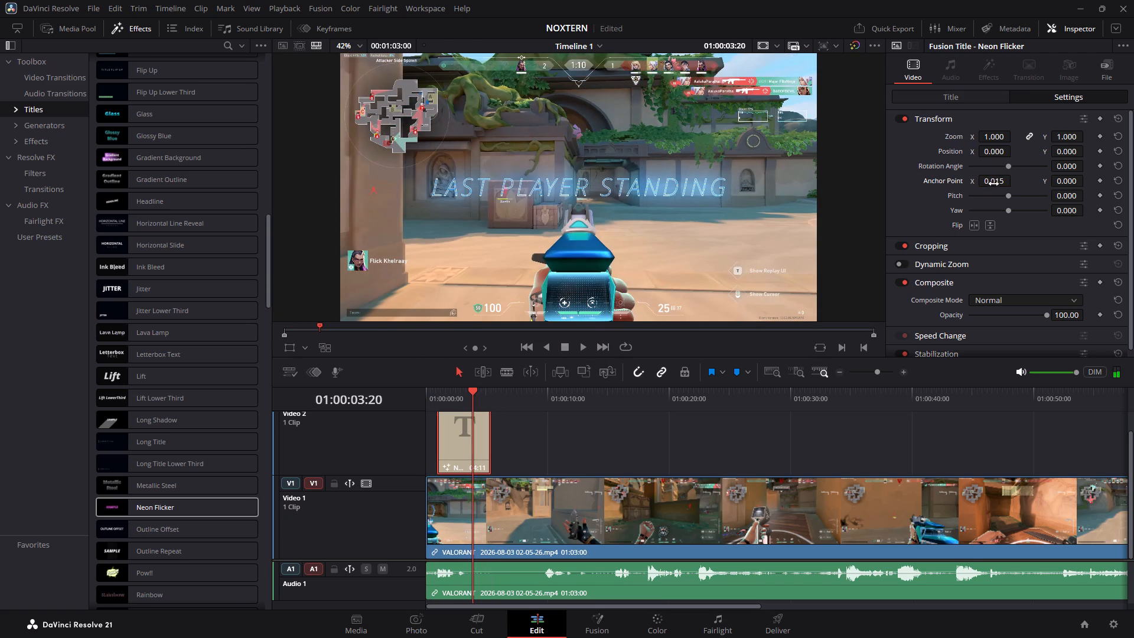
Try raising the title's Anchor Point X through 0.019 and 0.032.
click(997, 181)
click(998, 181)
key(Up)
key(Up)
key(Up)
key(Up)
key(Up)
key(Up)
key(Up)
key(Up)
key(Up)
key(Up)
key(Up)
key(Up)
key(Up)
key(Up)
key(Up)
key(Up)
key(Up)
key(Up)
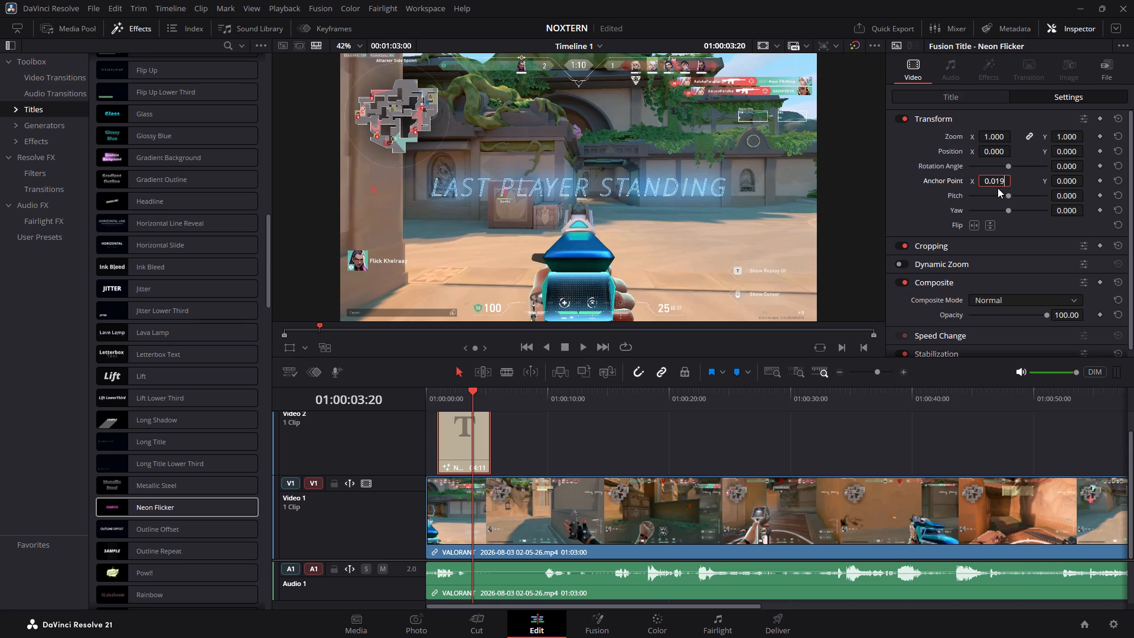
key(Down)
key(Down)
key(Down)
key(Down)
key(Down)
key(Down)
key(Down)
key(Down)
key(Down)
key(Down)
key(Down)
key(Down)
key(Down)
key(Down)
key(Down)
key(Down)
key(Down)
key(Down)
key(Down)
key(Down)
Lower the title's Anchor Point X to about -0.014 and bring it back to 0.000.
key(Up)
key(Up)
key(Down)
key(Down)
key(Down)
key(Down)
key(Down)
key(Down)
key(Down)
key(Down)
key(Down)
key(Down)
key(Down)
key(Down)
key(Down)
key(Down)
key(Down)
key(Down)
key(Down)
key(Down)
key(Down)
key(Down)
key(Down)
key(Down)
key(Up)
key(Up)
key(Up)
key(Up)
key(Up)
key(Up)
key(Up)
key(Up)
key(Up)
key(Up)
key(Up)
key(Up)
key(Up)
key(Up)
key(Up)
key(Up)
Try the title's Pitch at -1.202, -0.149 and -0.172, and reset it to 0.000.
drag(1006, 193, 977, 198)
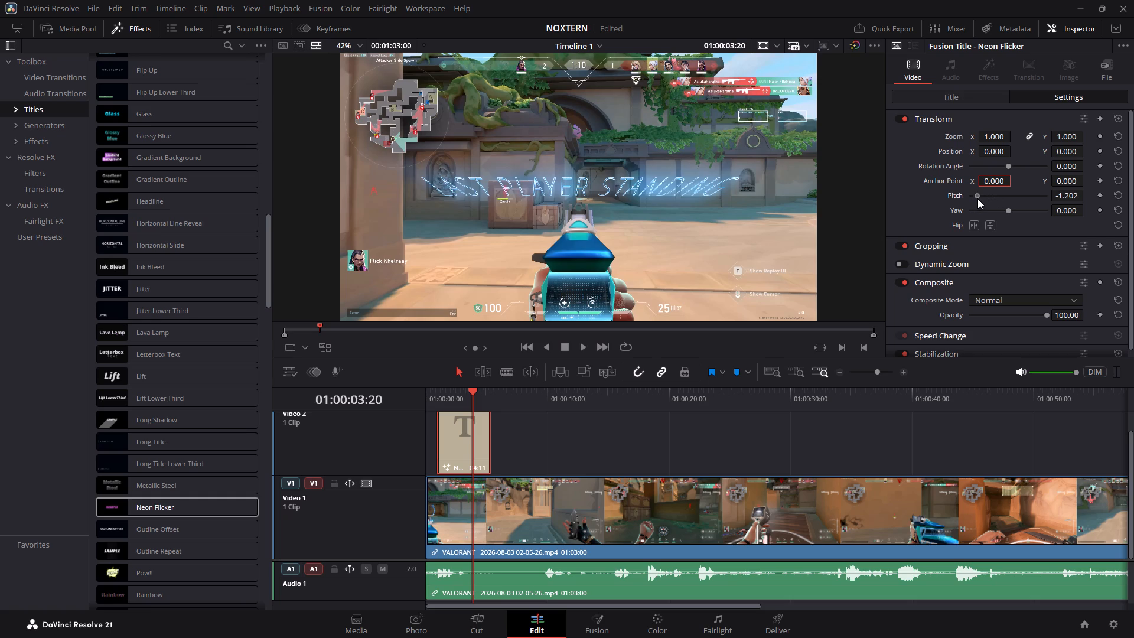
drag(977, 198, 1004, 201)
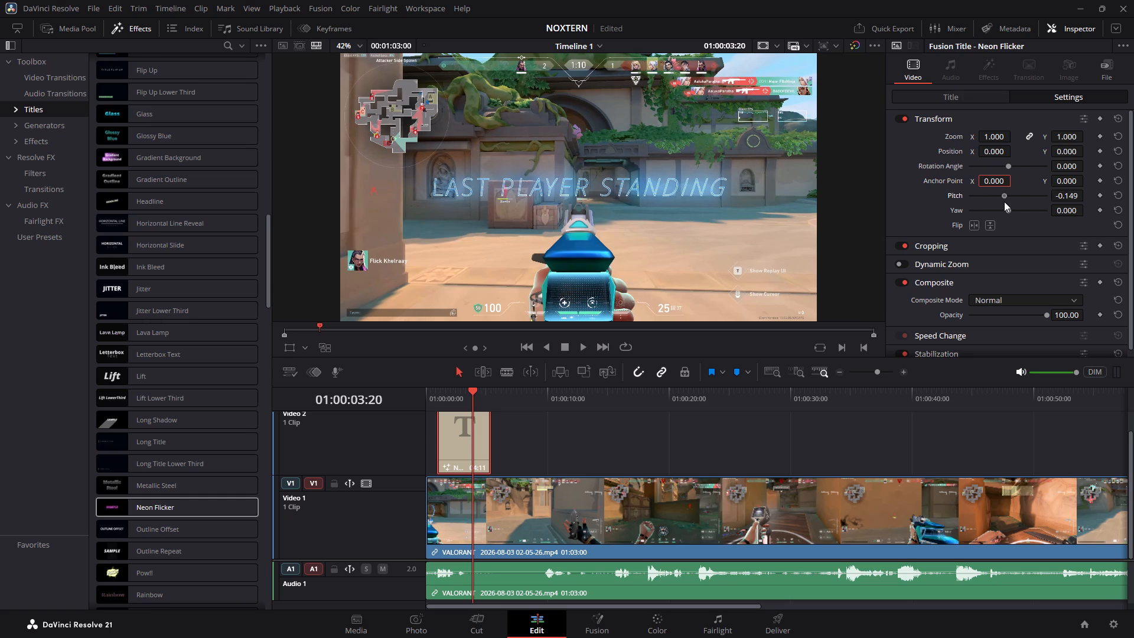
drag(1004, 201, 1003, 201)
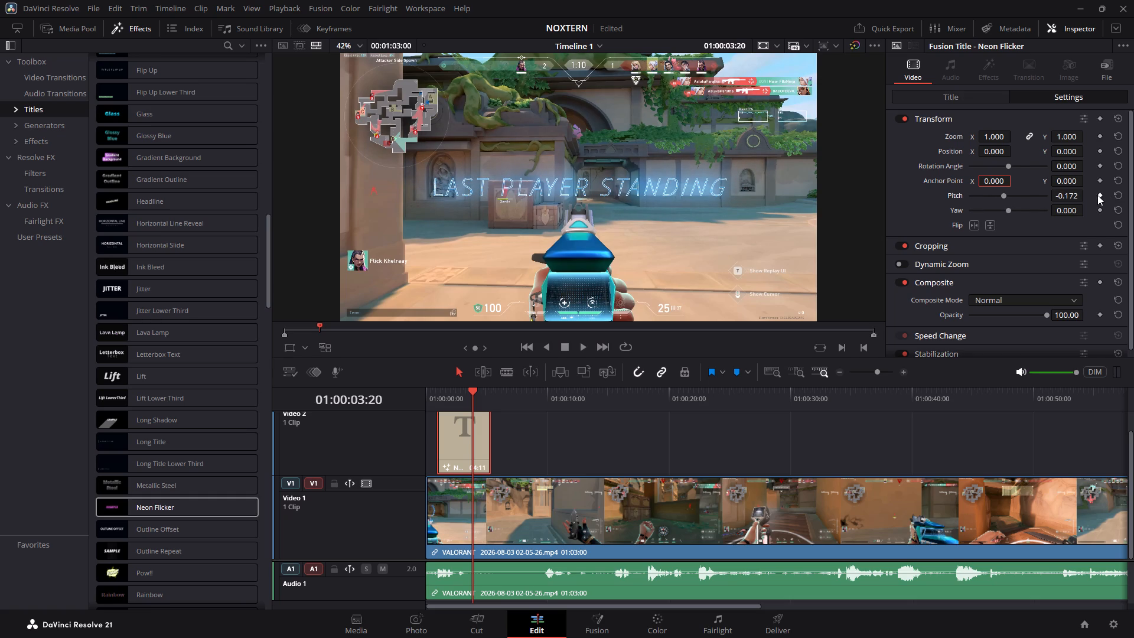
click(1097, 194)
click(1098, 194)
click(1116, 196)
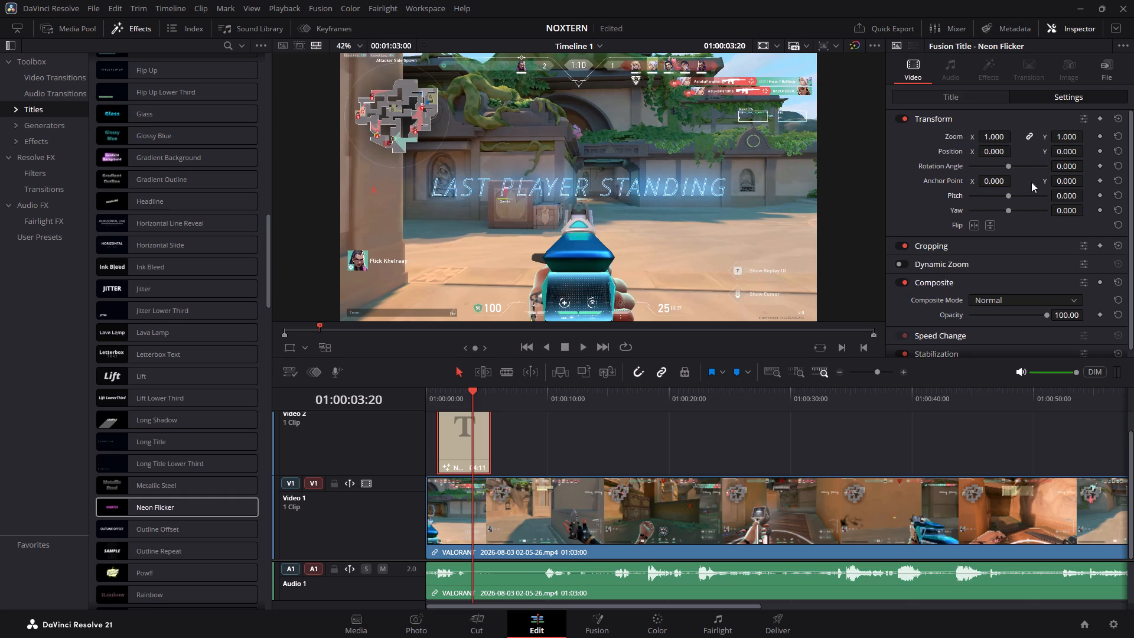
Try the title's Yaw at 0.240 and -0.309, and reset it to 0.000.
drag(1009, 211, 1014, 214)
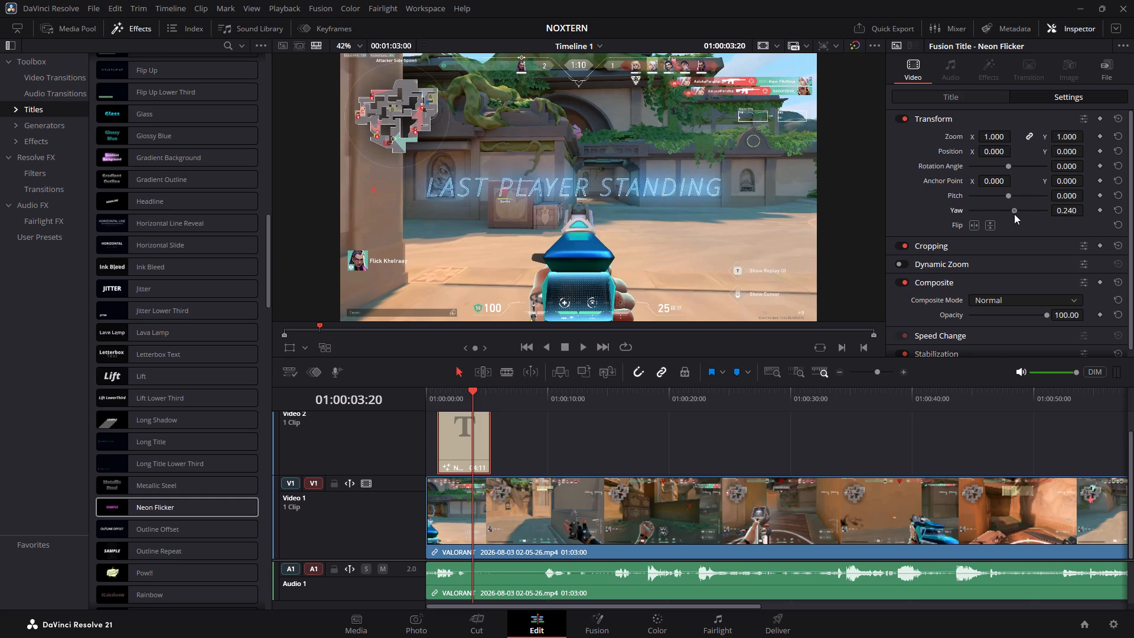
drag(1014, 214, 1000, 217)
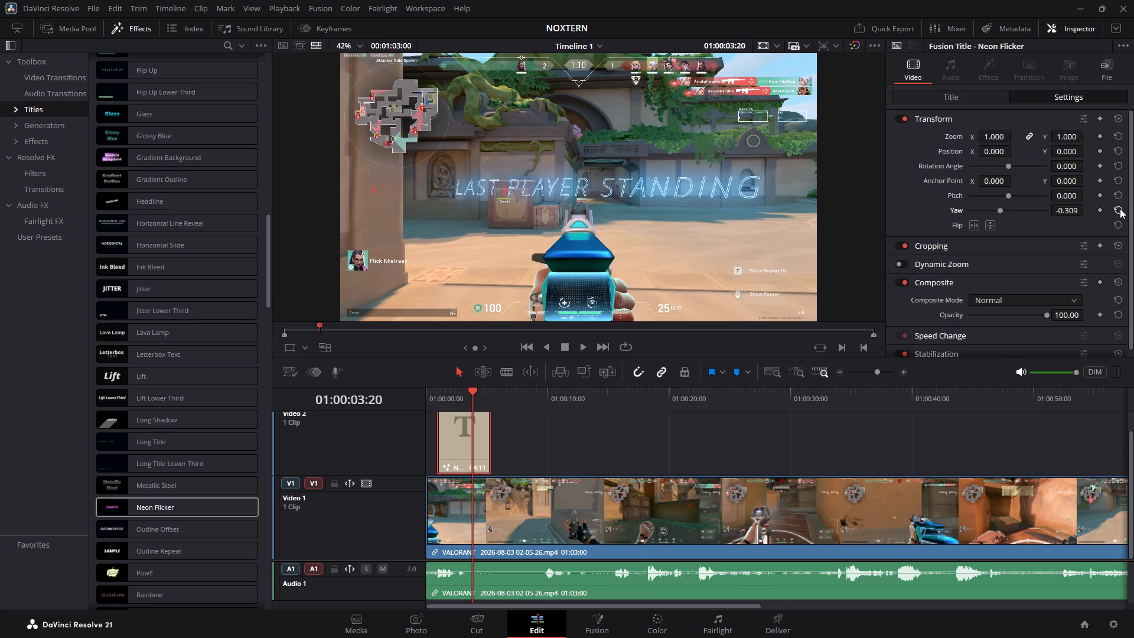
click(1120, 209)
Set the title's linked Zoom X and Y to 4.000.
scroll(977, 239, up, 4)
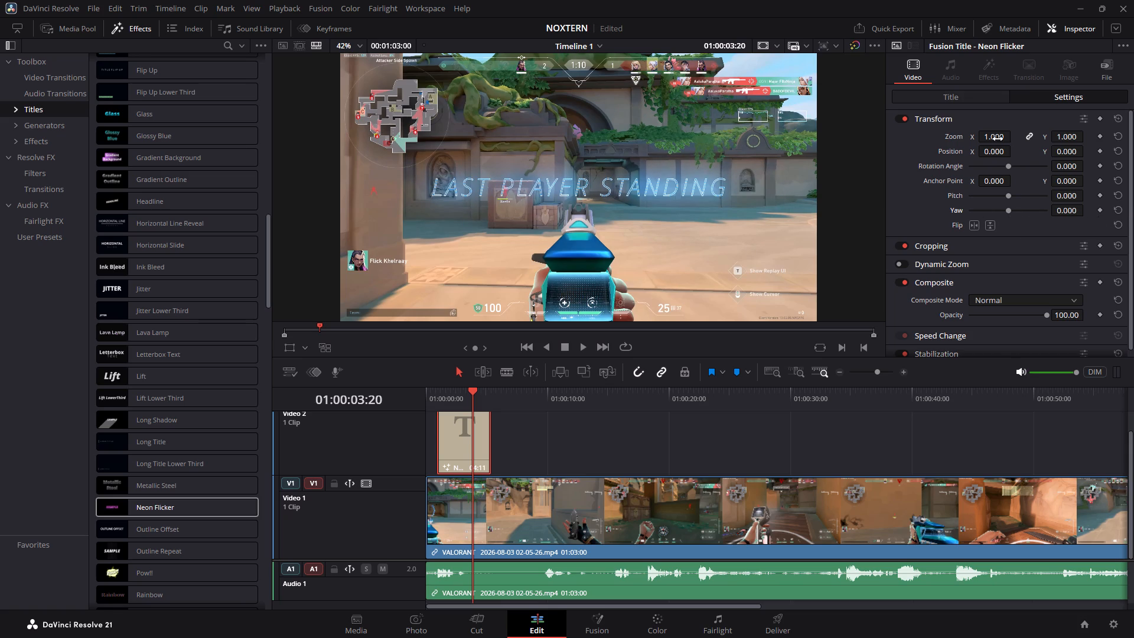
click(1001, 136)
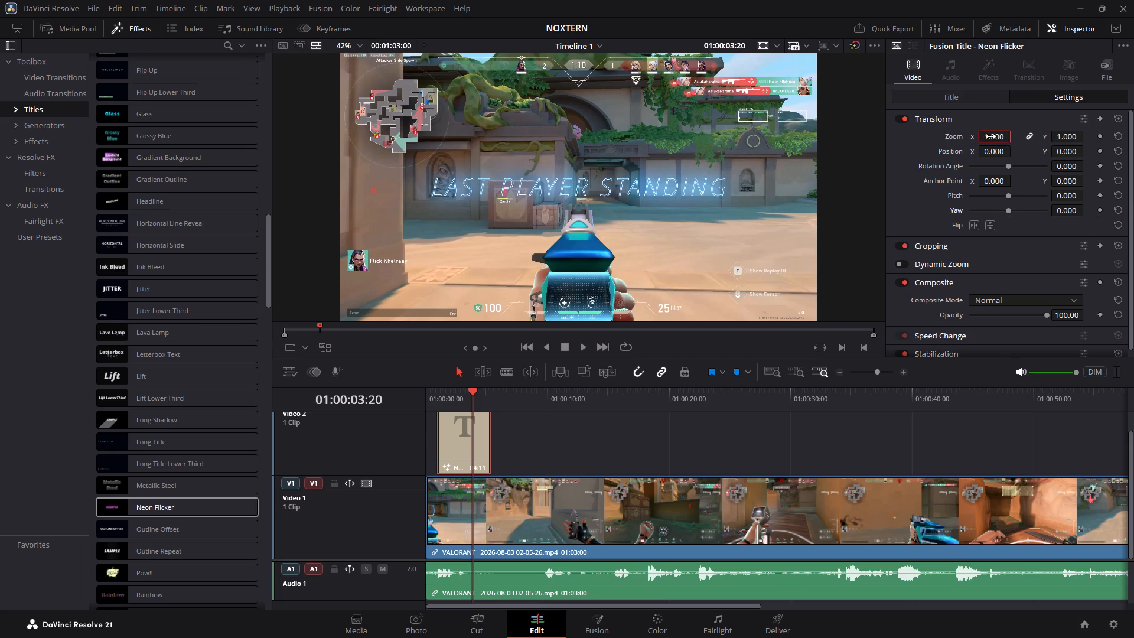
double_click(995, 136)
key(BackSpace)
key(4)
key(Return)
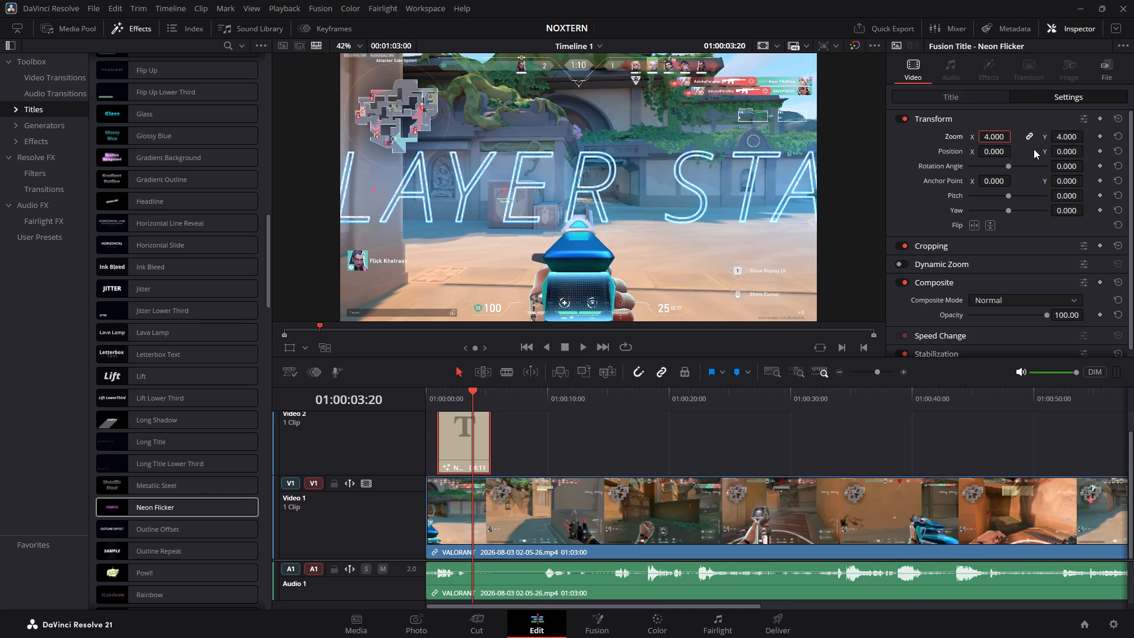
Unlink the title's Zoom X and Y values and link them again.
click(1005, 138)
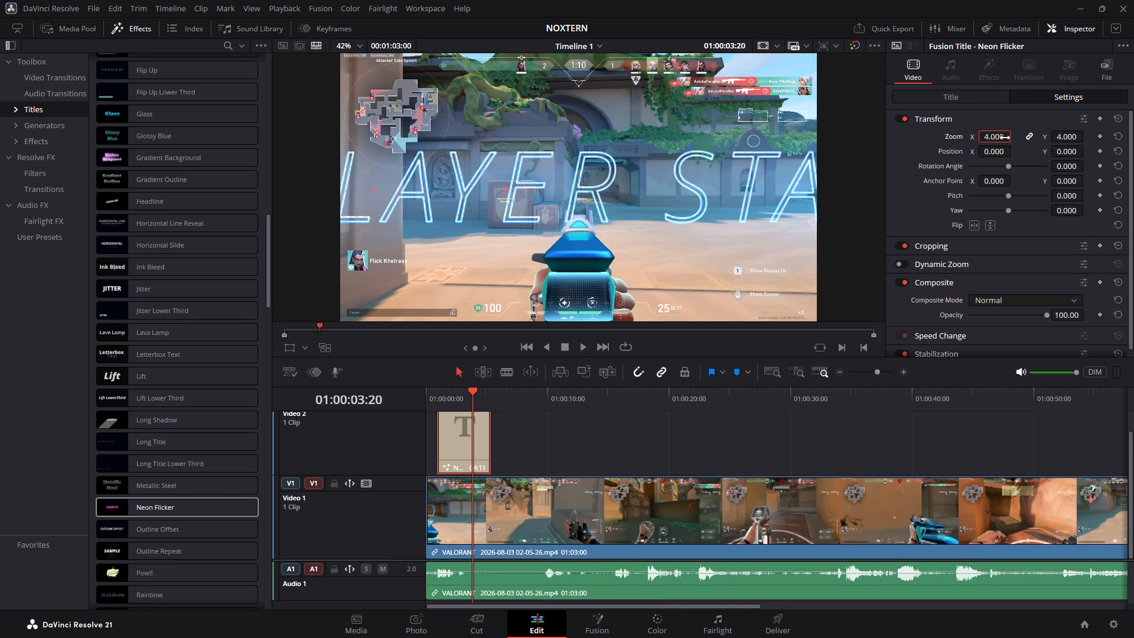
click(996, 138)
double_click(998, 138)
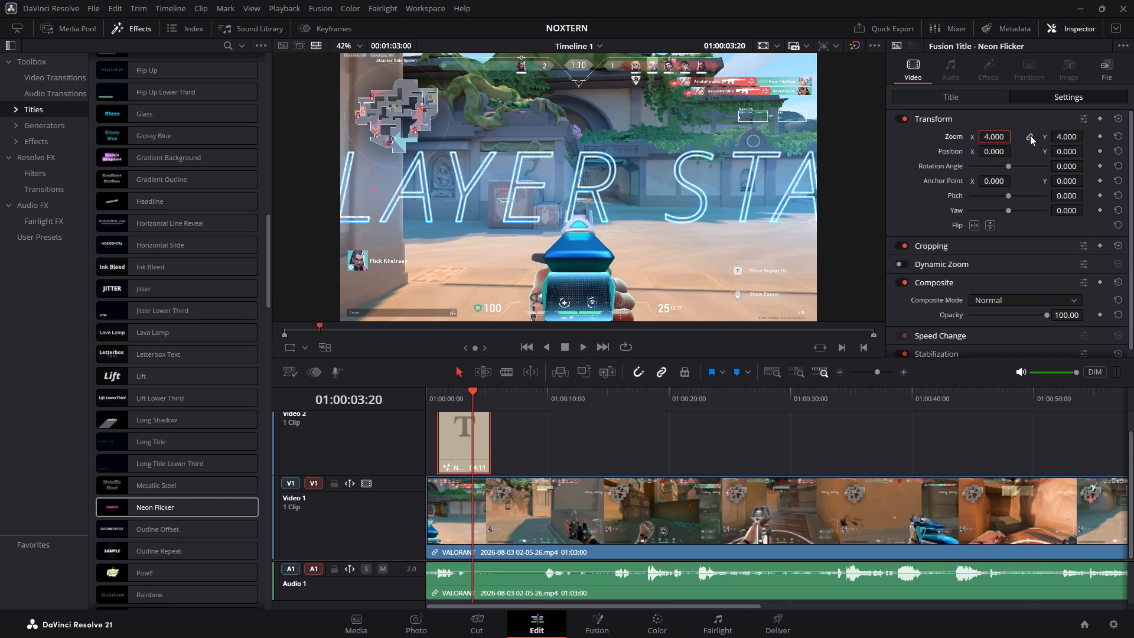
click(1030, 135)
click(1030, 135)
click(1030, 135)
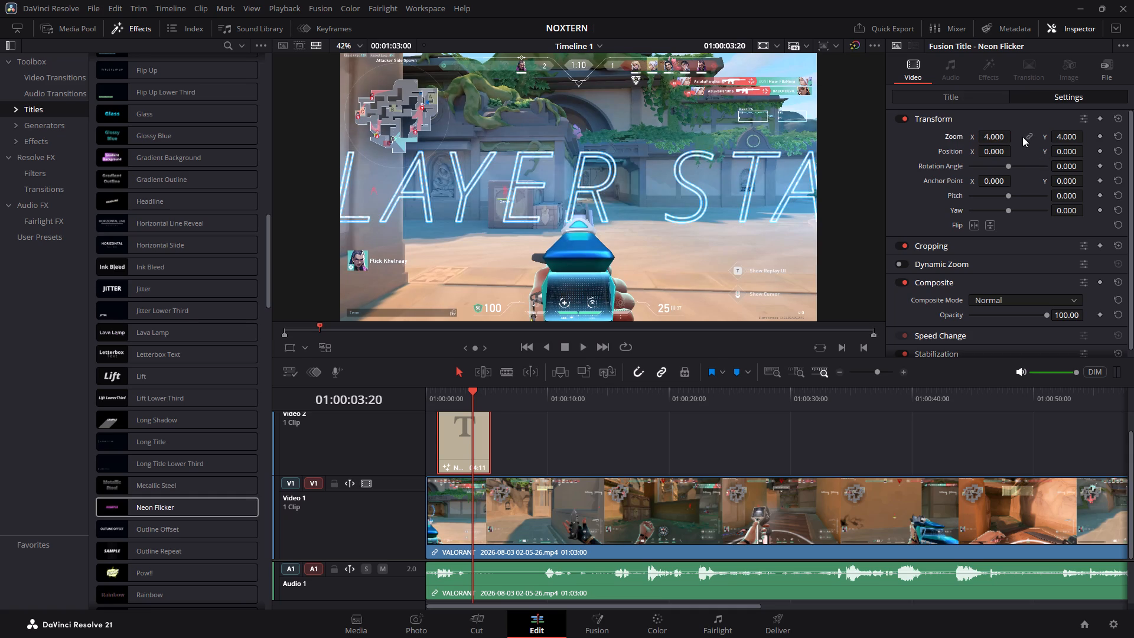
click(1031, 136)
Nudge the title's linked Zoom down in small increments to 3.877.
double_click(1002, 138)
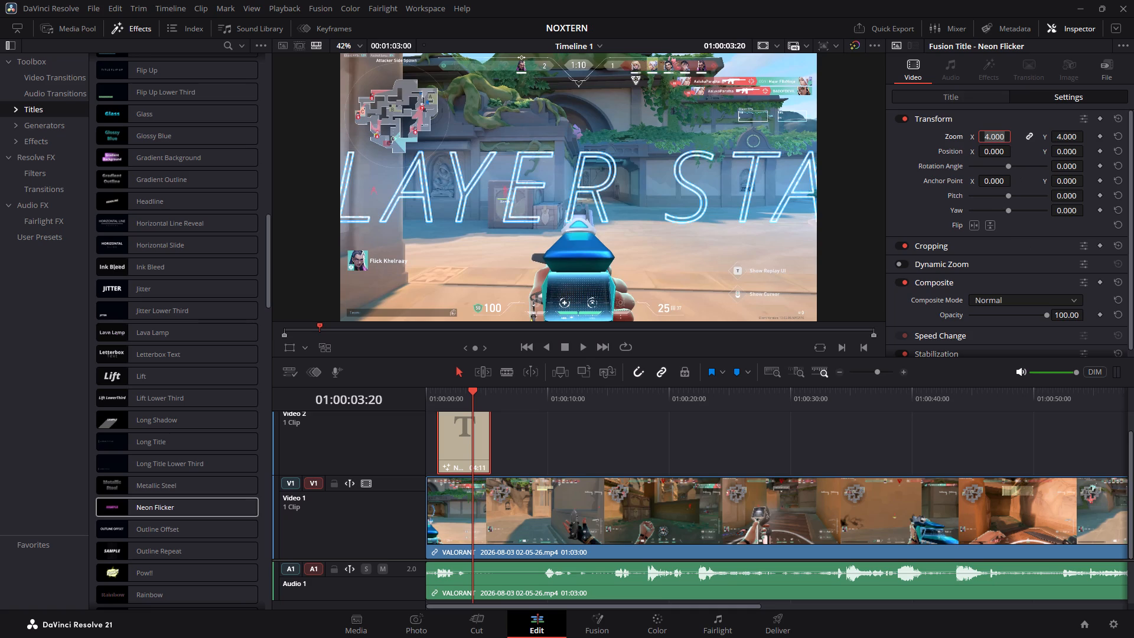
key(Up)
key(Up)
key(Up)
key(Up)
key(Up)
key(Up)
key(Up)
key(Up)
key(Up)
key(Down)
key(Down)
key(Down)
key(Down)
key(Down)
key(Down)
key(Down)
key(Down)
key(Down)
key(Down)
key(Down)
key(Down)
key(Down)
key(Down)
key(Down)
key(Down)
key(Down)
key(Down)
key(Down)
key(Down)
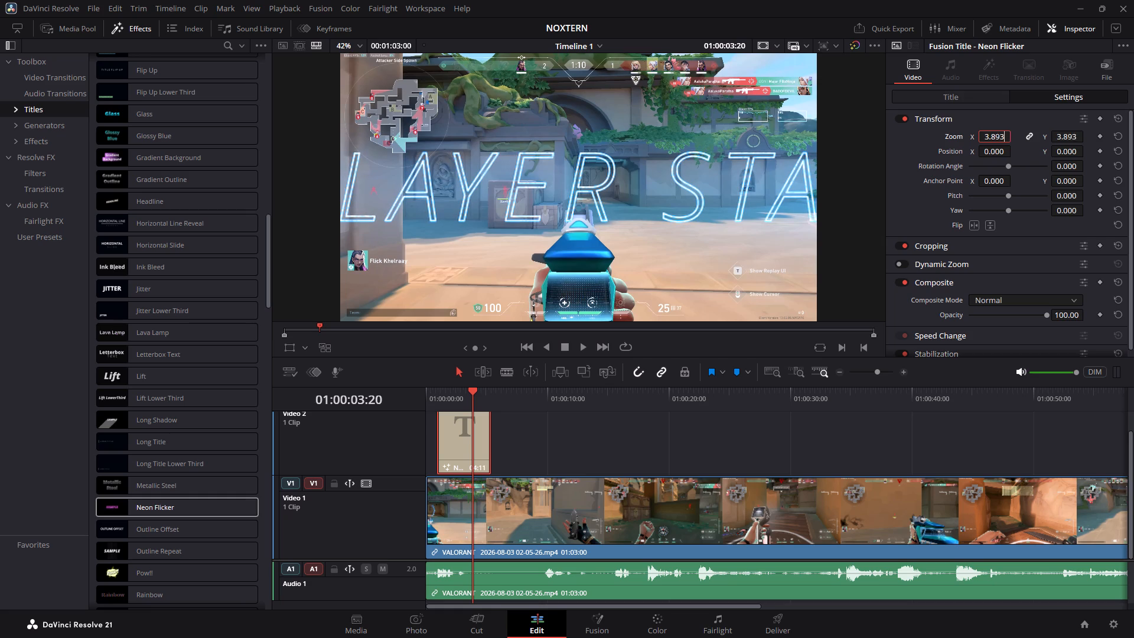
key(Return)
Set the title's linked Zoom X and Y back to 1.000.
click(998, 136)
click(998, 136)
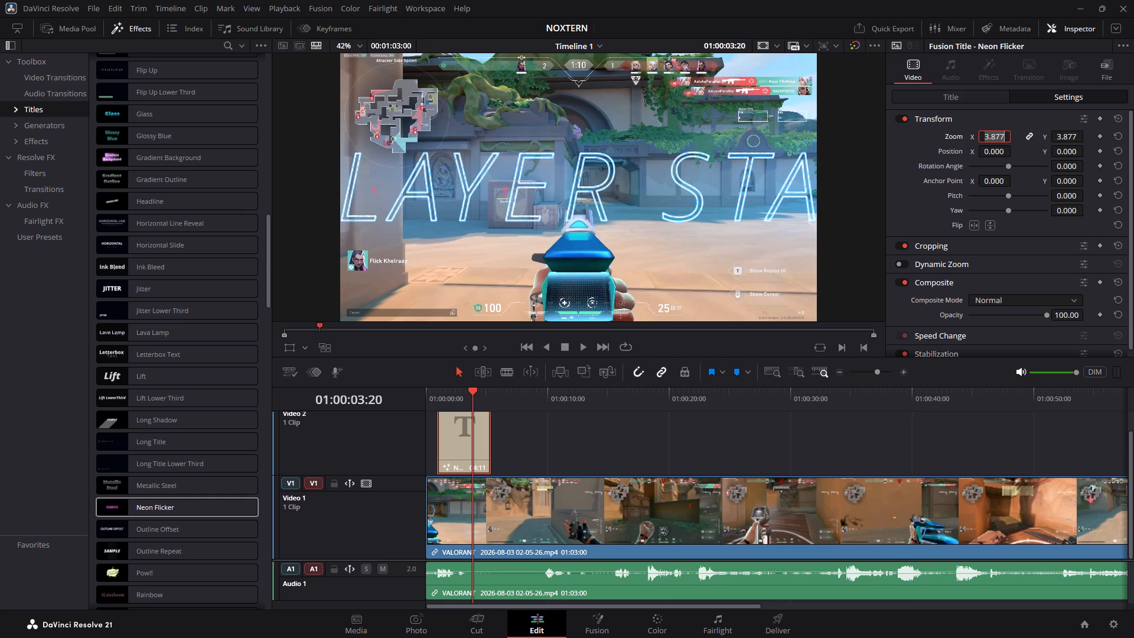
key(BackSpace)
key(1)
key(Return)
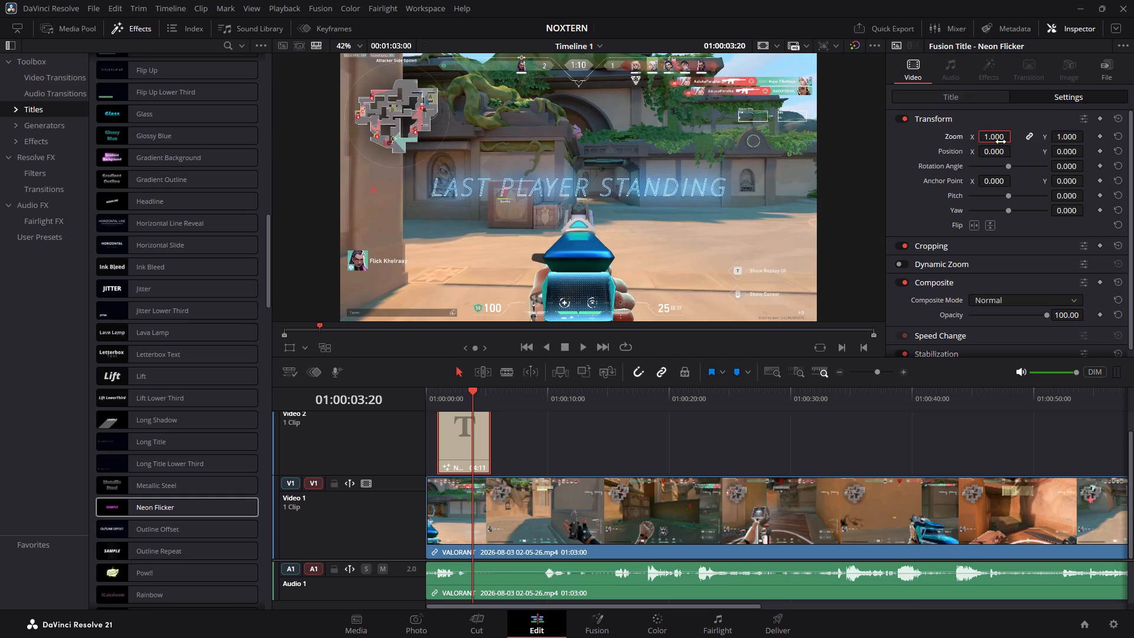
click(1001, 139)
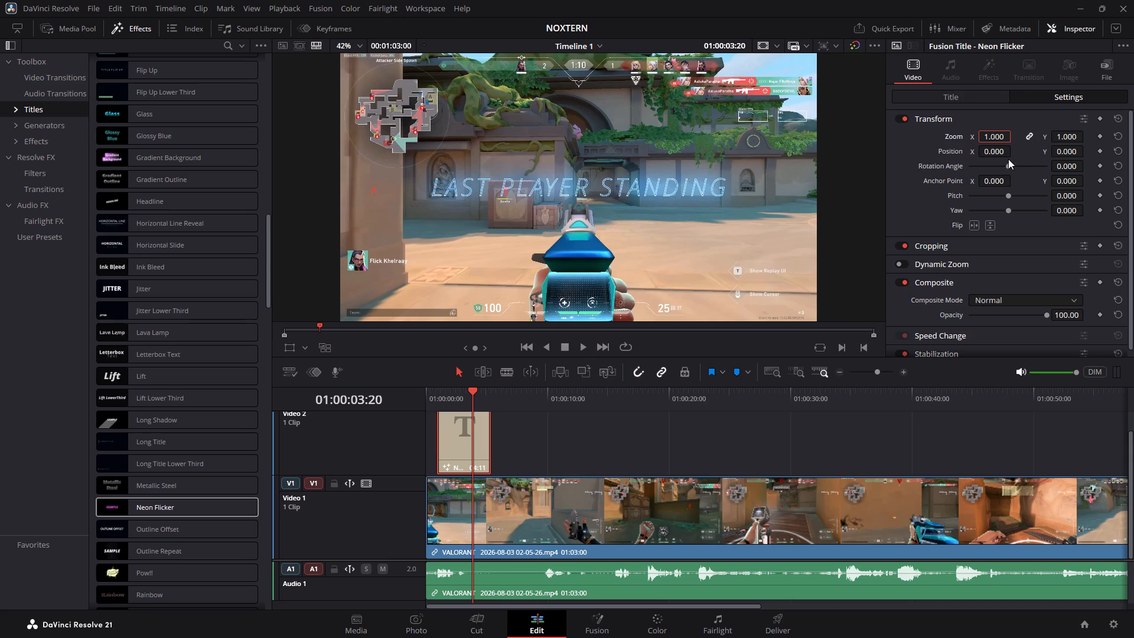
Set the title's Position X to 12.000.
click(998, 153)
double_click(1003, 153)
key(Up)
key(Up)
key(Up)
key(Up)
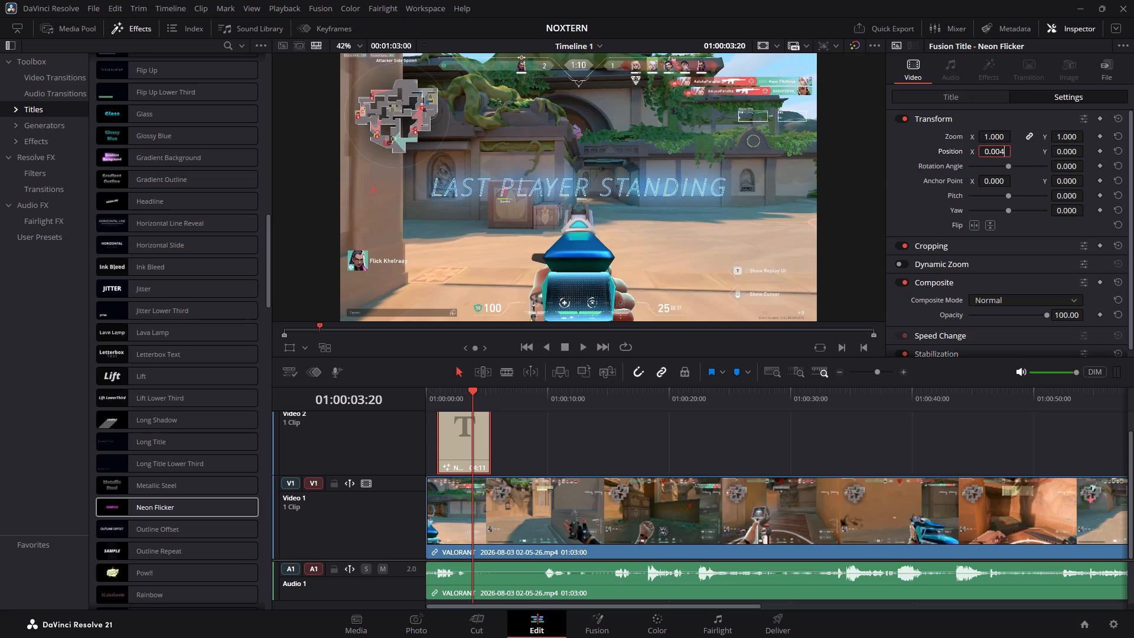
key(BackSpace)
key(BackSpace)
key(BackSpace)
key(BackSpace)
key(BackSpace)
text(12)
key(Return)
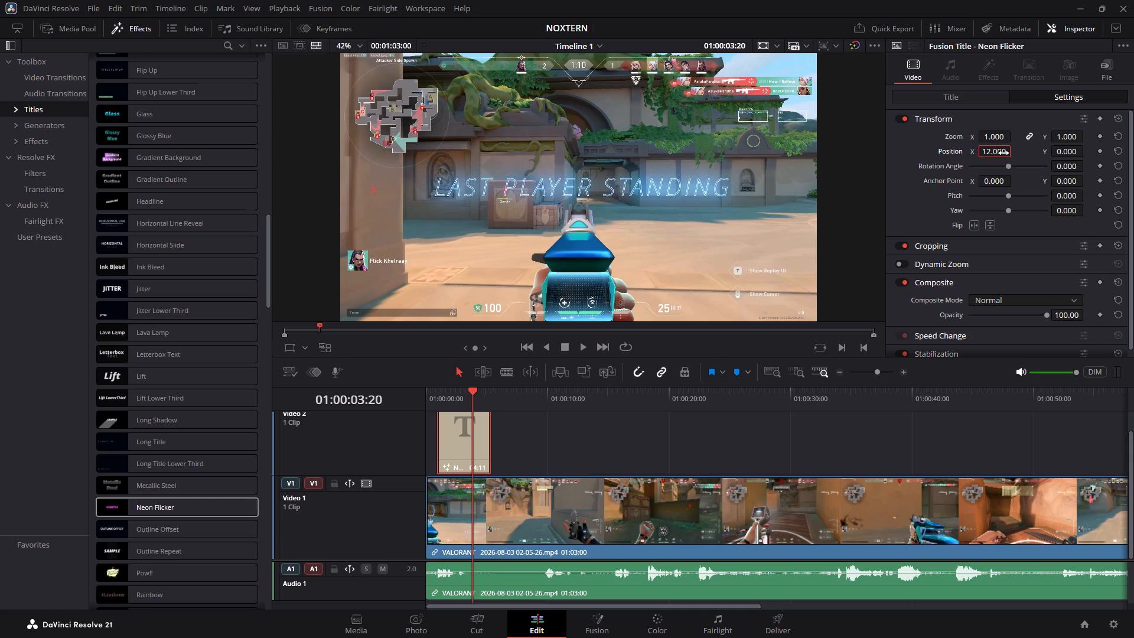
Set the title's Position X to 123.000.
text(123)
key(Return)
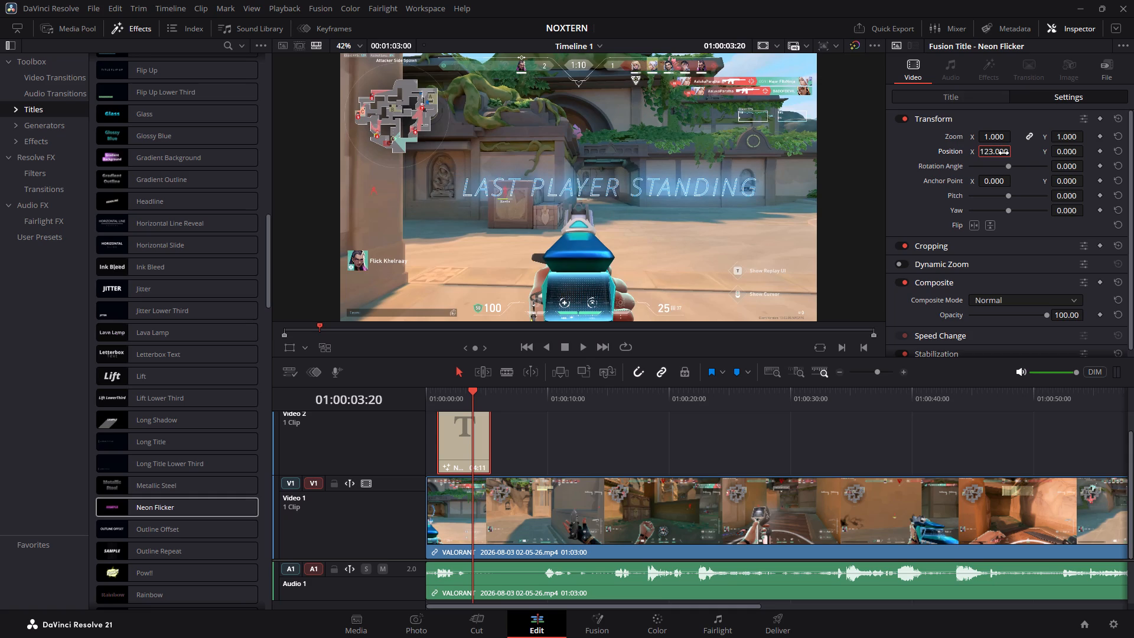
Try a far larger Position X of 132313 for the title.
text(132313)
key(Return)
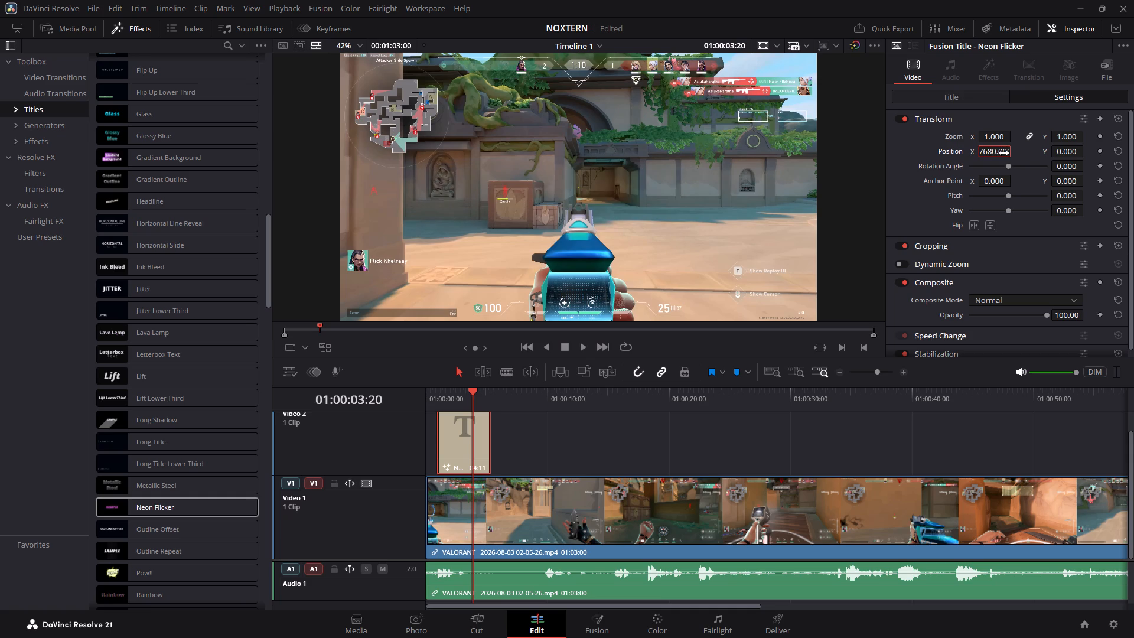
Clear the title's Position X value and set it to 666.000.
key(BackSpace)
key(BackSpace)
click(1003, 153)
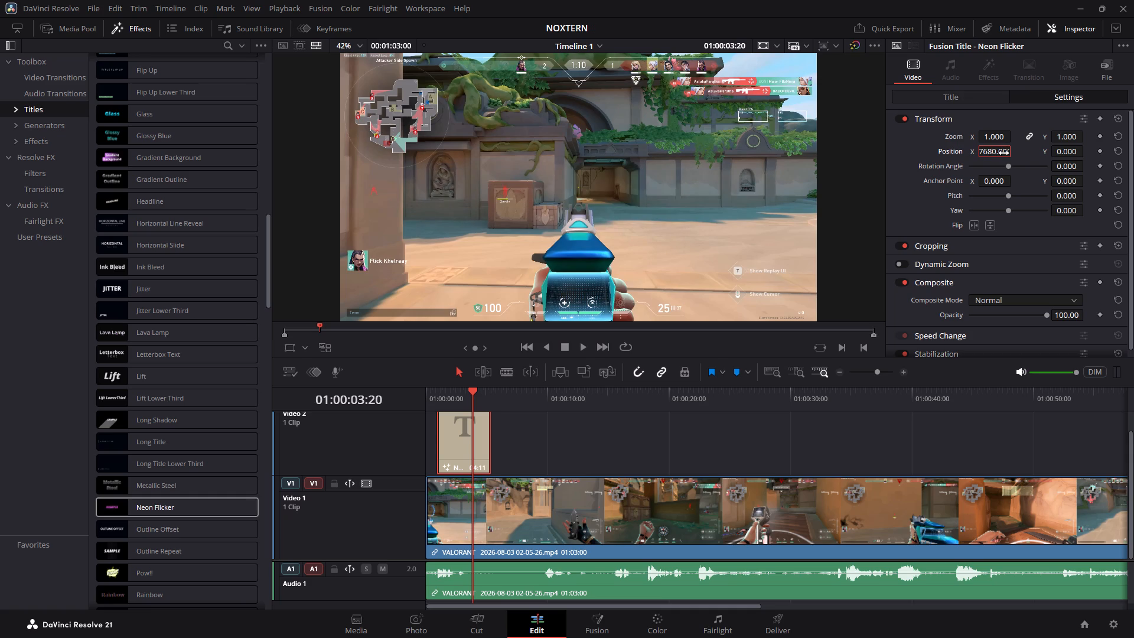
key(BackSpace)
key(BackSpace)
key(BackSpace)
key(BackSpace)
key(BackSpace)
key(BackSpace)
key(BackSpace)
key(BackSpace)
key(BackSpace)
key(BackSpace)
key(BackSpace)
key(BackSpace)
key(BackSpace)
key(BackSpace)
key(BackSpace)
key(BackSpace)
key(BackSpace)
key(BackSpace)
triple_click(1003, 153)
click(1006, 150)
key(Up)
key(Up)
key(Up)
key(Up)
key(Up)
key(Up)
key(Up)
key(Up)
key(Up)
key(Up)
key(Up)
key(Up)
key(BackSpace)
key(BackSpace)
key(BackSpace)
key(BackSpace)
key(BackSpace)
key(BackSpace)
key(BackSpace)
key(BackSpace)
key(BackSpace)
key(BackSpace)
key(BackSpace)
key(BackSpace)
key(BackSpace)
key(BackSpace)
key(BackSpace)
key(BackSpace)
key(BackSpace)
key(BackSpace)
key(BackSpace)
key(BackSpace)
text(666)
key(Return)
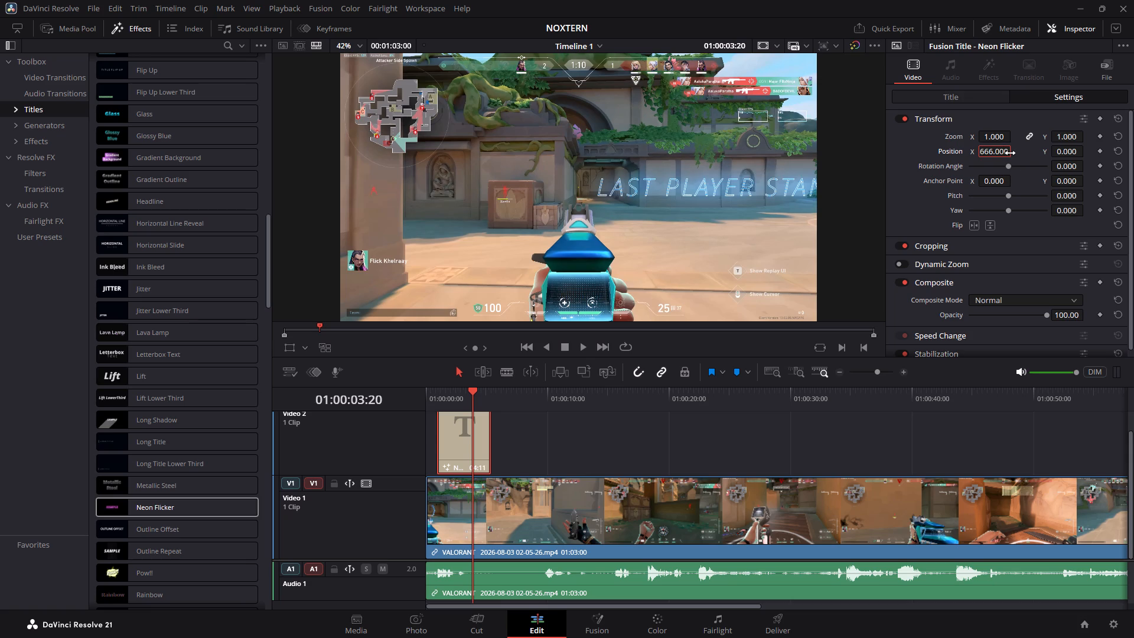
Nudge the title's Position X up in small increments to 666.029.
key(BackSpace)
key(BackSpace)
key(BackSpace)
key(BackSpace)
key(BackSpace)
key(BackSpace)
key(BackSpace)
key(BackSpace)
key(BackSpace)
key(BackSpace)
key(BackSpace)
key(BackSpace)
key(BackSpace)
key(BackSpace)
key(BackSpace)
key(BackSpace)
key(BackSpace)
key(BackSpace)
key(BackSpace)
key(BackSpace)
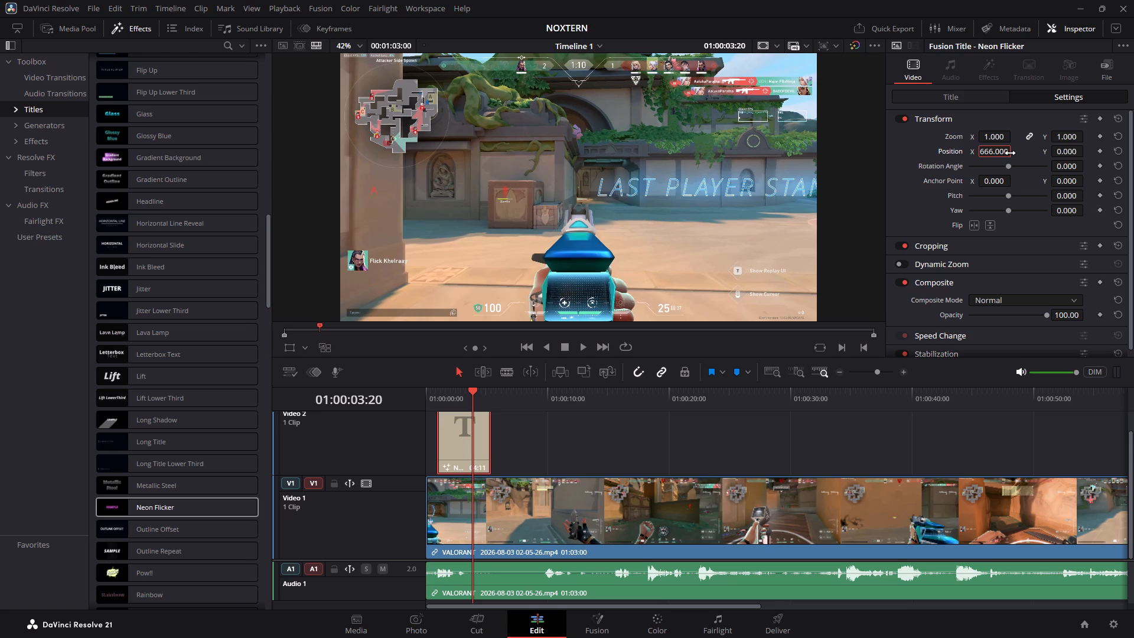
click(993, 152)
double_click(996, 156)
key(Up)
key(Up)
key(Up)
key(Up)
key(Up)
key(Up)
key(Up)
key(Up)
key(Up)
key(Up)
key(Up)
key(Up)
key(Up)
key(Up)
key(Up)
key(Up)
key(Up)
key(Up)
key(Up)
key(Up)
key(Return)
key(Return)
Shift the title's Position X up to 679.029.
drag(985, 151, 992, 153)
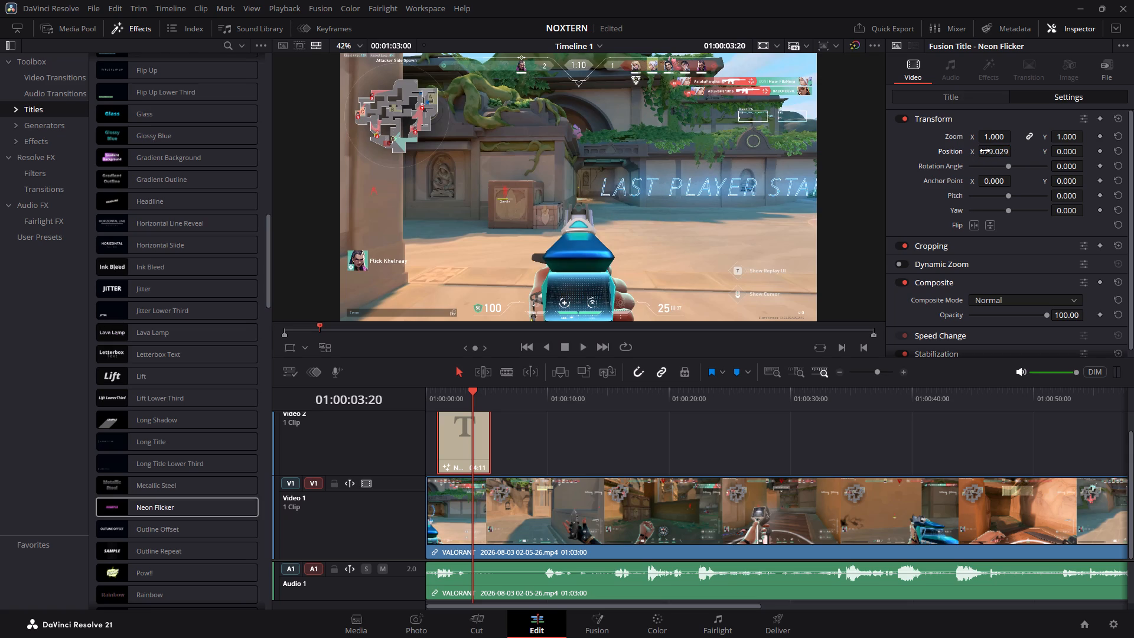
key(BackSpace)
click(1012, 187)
Set the title's Position X back to 0.000.
double_click(994, 154)
text(00)
key(Return)
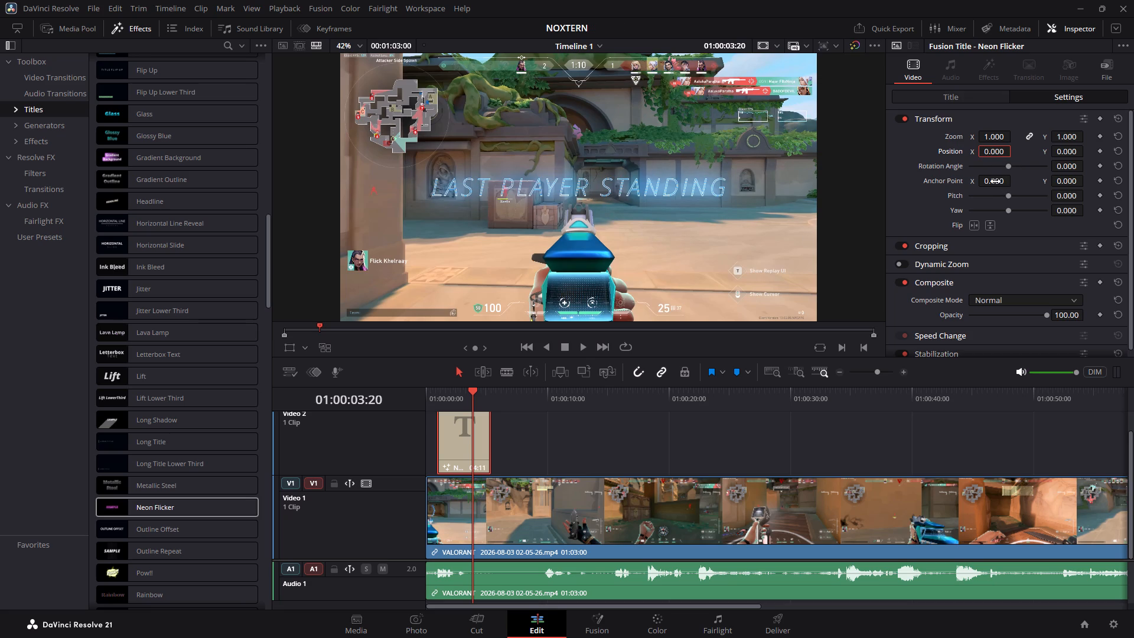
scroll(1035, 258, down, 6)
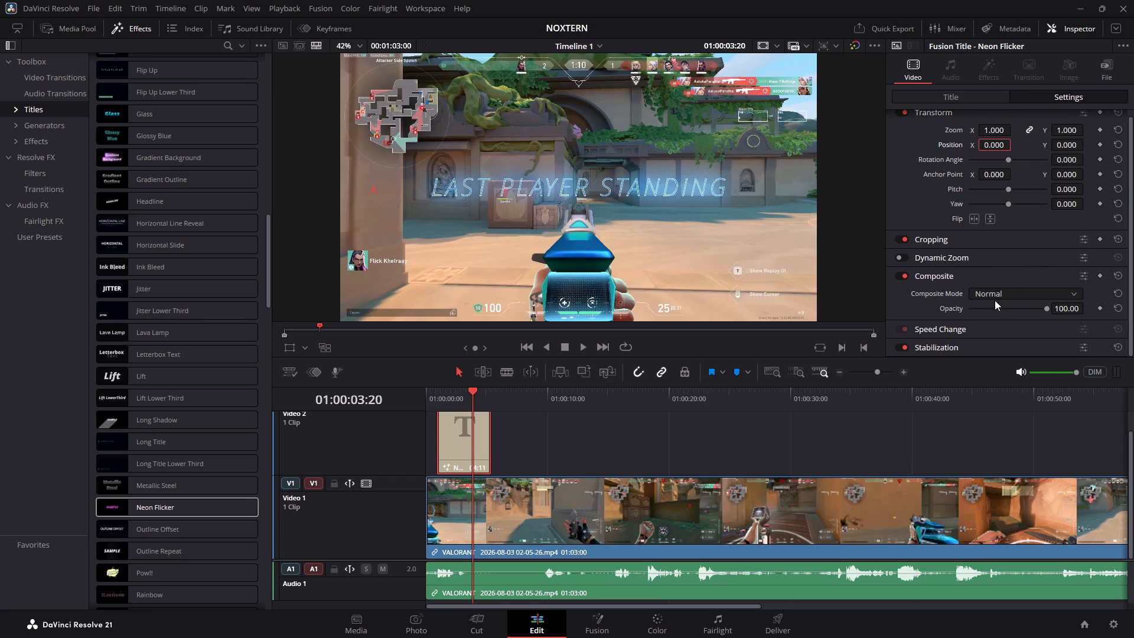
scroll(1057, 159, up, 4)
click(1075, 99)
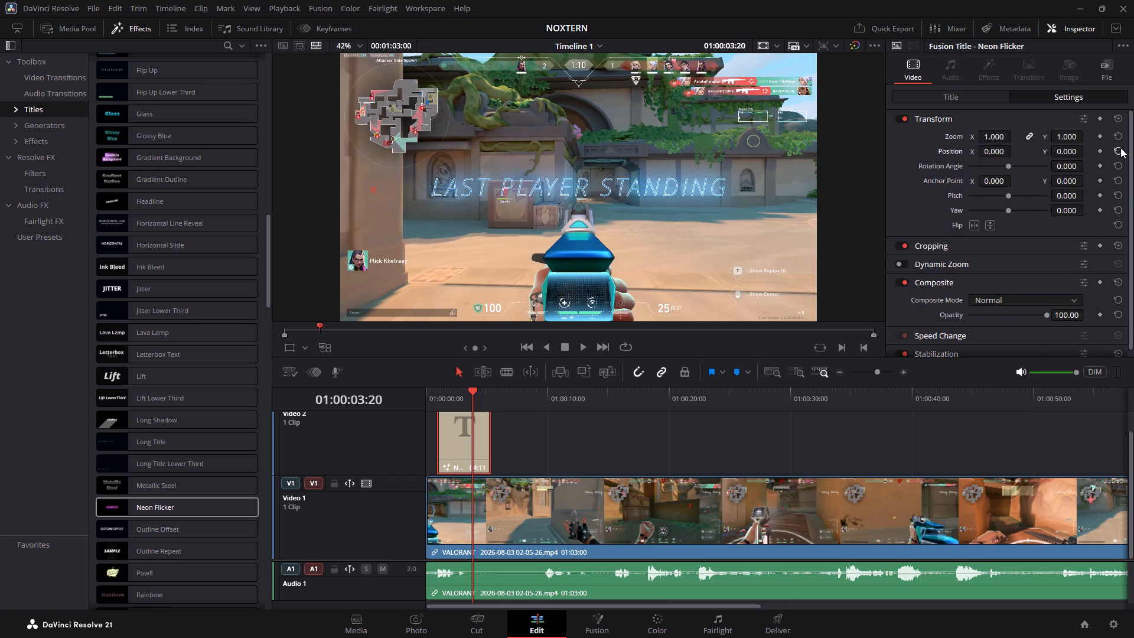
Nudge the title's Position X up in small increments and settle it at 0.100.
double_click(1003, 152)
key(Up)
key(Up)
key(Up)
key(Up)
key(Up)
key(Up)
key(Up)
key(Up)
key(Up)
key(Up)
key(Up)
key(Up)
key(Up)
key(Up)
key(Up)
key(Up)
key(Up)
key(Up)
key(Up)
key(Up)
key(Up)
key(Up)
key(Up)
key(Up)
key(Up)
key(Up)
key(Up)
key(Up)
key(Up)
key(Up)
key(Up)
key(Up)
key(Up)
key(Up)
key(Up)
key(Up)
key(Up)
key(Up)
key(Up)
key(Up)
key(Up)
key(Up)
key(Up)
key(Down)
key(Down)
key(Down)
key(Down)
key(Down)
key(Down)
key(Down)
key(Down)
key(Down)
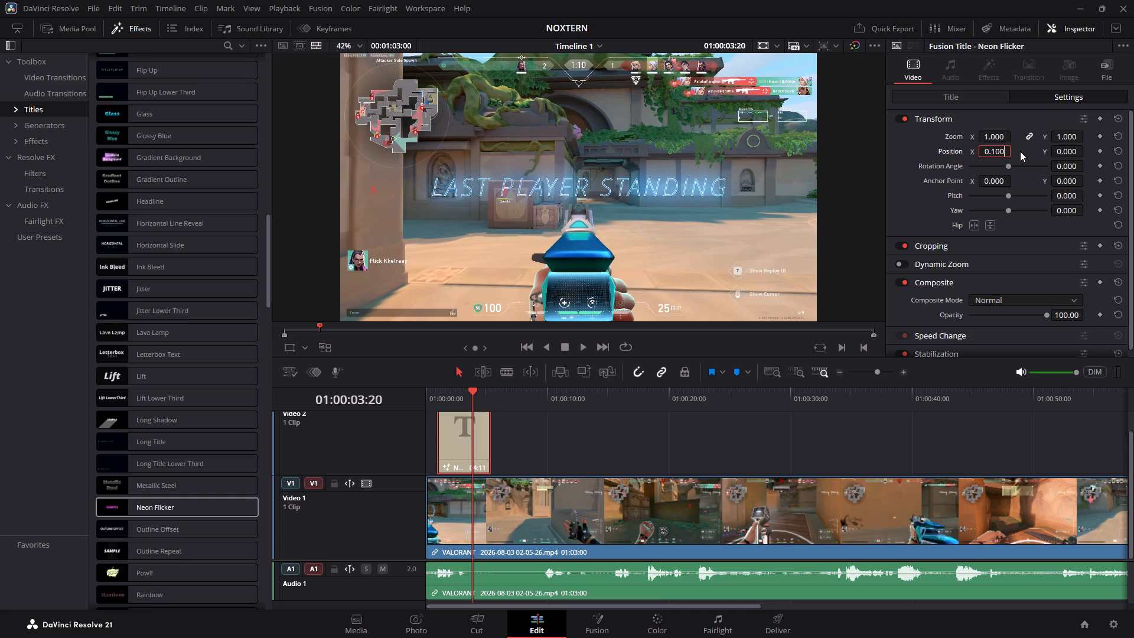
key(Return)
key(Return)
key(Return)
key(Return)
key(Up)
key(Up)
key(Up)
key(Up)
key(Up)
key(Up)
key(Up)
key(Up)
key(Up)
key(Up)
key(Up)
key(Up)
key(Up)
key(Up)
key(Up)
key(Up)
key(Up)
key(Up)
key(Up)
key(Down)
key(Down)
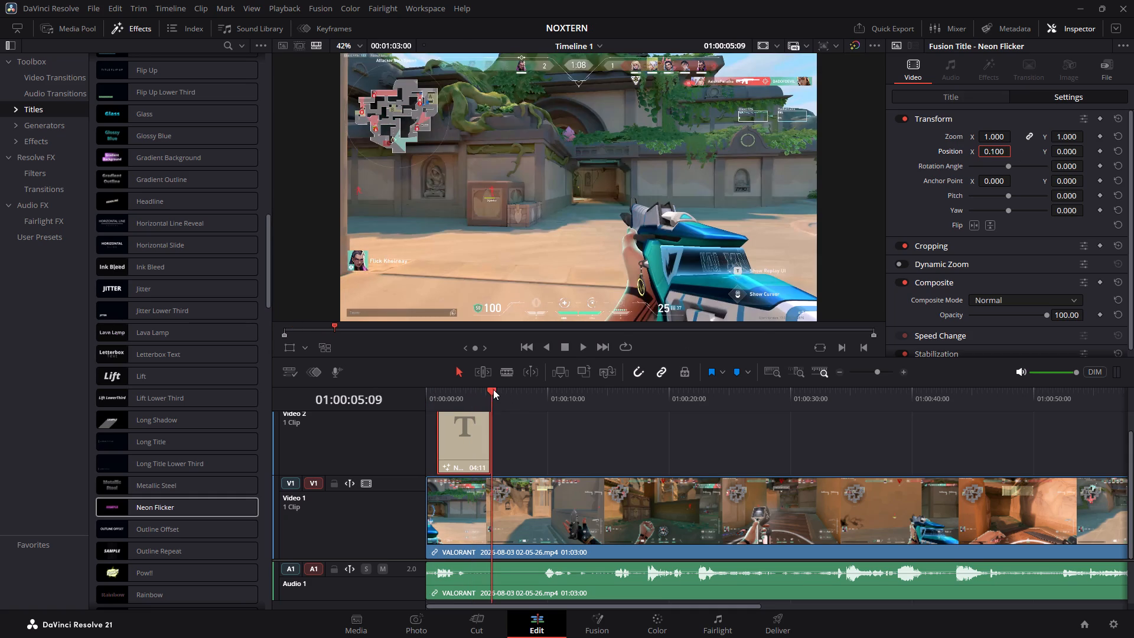
Return the playhead to 01:00:03:16 over the title and raise its Position X to 1.000.
drag(493, 389, 471, 390)
click(1002, 154)
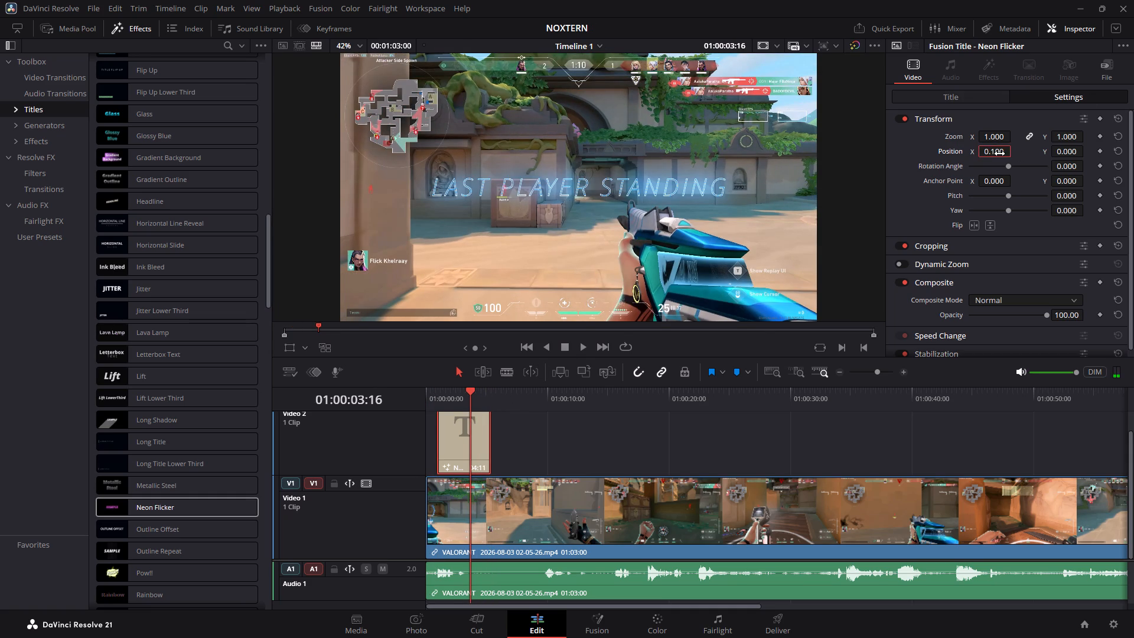
double_click(999, 154)
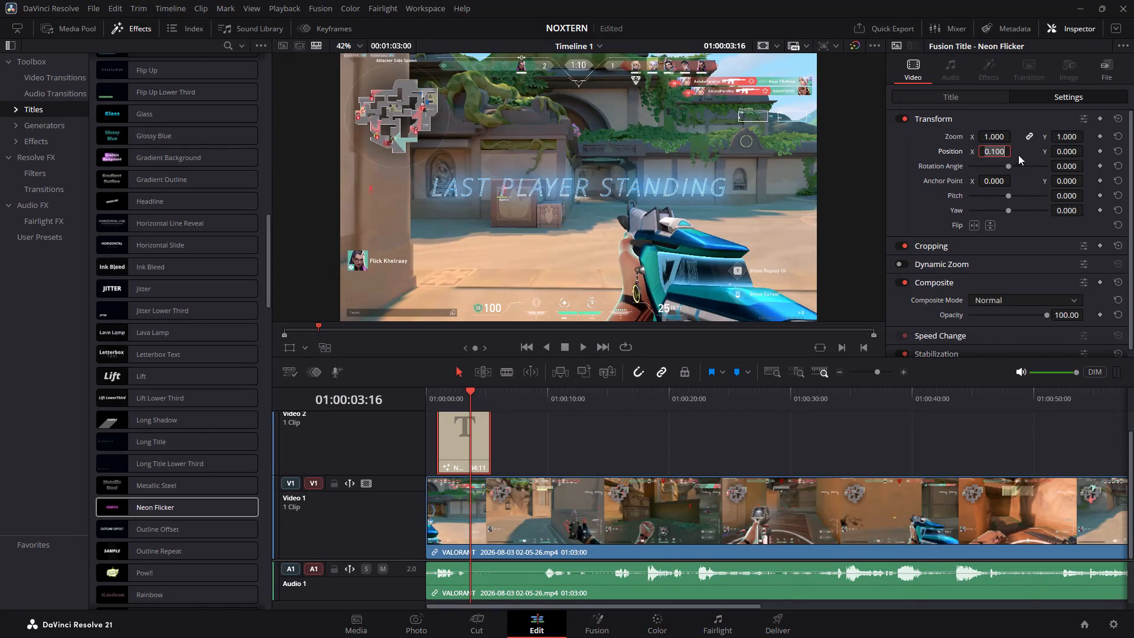
click(1005, 148)
key(Up)
key(Up)
key(Up)
key(Up)
key(Up)
key(Up)
key(Up)
key(Up)
key(Up)
key(Up)
key(Up)
key(Up)
key(Up)
key(Up)
key(Up)
key(Up)
key(Up)
key(Up)
key(Up)
key(Up)
key(Up)
key(Up)
key(Up)
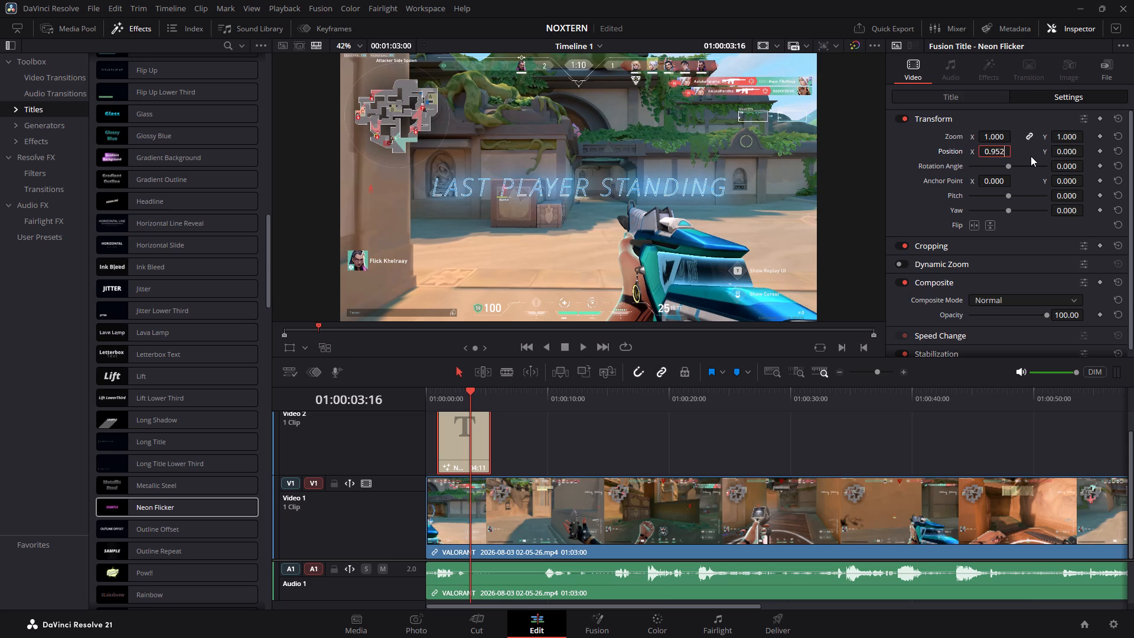
key(Up)
key(Up)
key(Up)
key(Up)
key(Up)
key(Up)
key(Up)
key(Up)
key(Up)
key(Up)
key(Up)
key(Up)
key(Up)
key(Up)
key(Up)
key(Up)
key(Up)
key(Up)
key(Up)
key(Up)
key(Up)
key(Up)
key(Up)
key(Up)
key(Up)
key(Up)
key(Up)
key(Up)
key(Up)
key(Up)
key(Up)
key(Up)
key(Up)
key(Up)
key(Up)
key(Down)
key(Down)
key(Return)
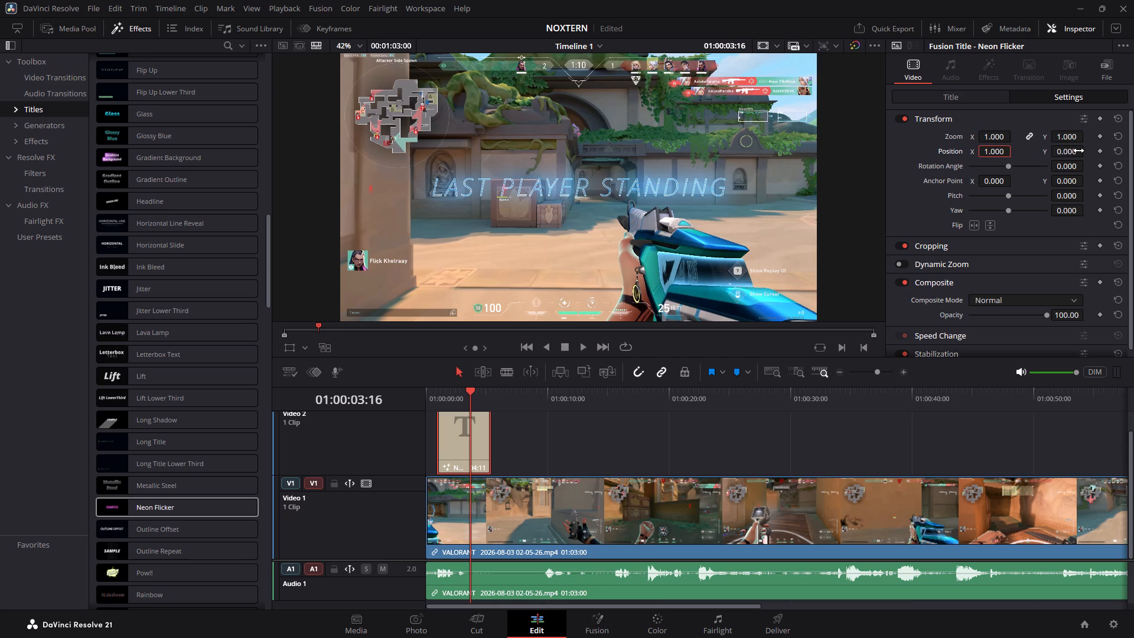
Set the title's Position Y to 1.000.
click(1078, 151)
click(1071, 152)
double_click(1077, 148)
key(1)
key(Return)
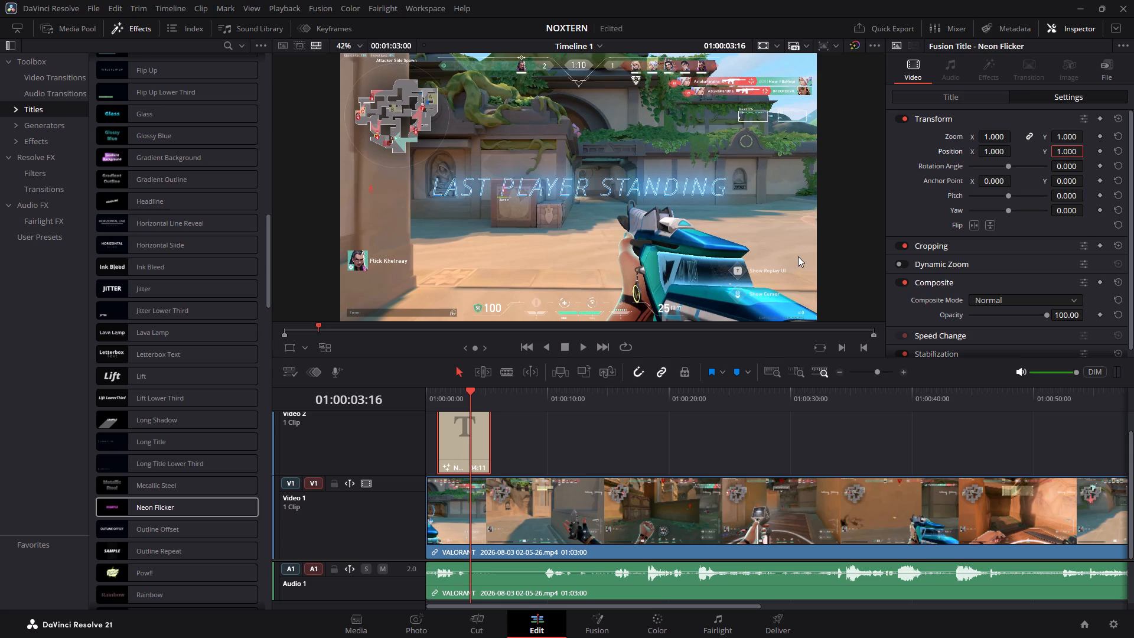
key(Return)
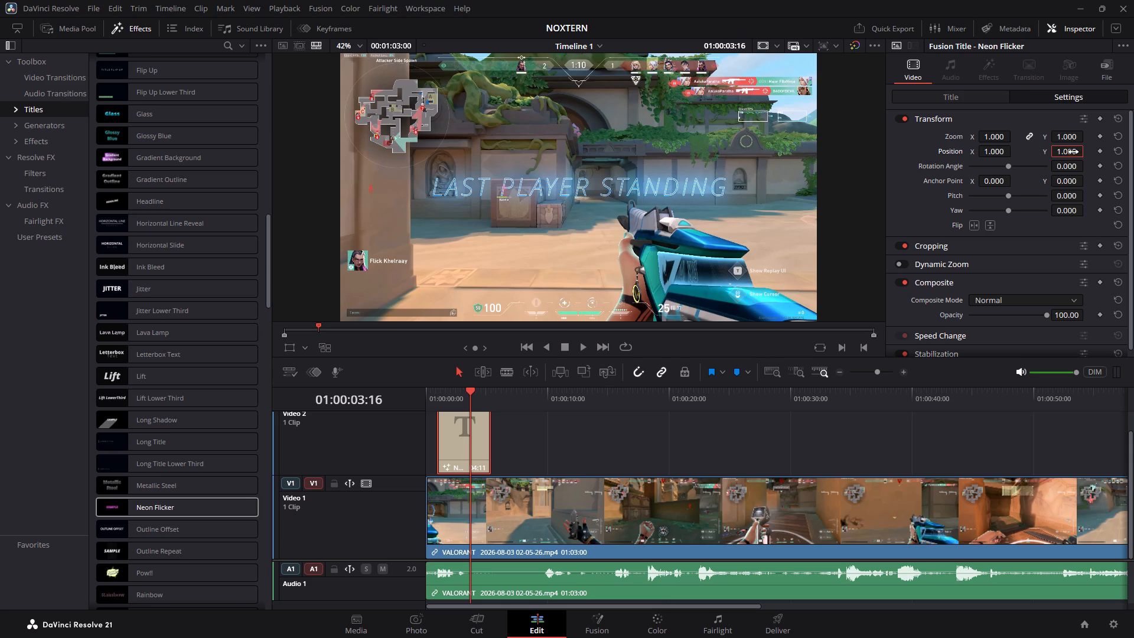
click(1073, 152)
click(809, 250)
key(Return)
key(Return)
key(Return)
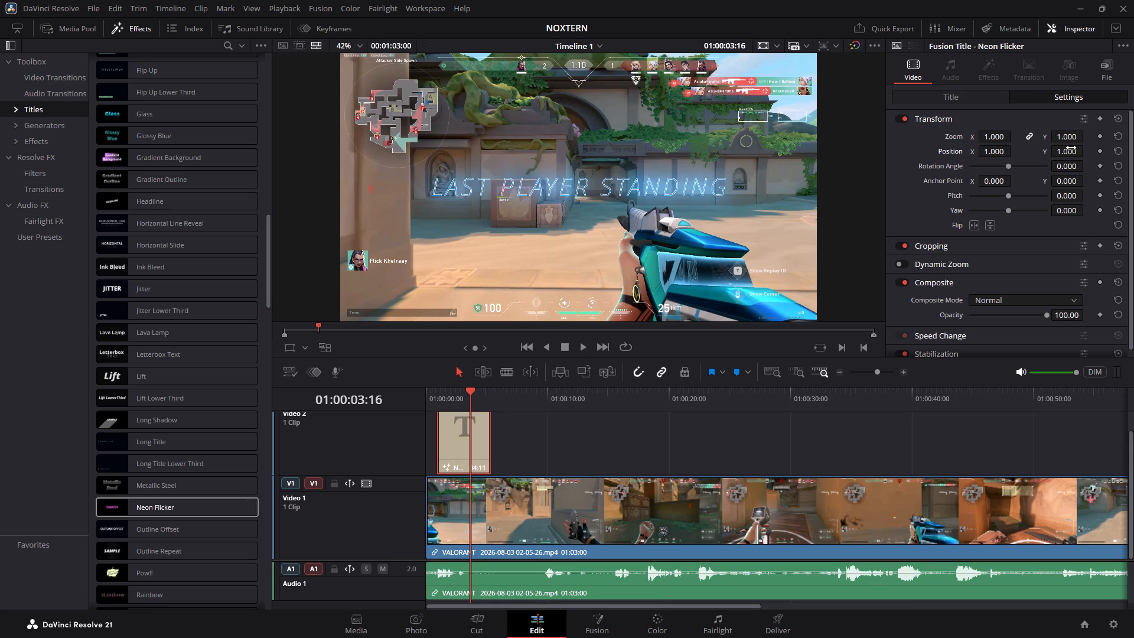
click(1074, 153)
click(1074, 153)
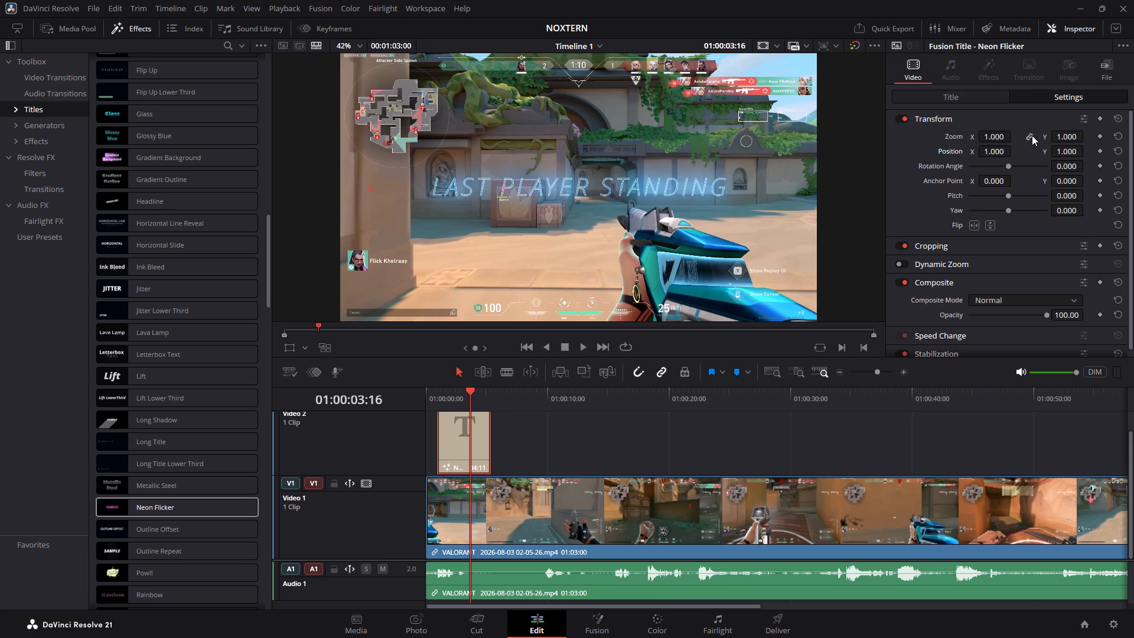
Unlink the title's Zoom X and Y values.
click(1032, 135)
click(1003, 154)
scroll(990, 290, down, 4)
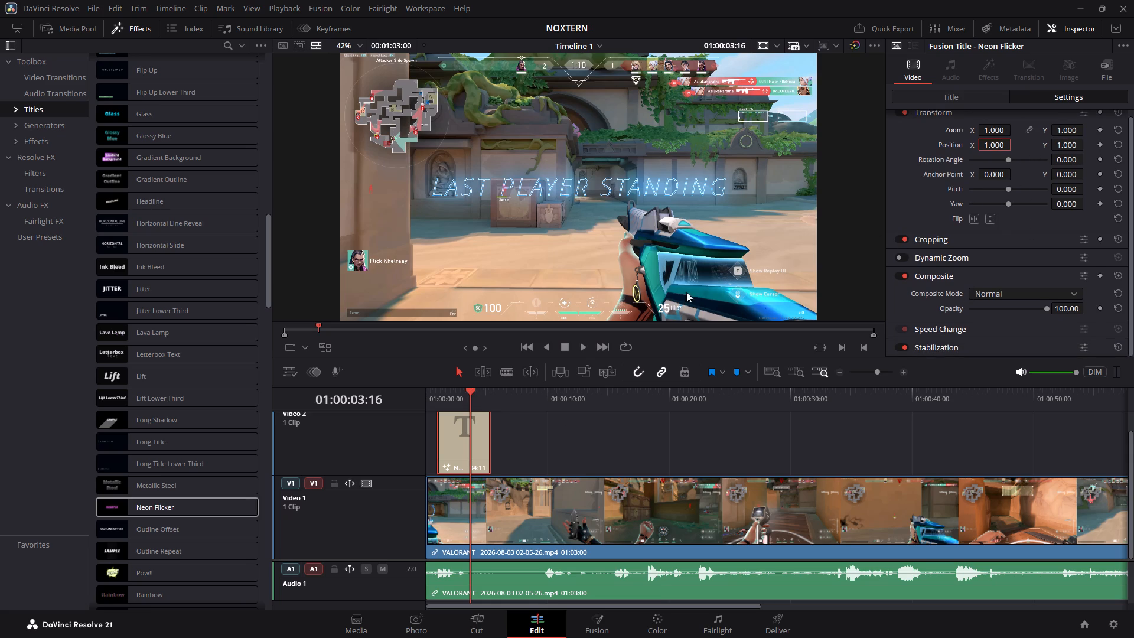
Play the timeline from its start to preview the title, then park the playhead at 01:00:03:22 over it.
scroll(859, 362, down, 9)
drag(472, 389, 423, 396)
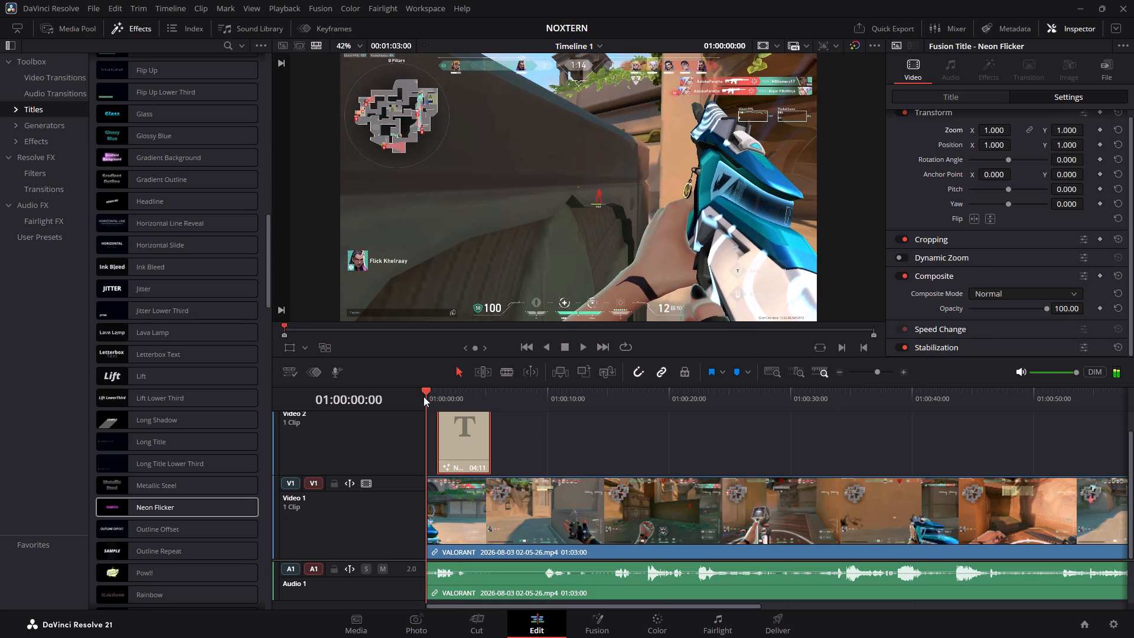
drag(423, 396, 423, 396)
key(space)
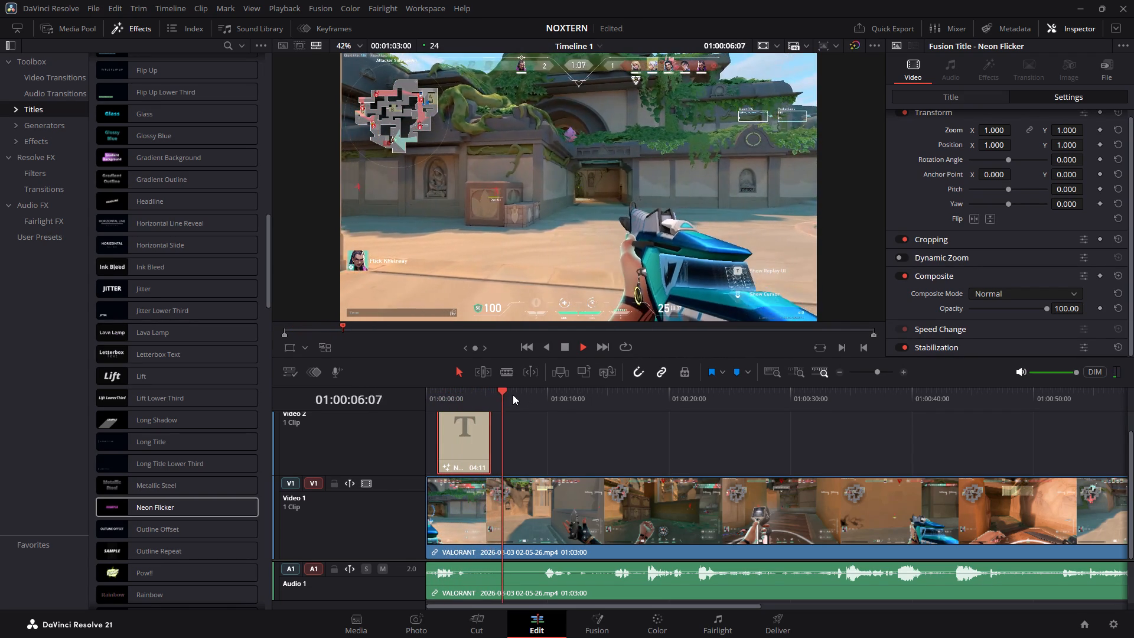
drag(509, 389, 473, 395)
key(space)
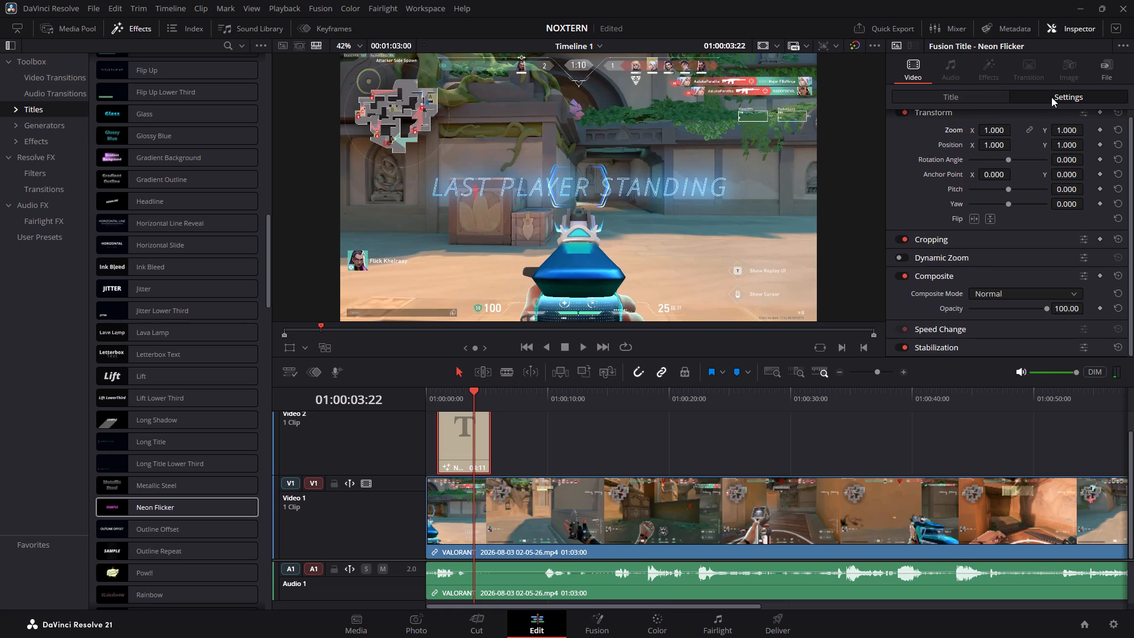
In the title's colour controls, shift the glow tint to a deeper blue, about -0.381.
click(982, 99)
scroll(1034, 279, down, 1)
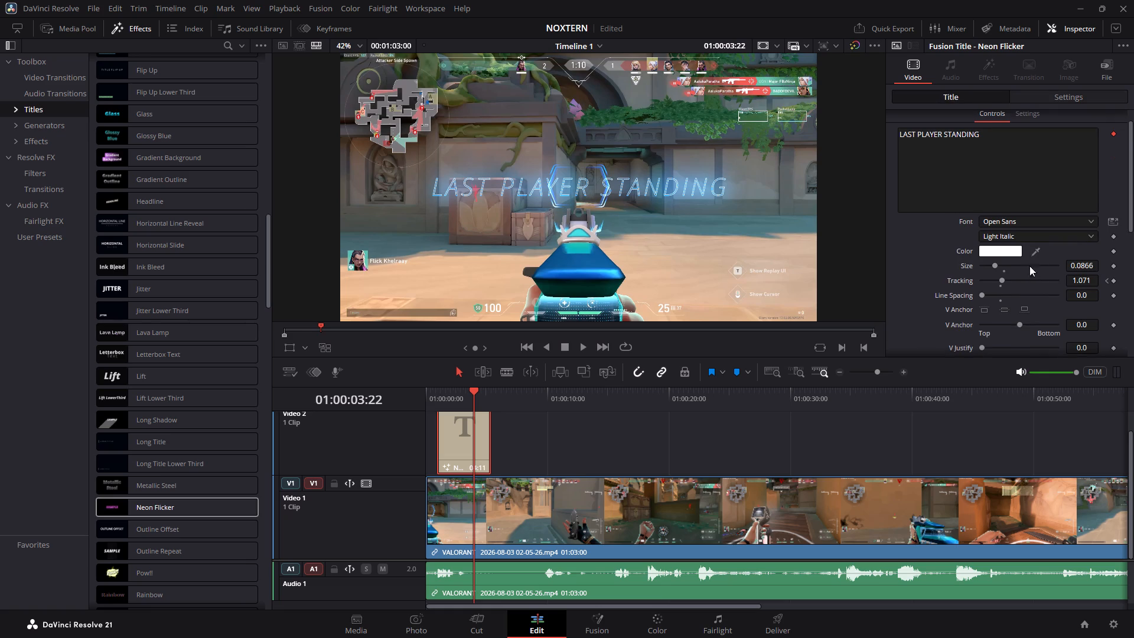
scroll(1022, 254, down, 4)
scroll(1026, 304, down, 14)
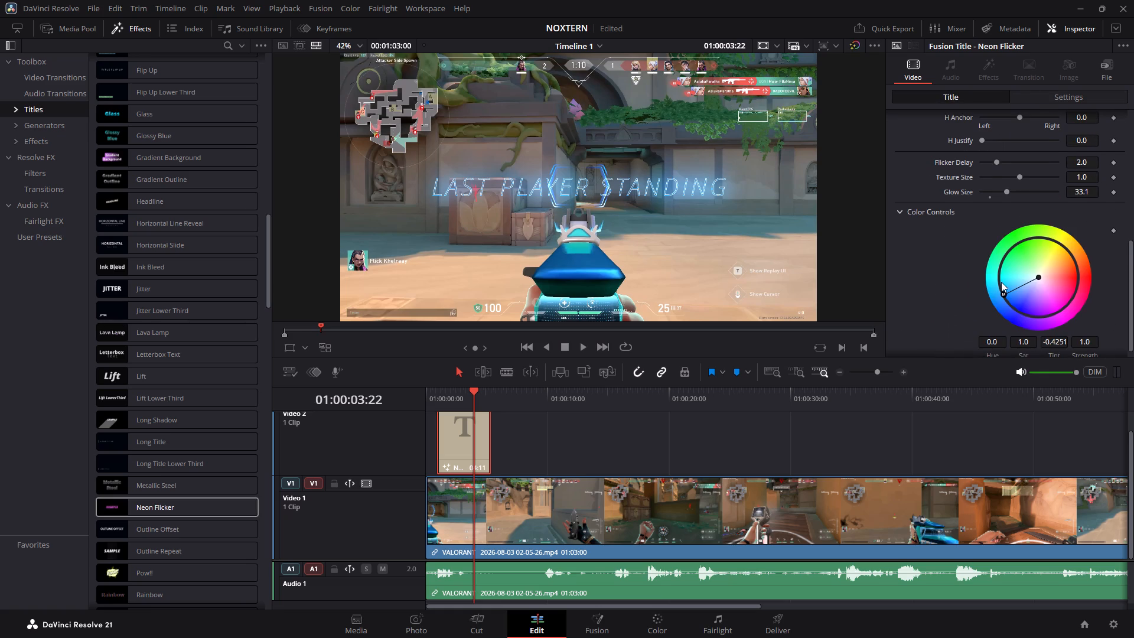
drag(1001, 282, 972, 332)
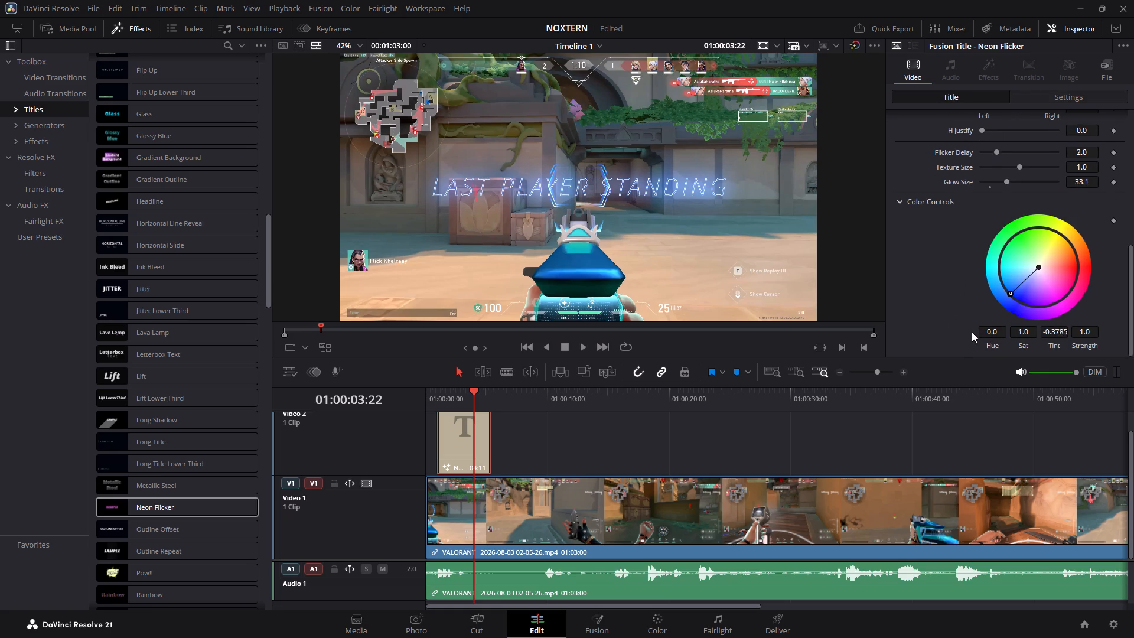
drag(972, 332, 973, 327)
Try weaker and stronger glows on the title and settle its Glow Size at 17.3.
drag(1003, 183, 1032, 187)
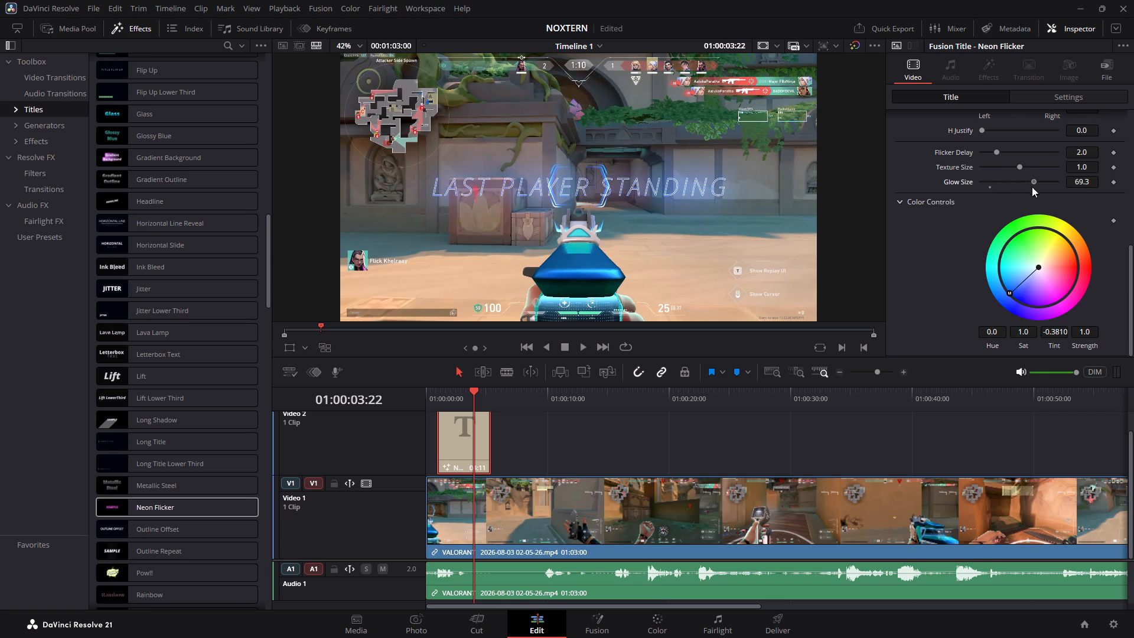
drag(1032, 187, 950, 207)
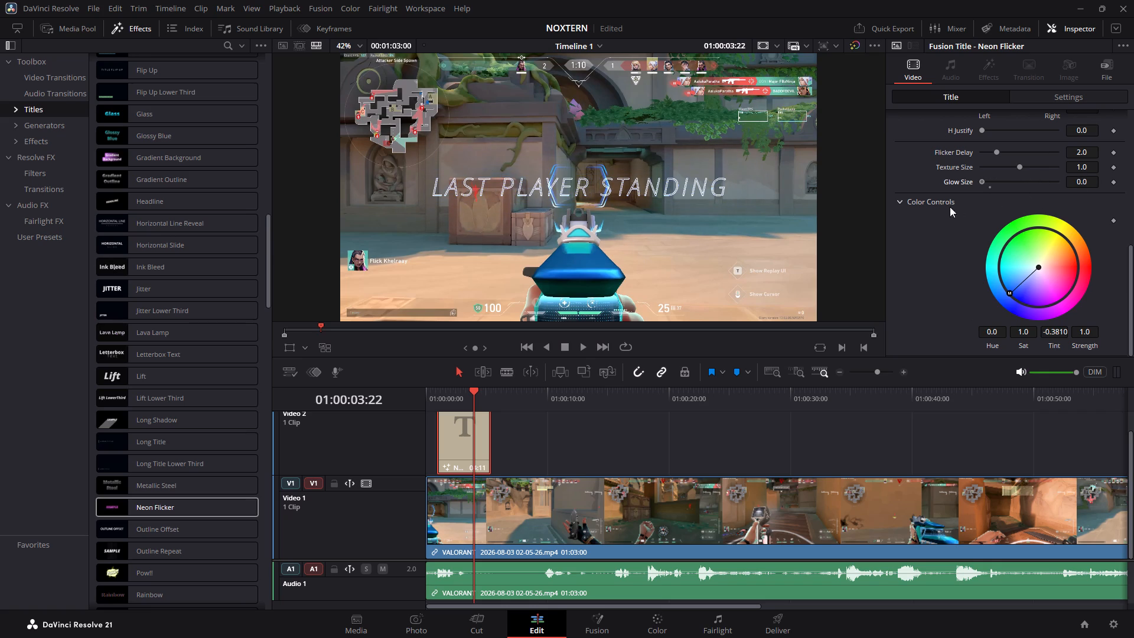
drag(950, 207, 992, 210)
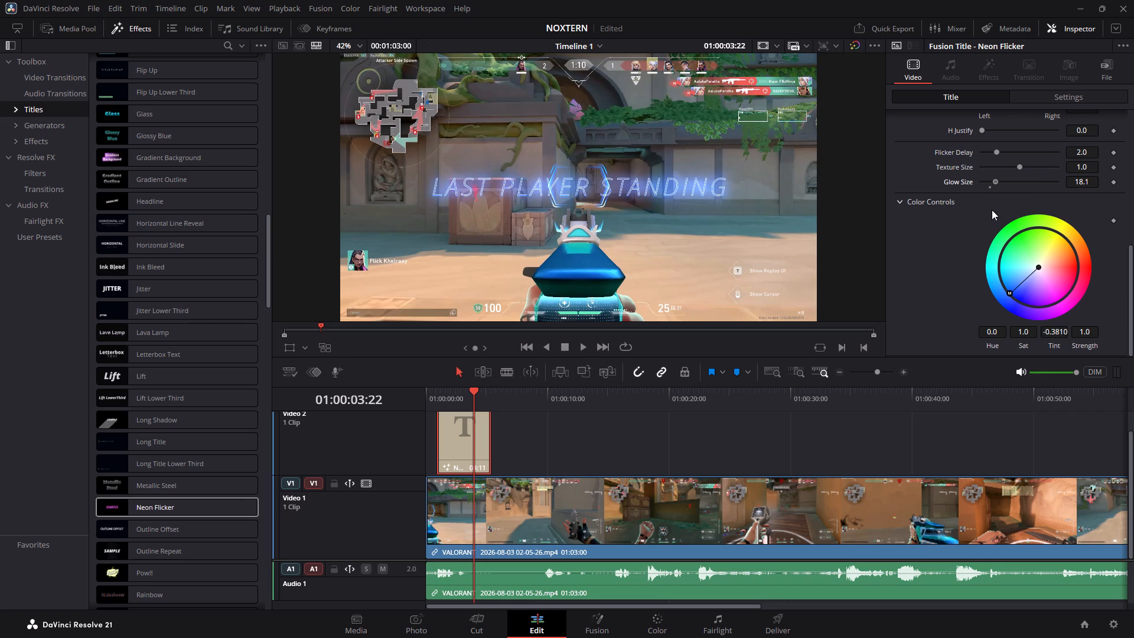
drag(992, 210, 993, 210)
drag(993, 210, 1033, 211)
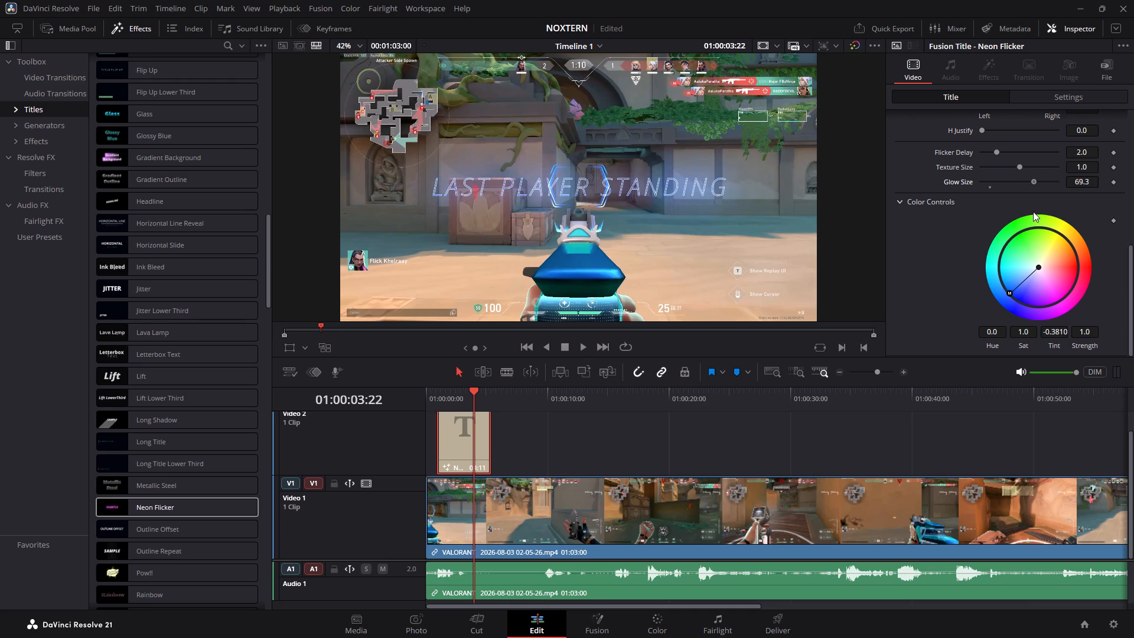
drag(1033, 211, 1003, 215)
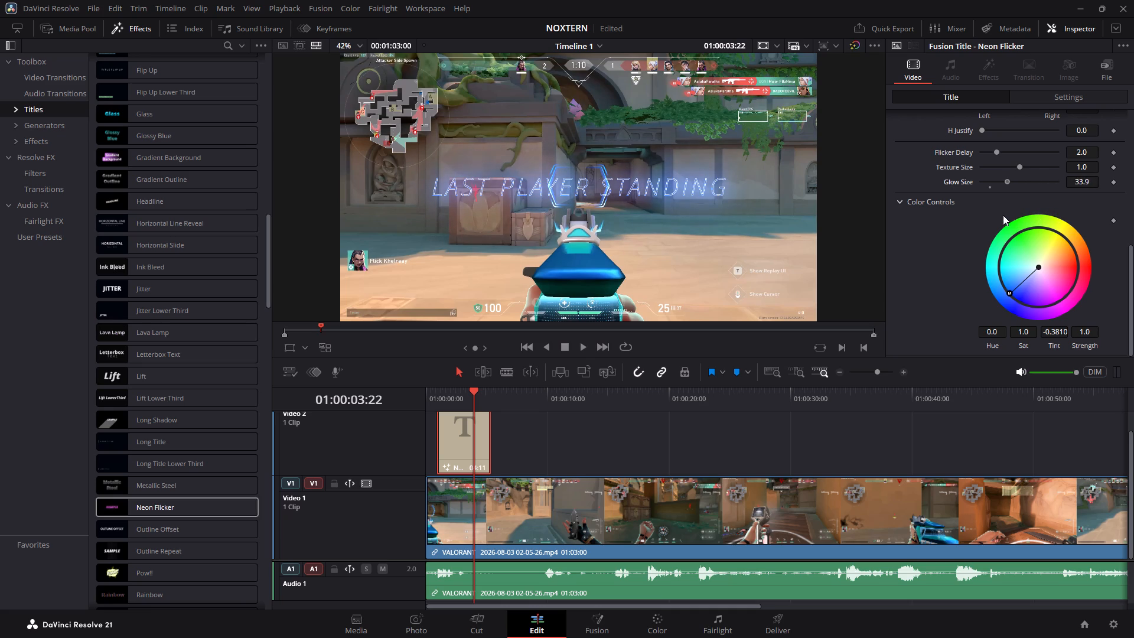
drag(1003, 215, 974, 219)
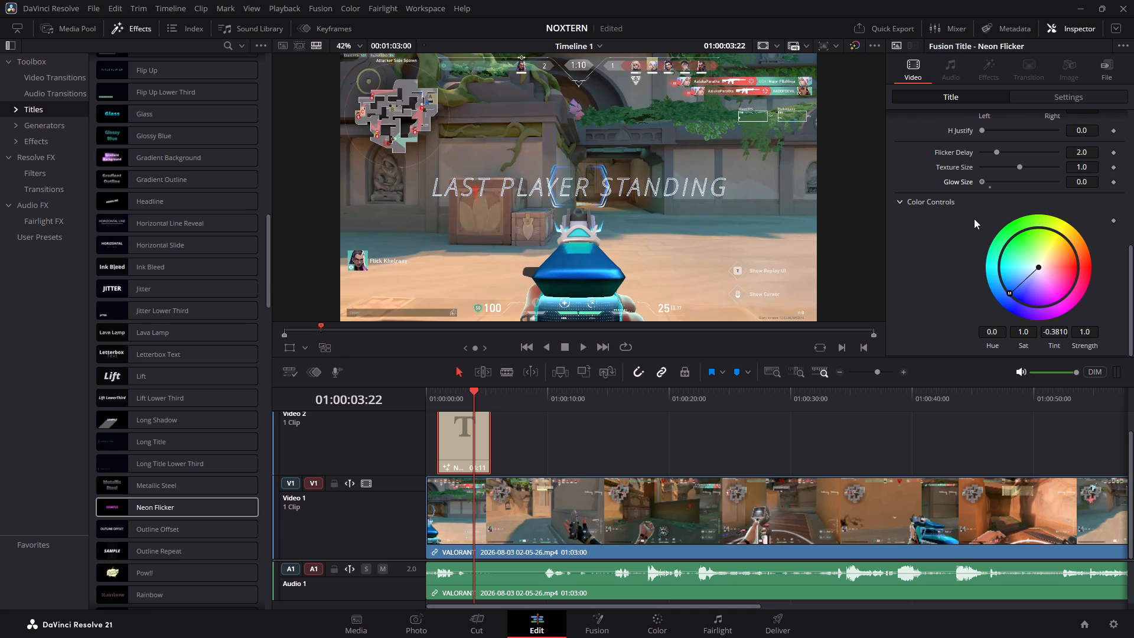
drag(974, 219, 998, 219)
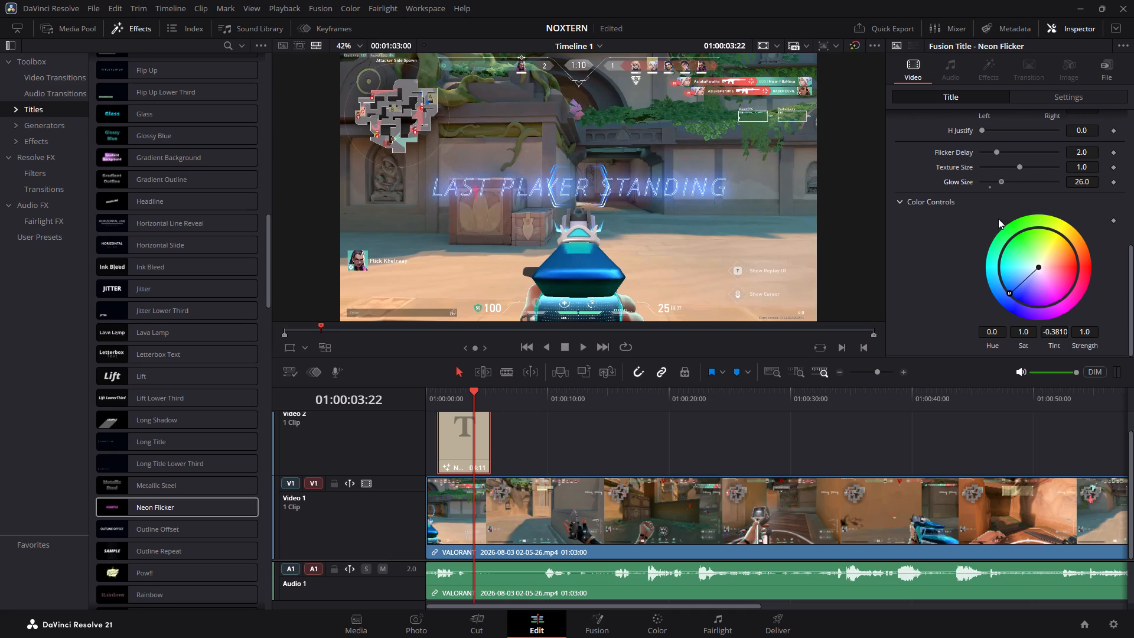
drag(998, 219, 1016, 219)
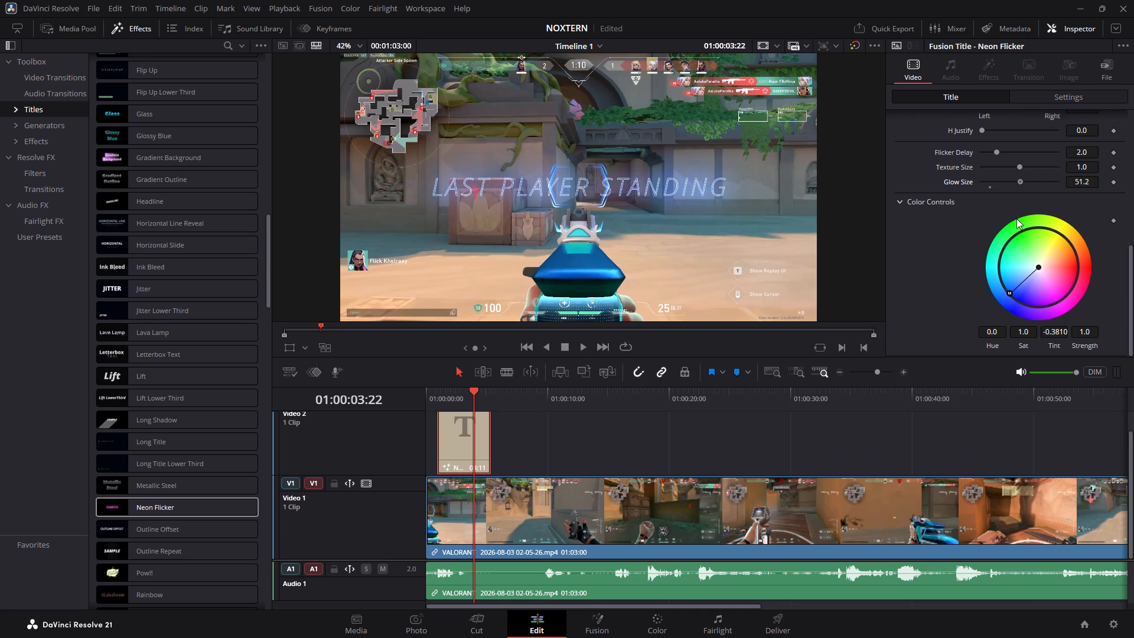
drag(1016, 219, 1011, 219)
drag(1011, 219, 989, 222)
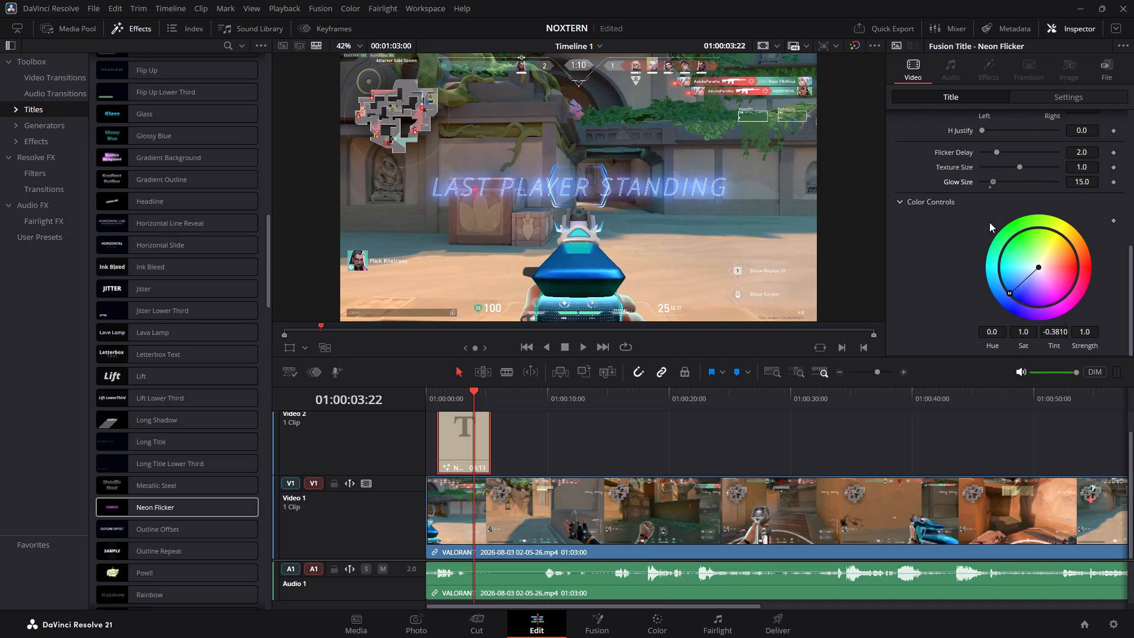
drag(989, 222, 991, 224)
drag(991, 224, 979, 226)
drag(983, 182, 998, 183)
drag(998, 183, 995, 184)
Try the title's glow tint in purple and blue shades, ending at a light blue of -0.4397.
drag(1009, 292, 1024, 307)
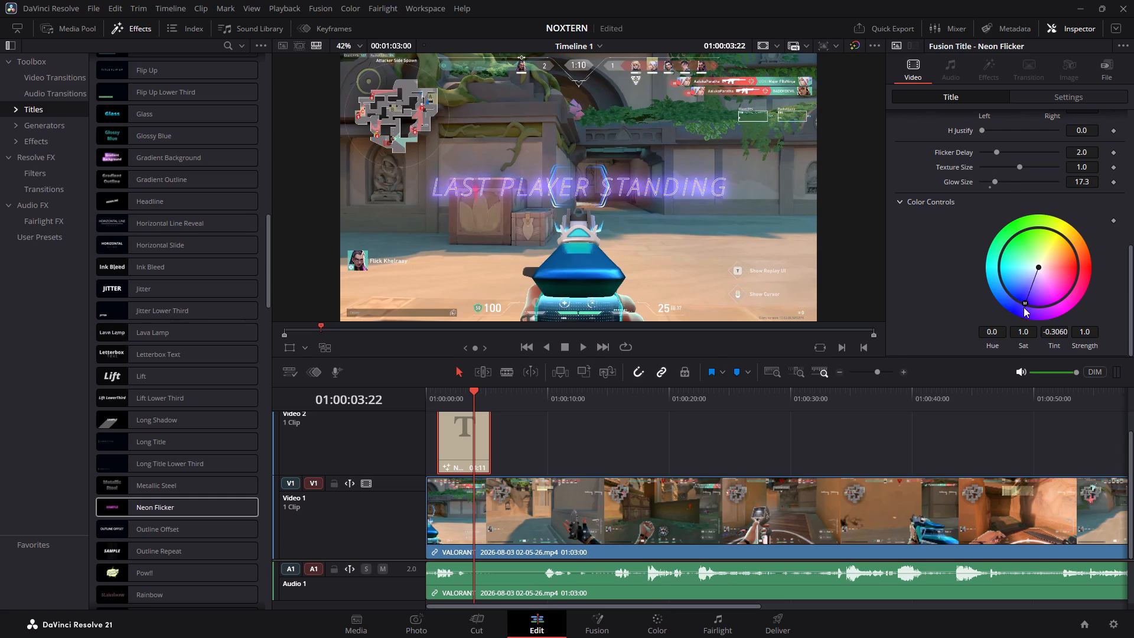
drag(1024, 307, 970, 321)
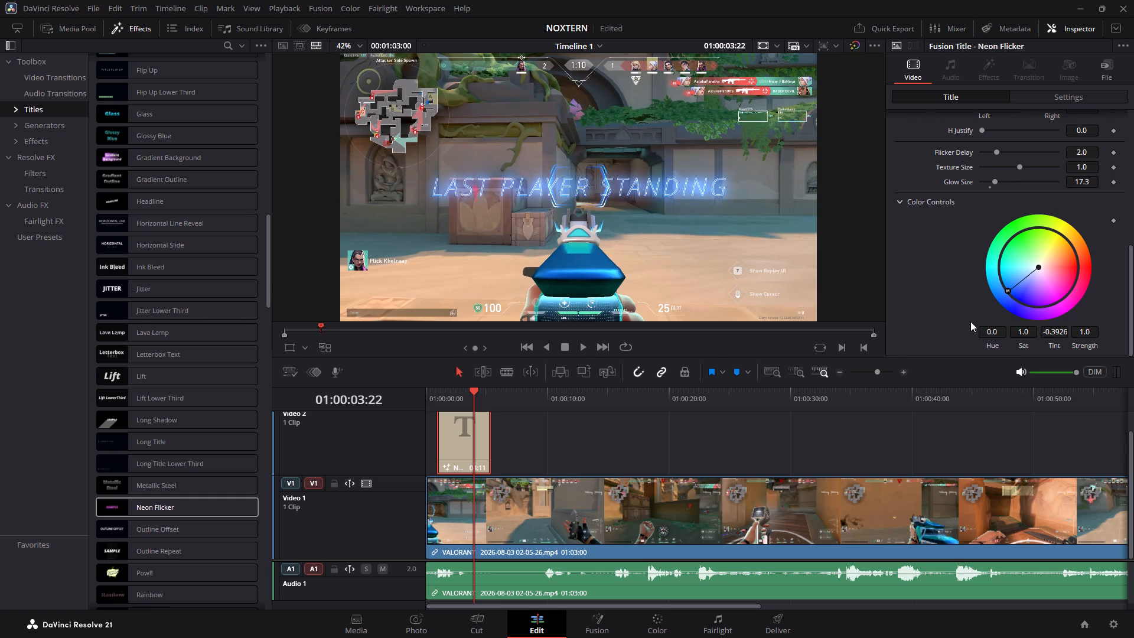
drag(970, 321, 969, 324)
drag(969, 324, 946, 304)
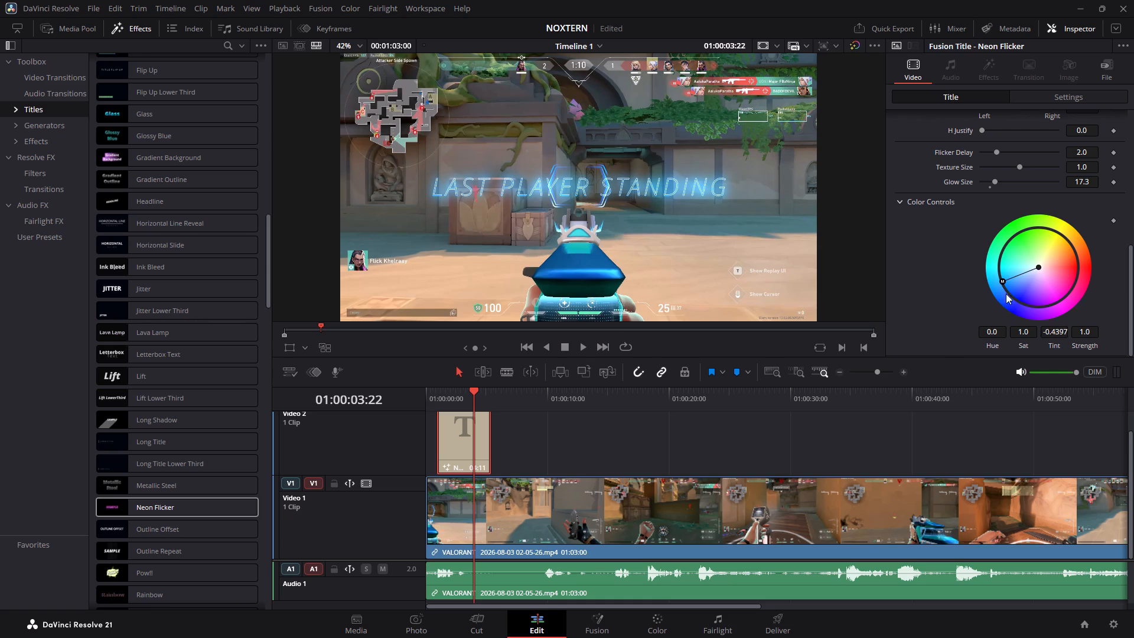
Readjust the title's glow to blue with Hue -0.0188, saturation about 0.973, Tint about -0.395 and Strength 1.0.
click(1012, 294)
click(1005, 295)
click(1005, 295)
click(1003, 299)
triple_click(1001, 302)
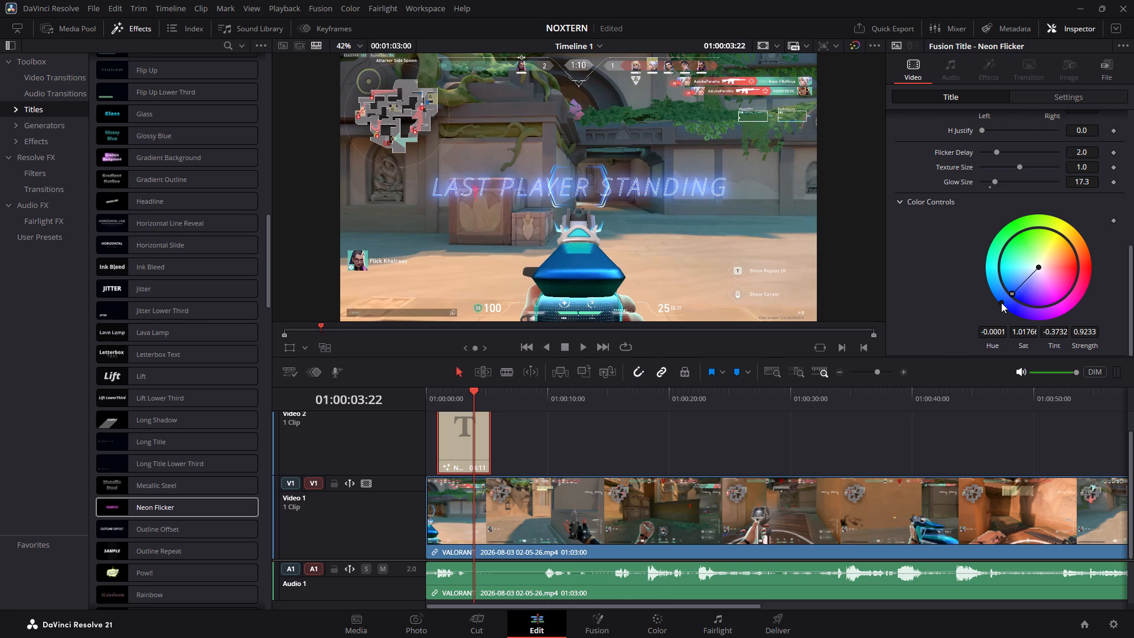
click(1005, 305)
click(1011, 305)
drag(1012, 292, 1015, 295)
drag(1015, 295, 1038, 259)
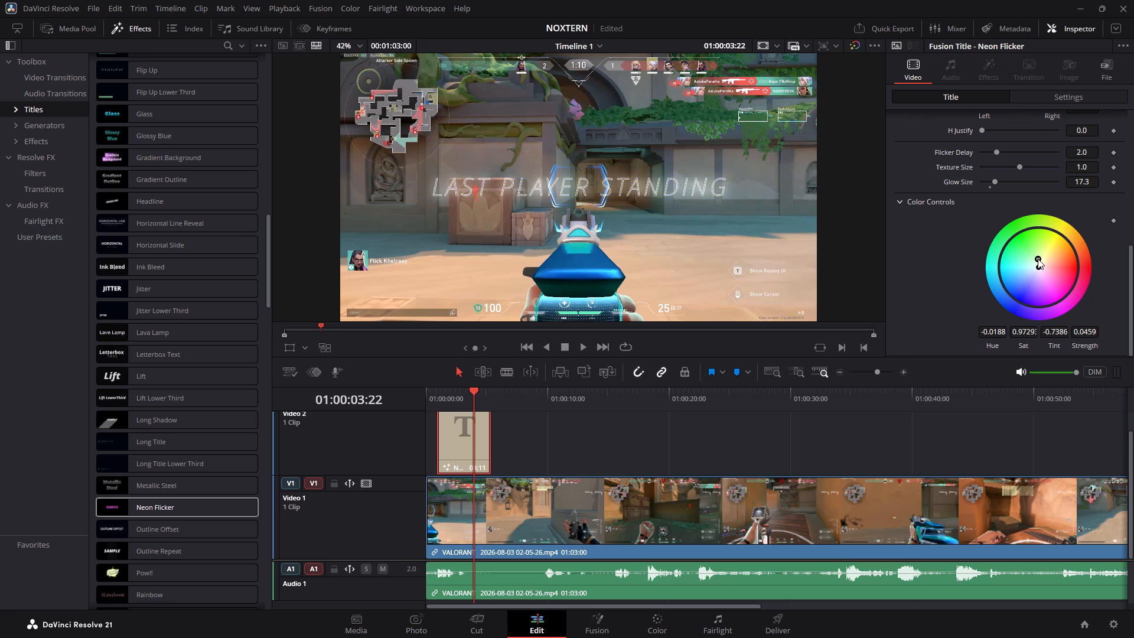
drag(1038, 259, 1012, 307)
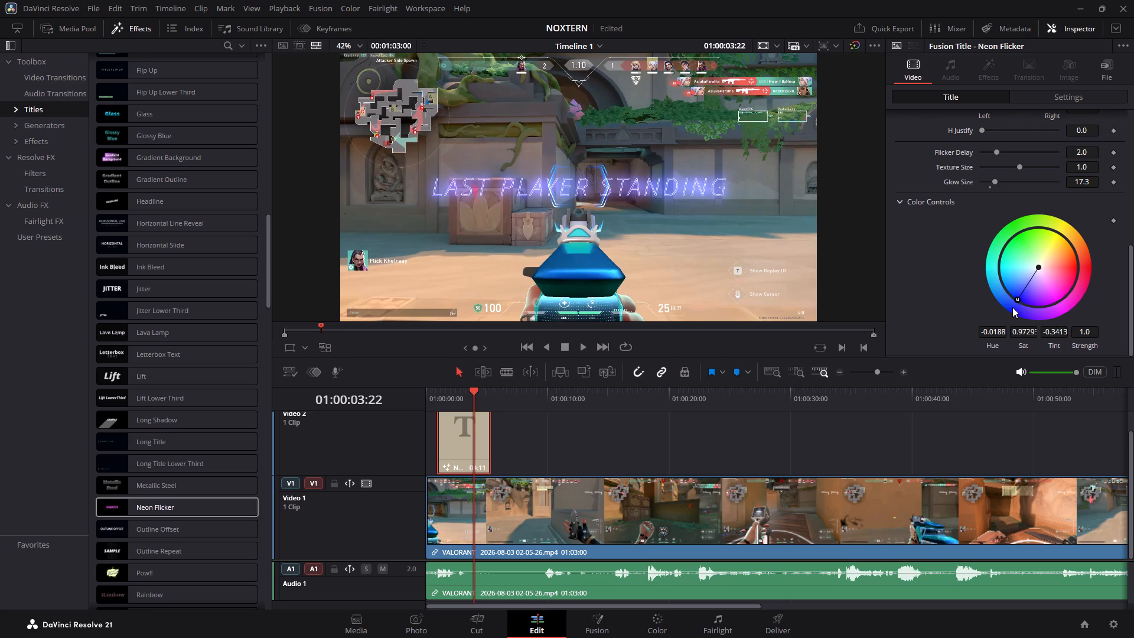
drag(1012, 307, 992, 321)
drag(992, 321, 988, 311)
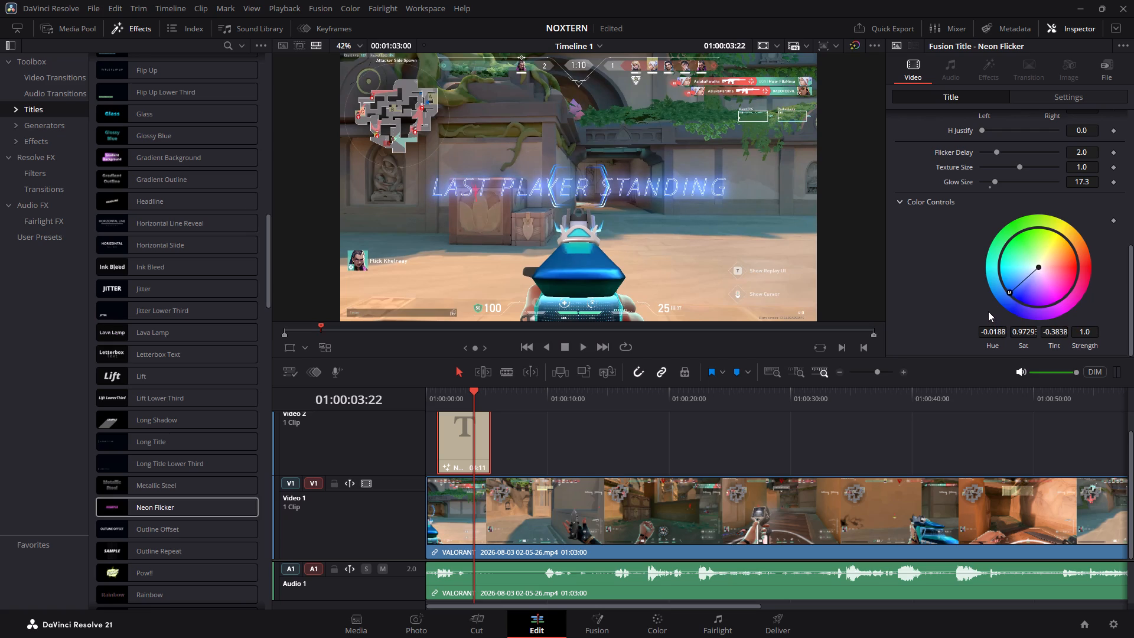
drag(988, 311, 981, 313)
drag(981, 313, 981, 315)
Try higher Flicker Delay values on the title up to 10.0, then set it to 0.0.
scroll(977, 222, up, 3)
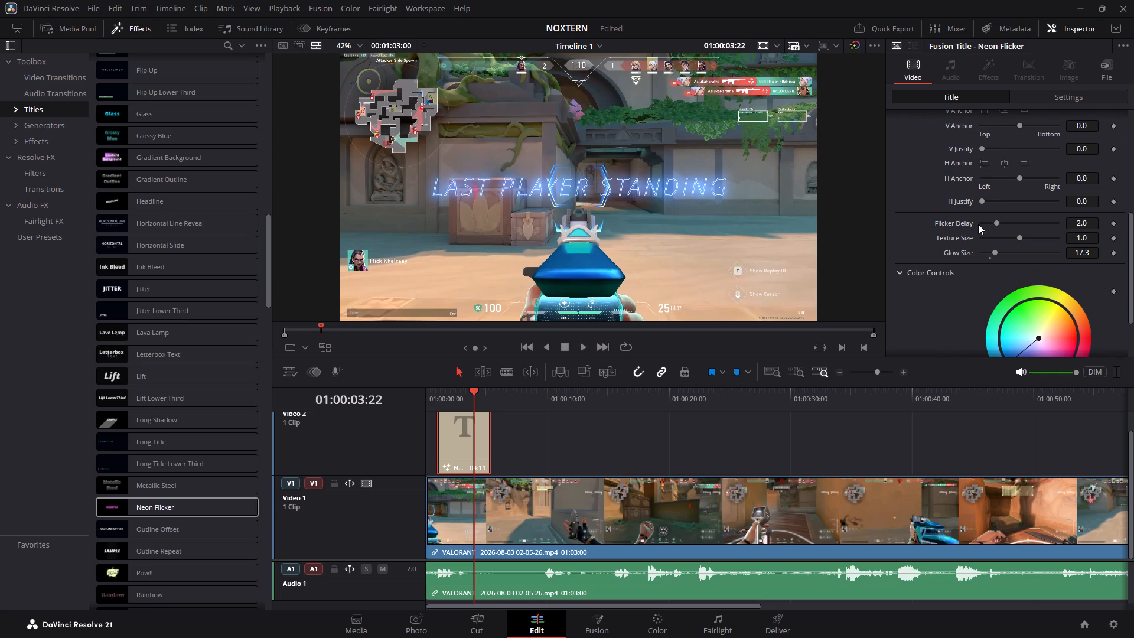
drag(998, 223, 1014, 227)
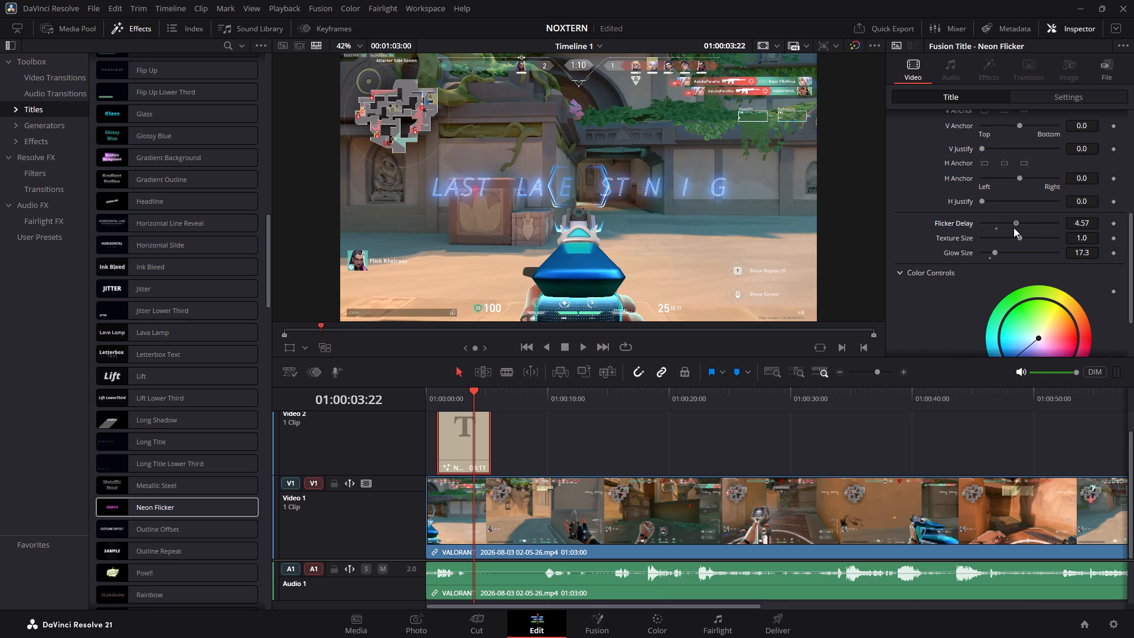
drag(1014, 227, 1067, 235)
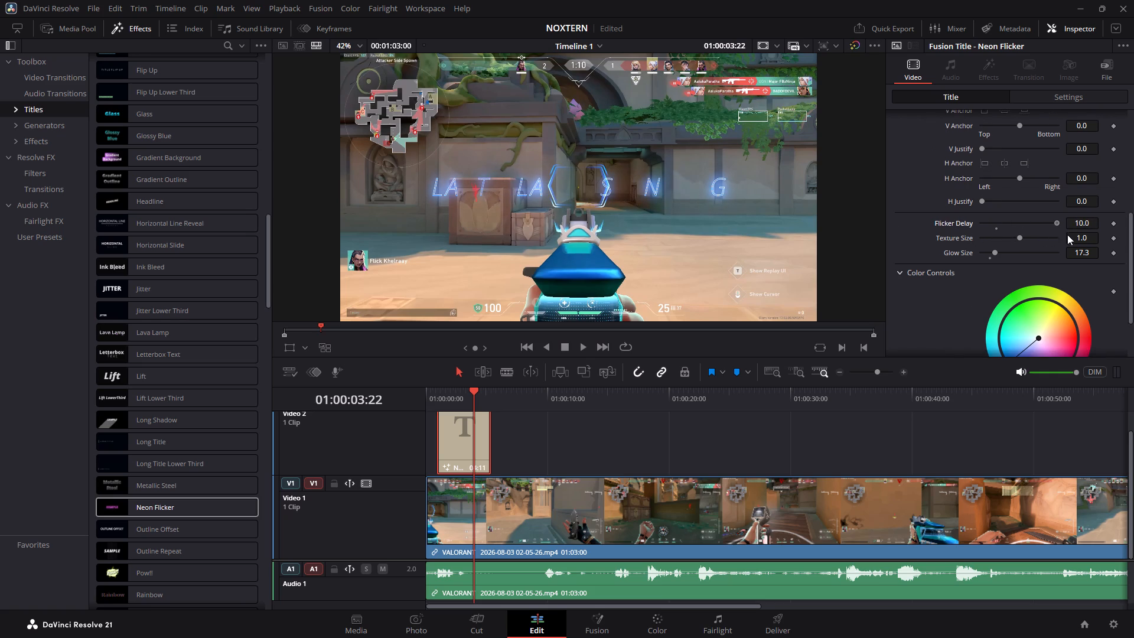
drag(1067, 235, 909, 251)
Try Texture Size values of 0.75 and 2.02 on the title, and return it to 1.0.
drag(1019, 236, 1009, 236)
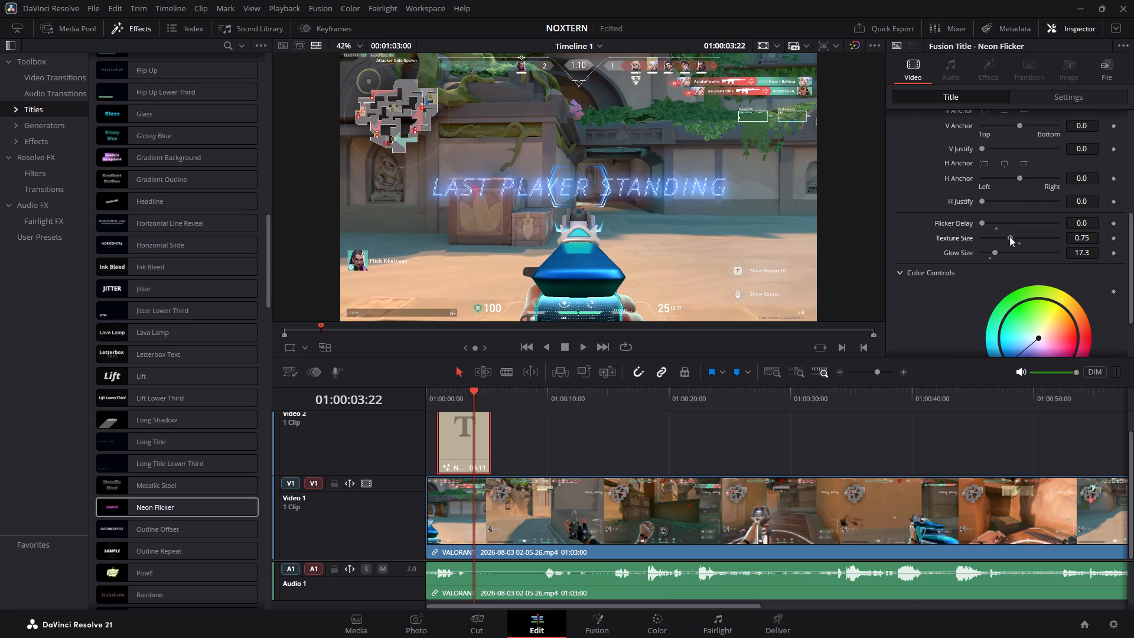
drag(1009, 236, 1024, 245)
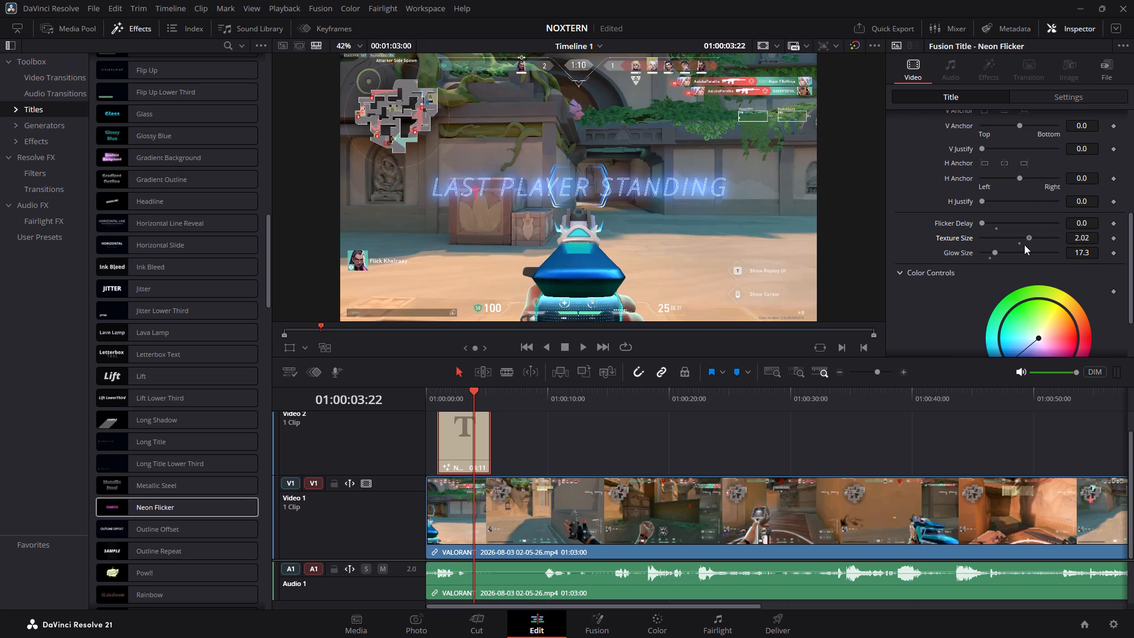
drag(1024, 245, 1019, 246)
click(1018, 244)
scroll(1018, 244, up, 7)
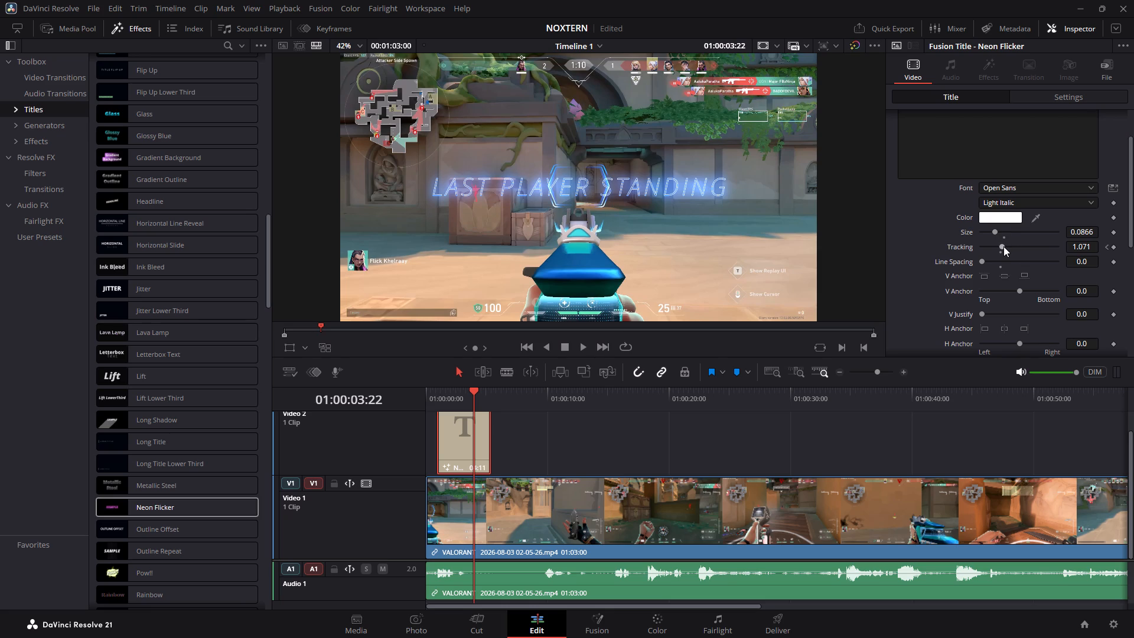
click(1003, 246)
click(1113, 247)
Try Line Spacing values such as 0.567 on the title and settle on 1.0.
drag(984, 262, 995, 262)
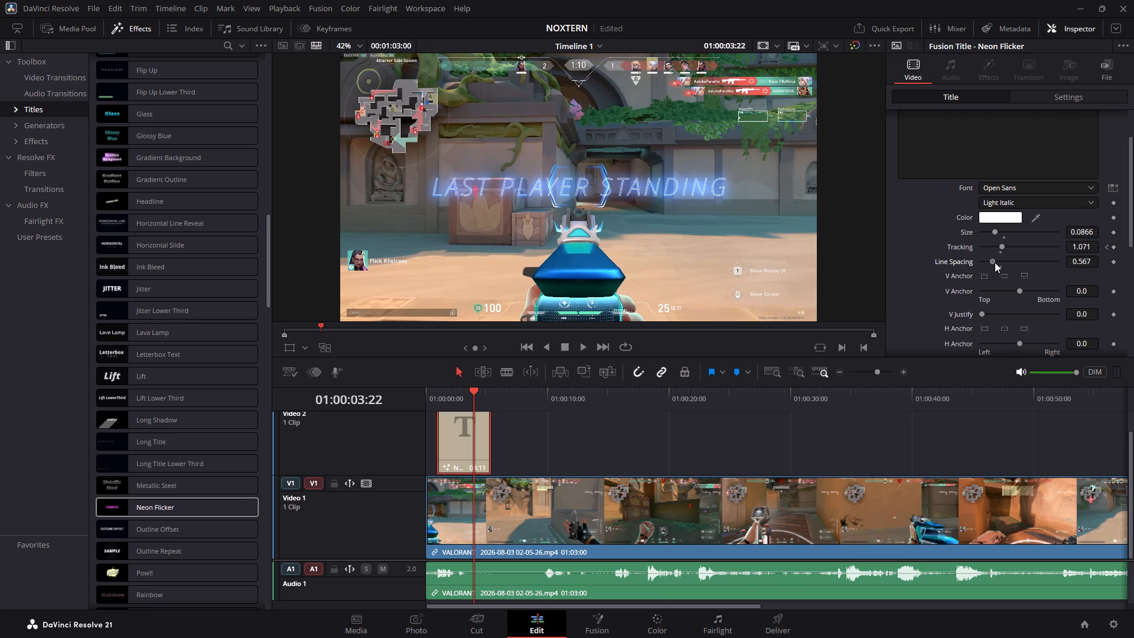
drag(995, 262, 969, 263)
click(999, 267)
Enlarge the title text to a Size of 0.1102.
click(995, 233)
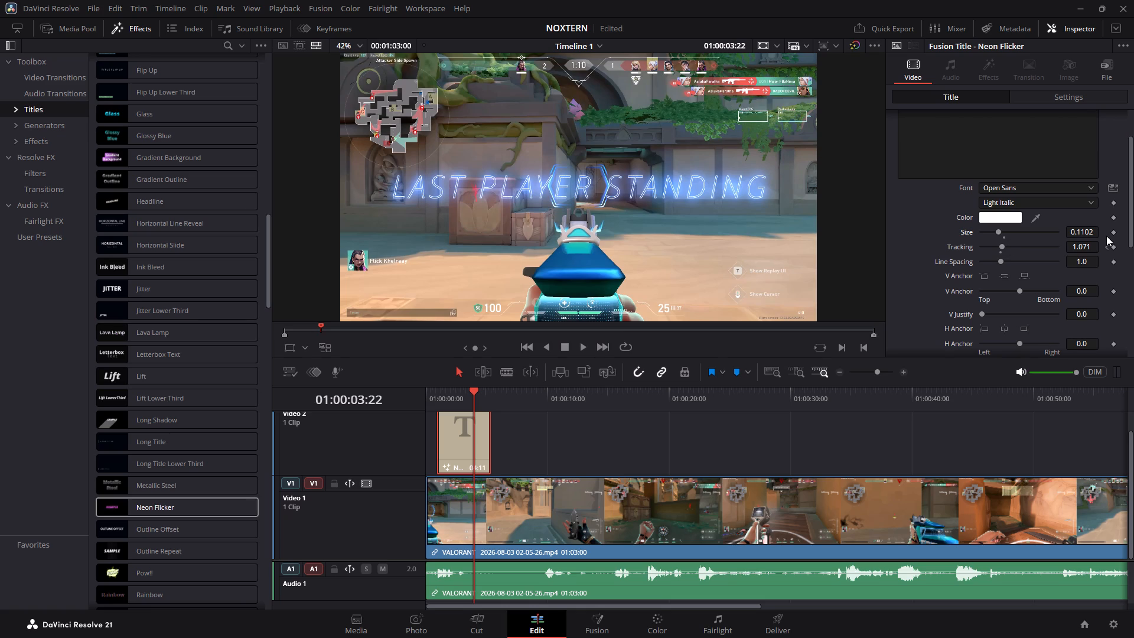
scroll(887, 252, up, 2)
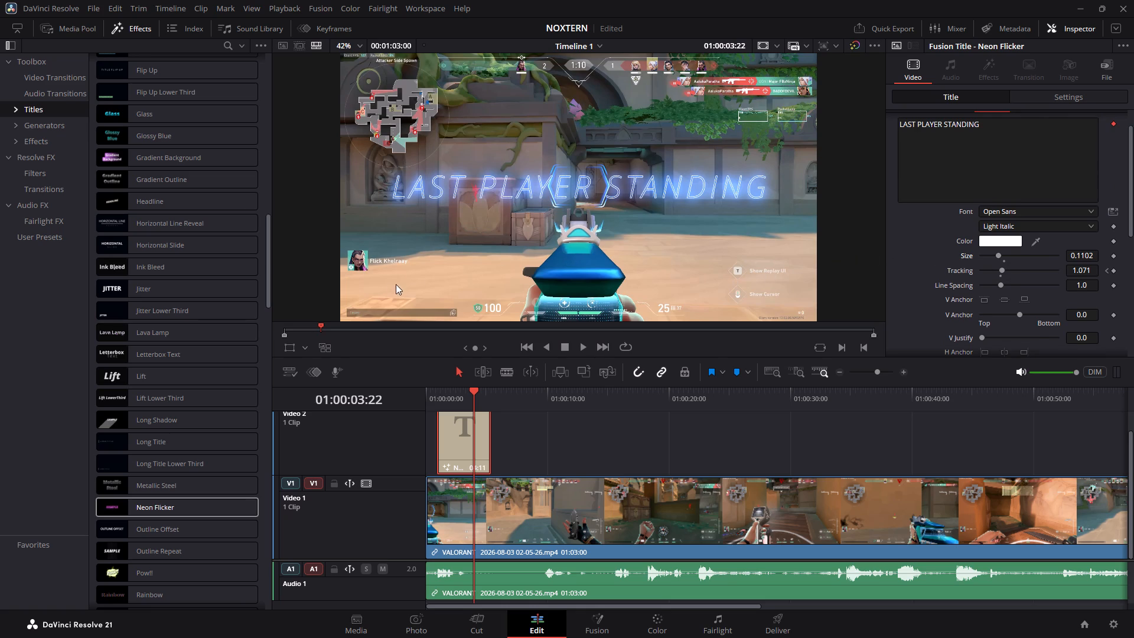
Play the timeline from its start to review the enlarged title over the gameplay.
drag(474, 389, 465, 389)
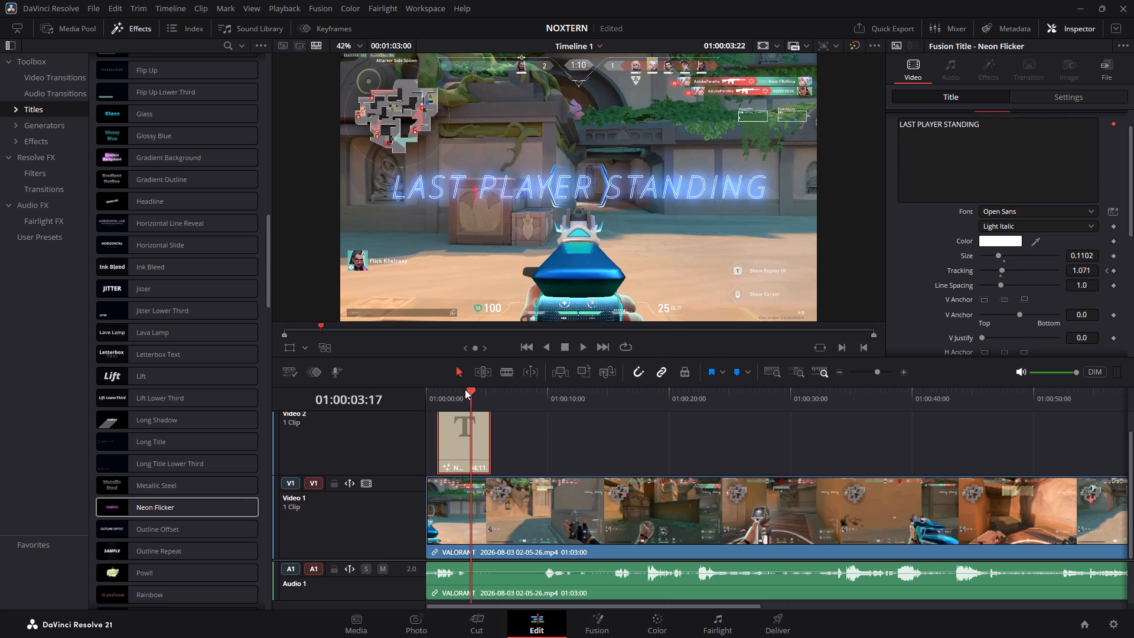
drag(465, 389, 422, 395)
key(space)
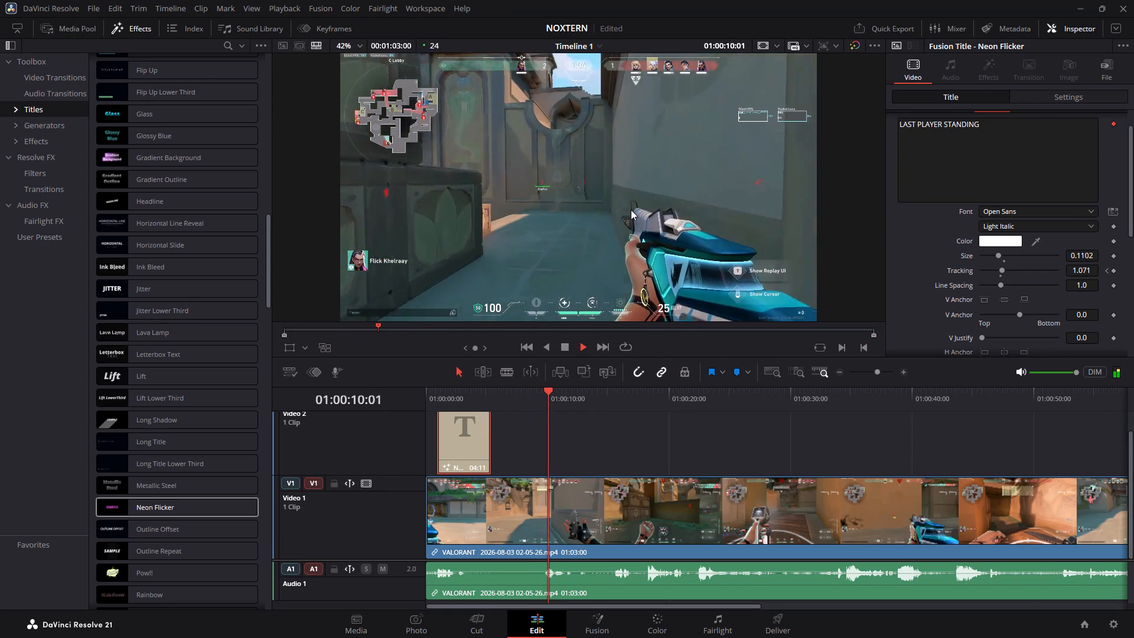
key(space)
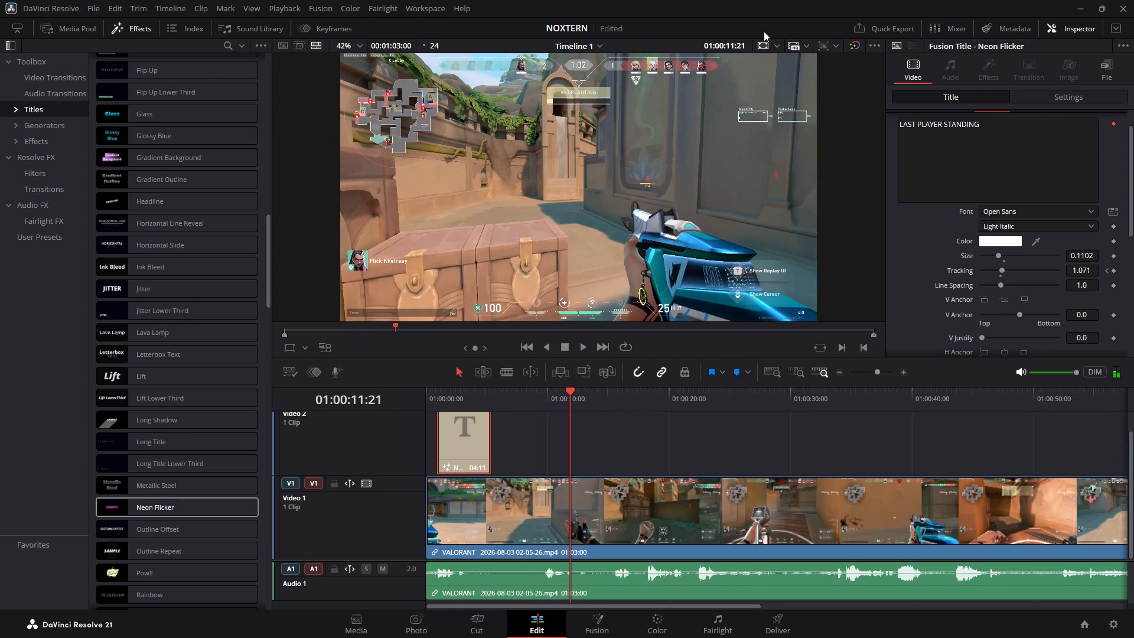
Try the viewer's social media frame guides and leave the 9:16 guide overlaid on the picture.
click(763, 44)
click(775, 47)
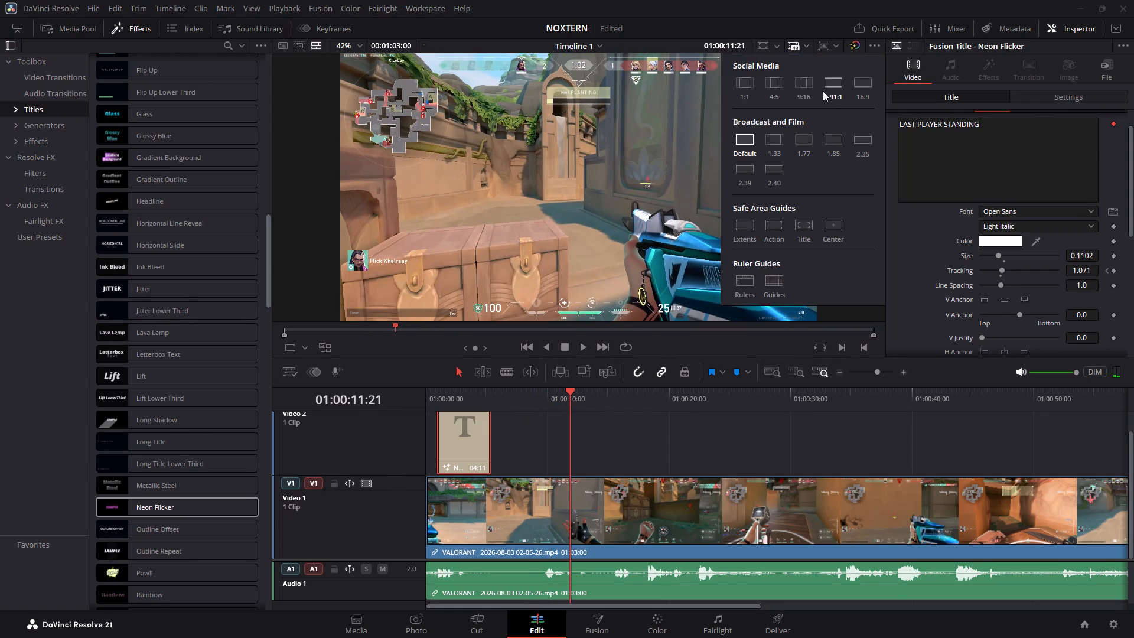
click(804, 84)
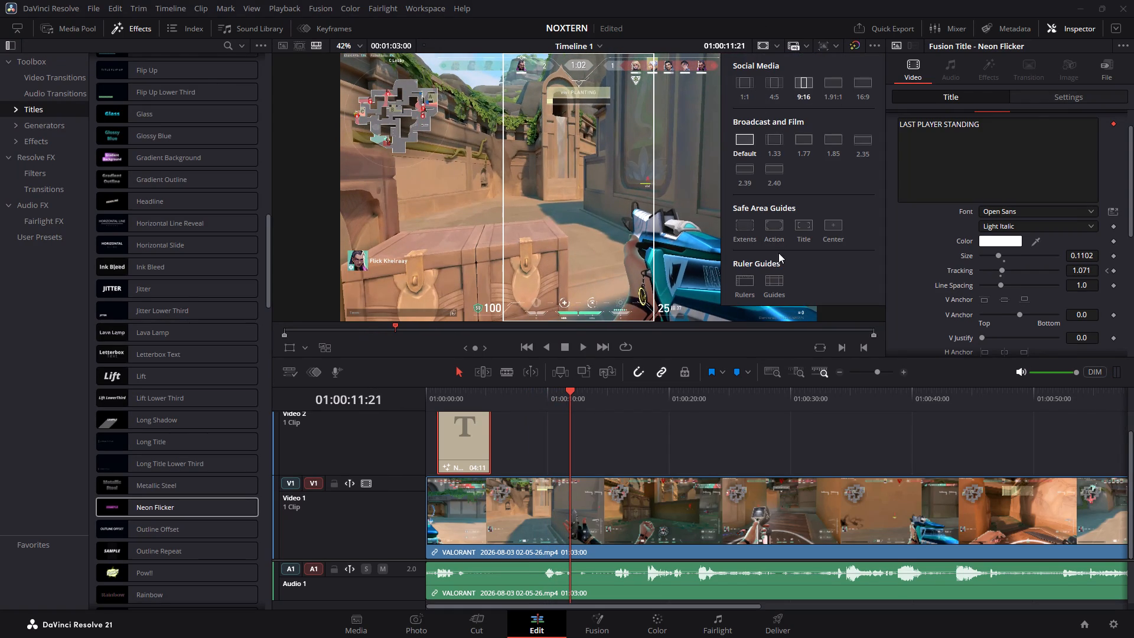
double_click(806, 83)
double_click(805, 83)
key(Return)
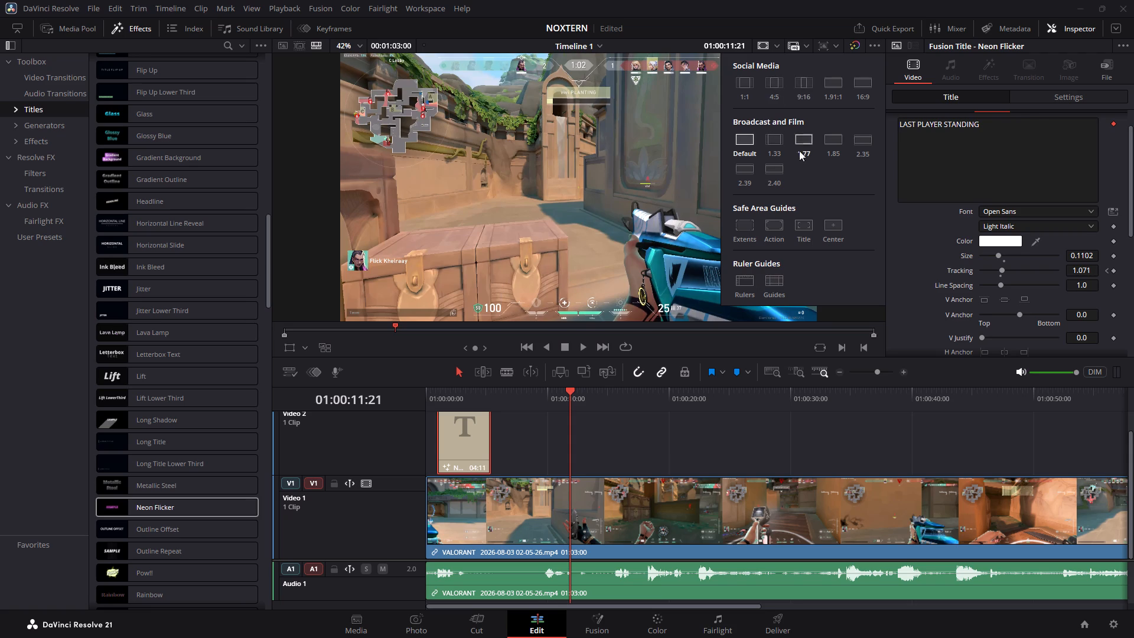
click(807, 85)
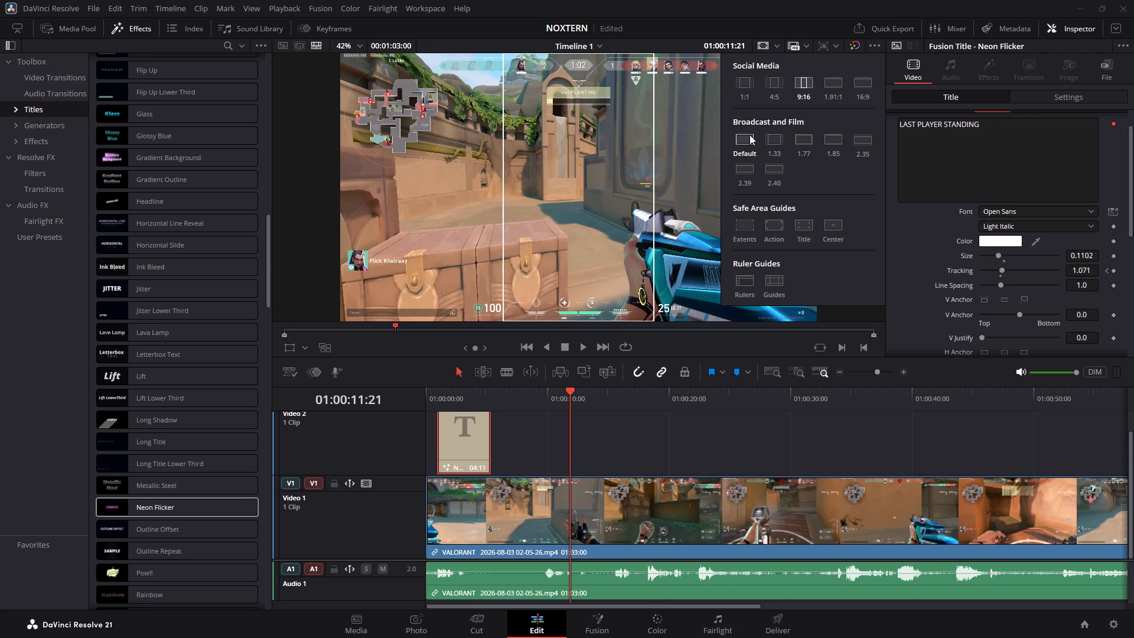
drag(750, 135, 800, 81)
triple_click(800, 80)
click(800, 80)
click(800, 80)
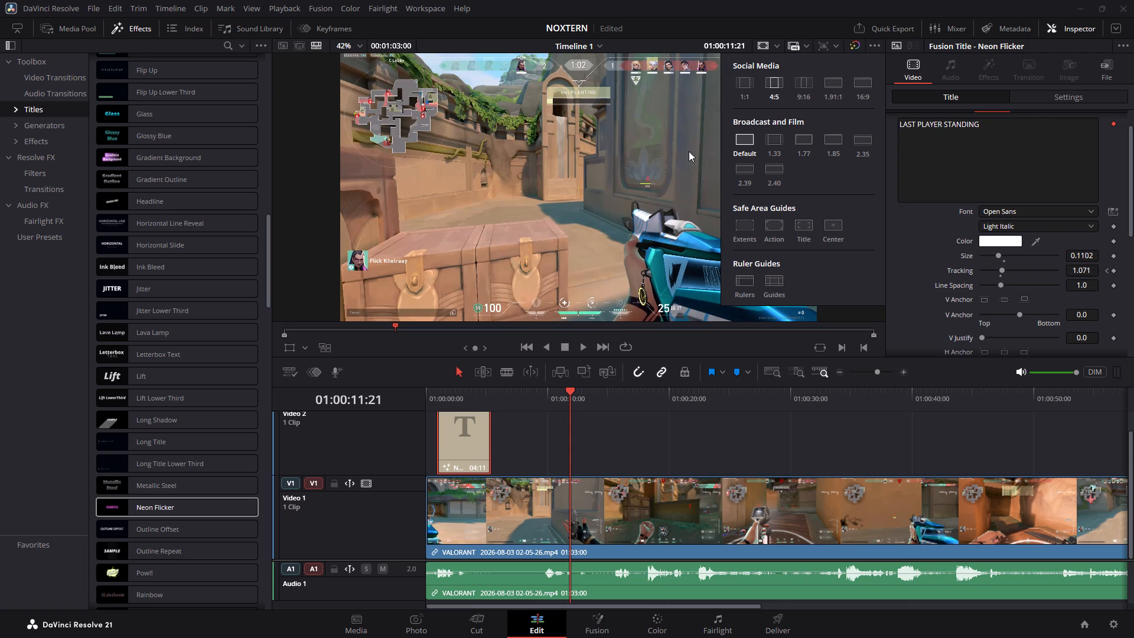
click(808, 87)
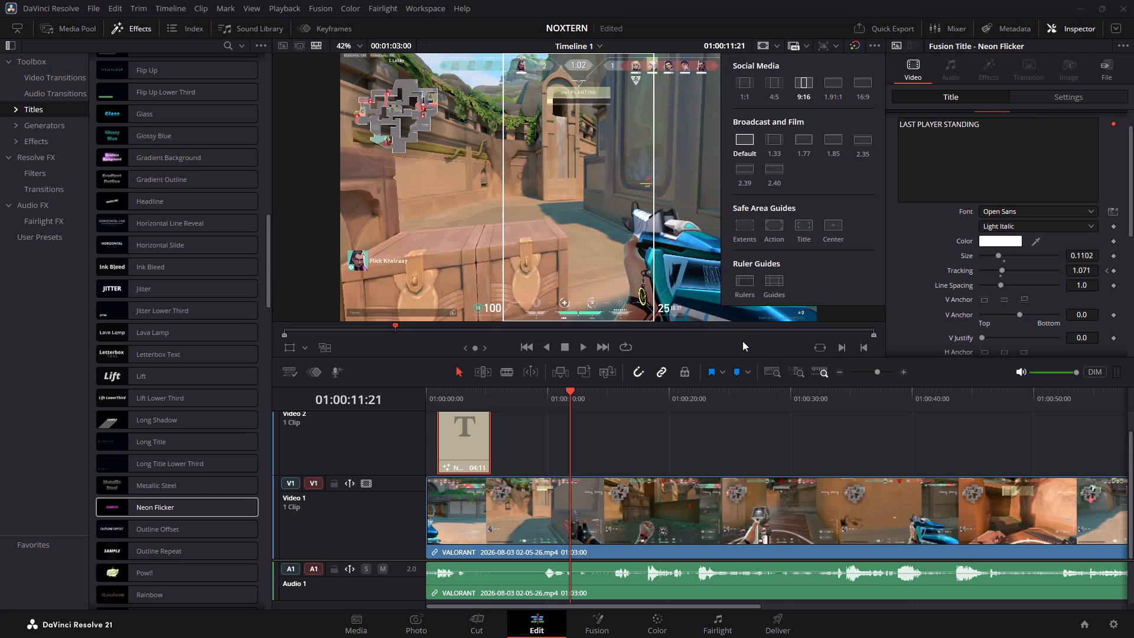
click(744, 337)
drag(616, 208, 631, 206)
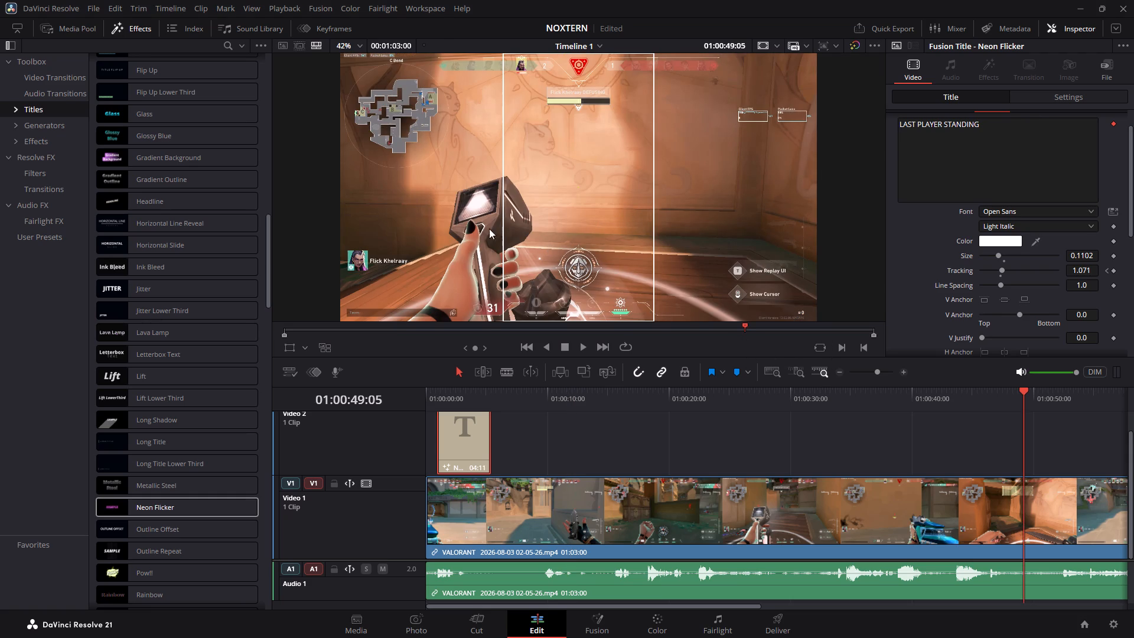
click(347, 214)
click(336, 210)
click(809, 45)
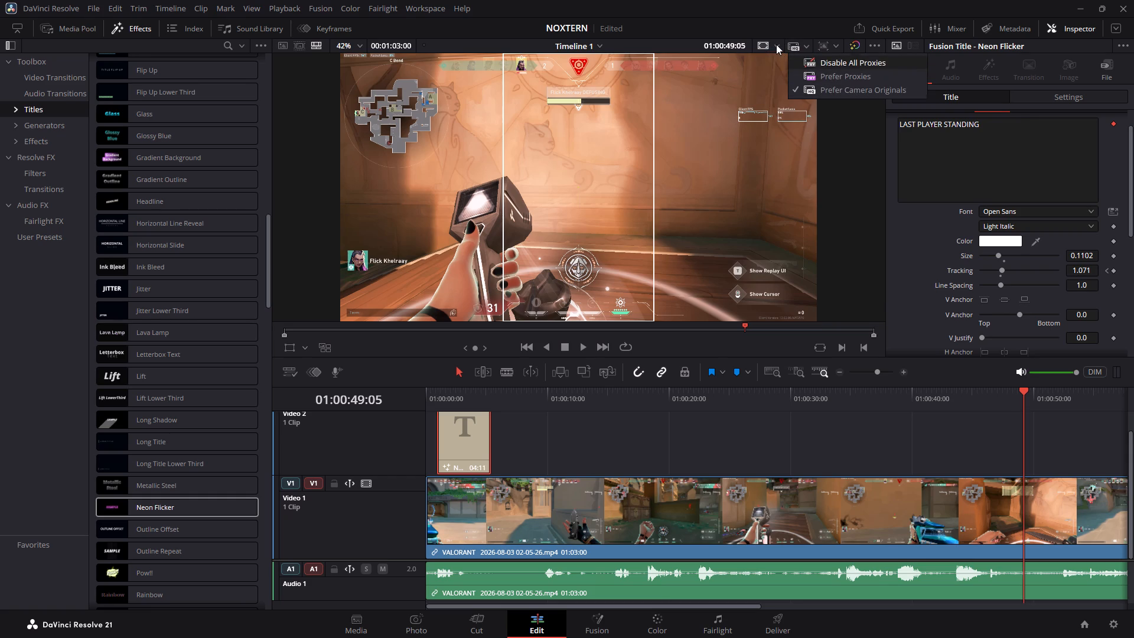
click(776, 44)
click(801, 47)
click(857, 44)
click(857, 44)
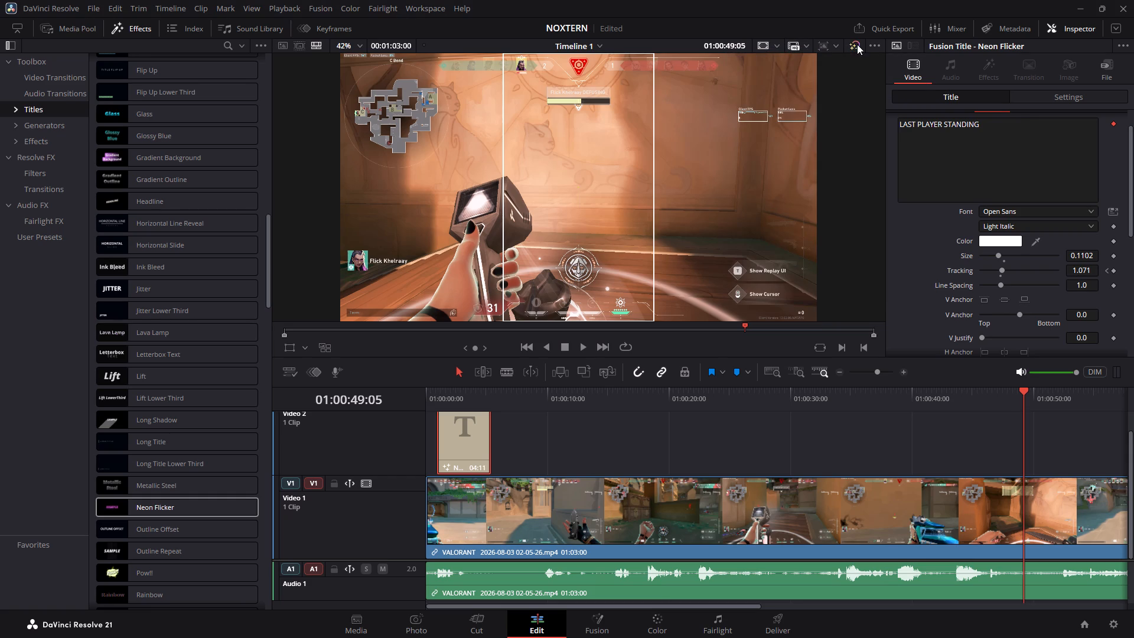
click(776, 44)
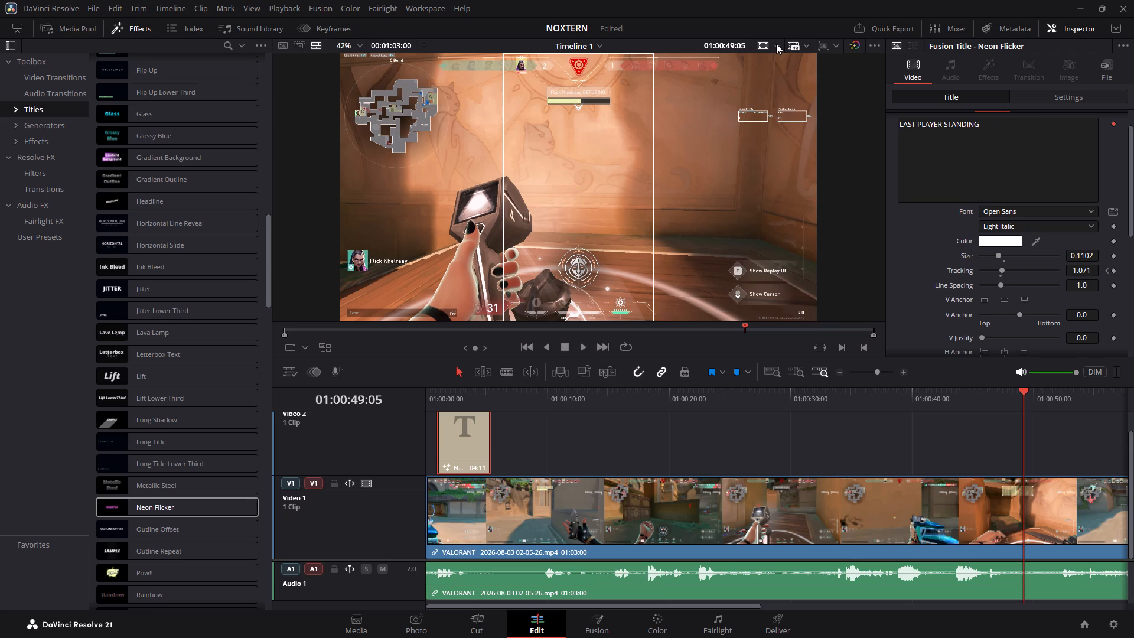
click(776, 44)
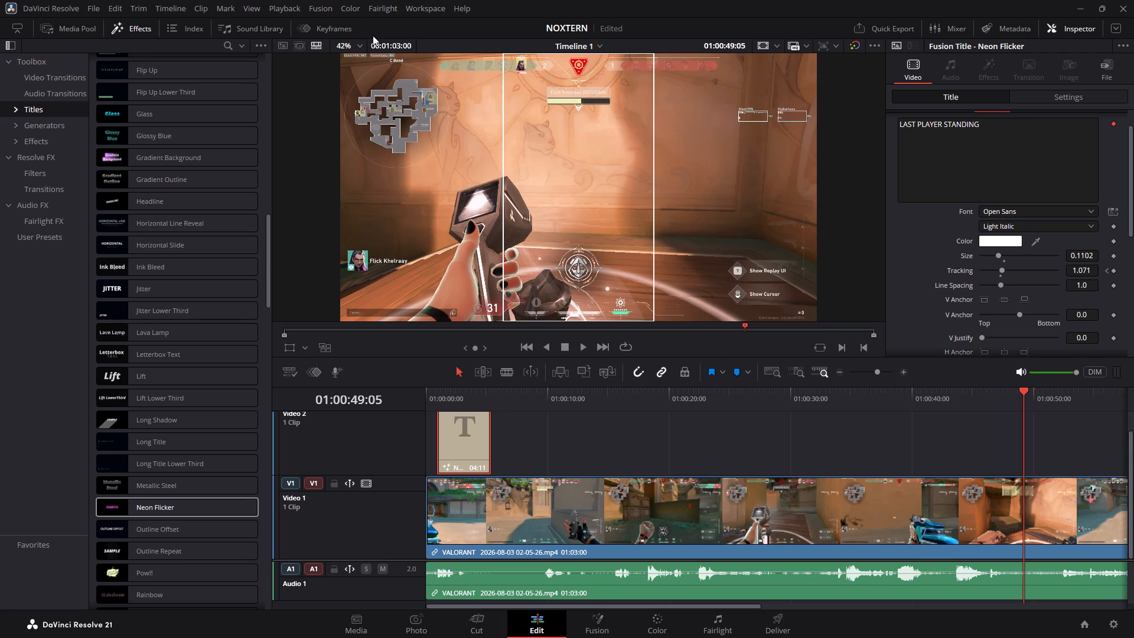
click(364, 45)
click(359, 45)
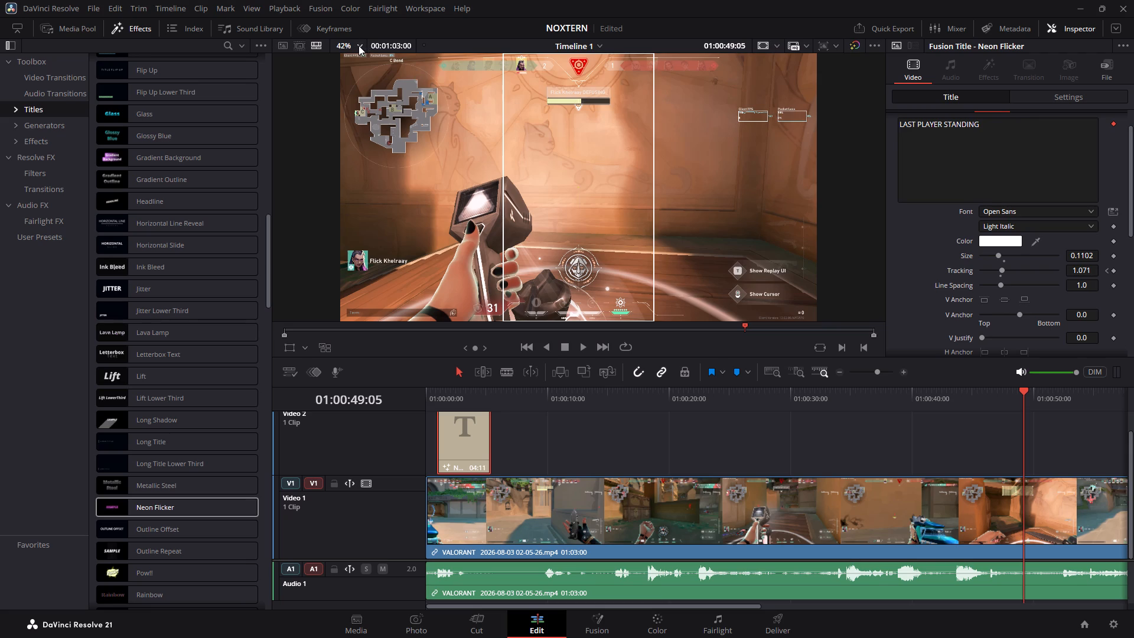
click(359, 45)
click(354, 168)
Play the opening from the timeline's start to check the title against the 9:16 guide.
drag(1024, 389, 363, 427)
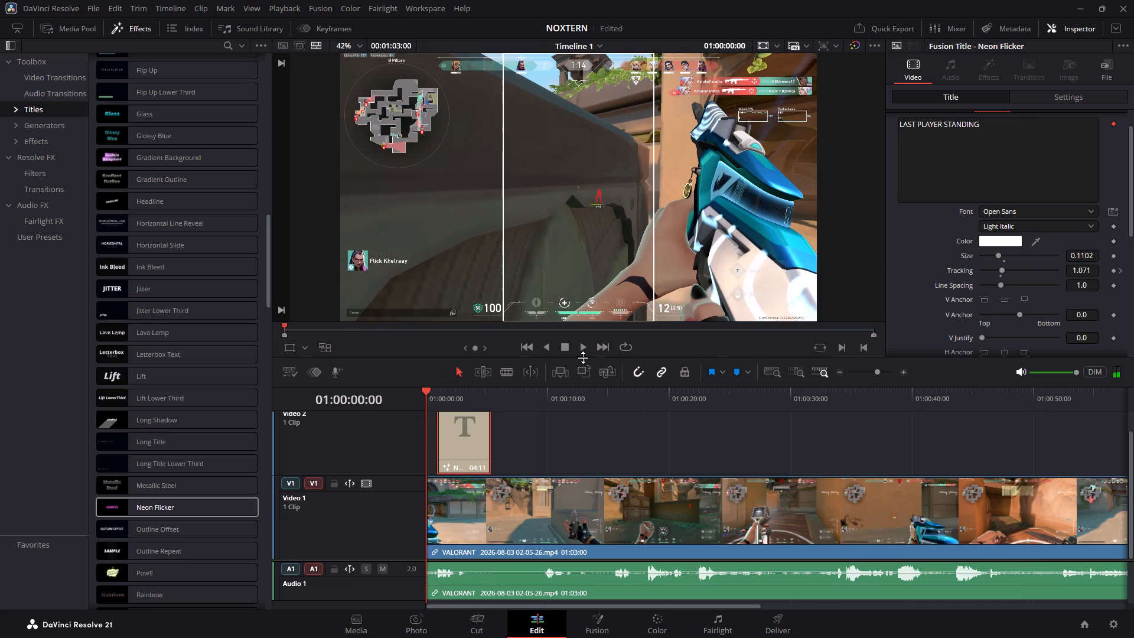
key(space)
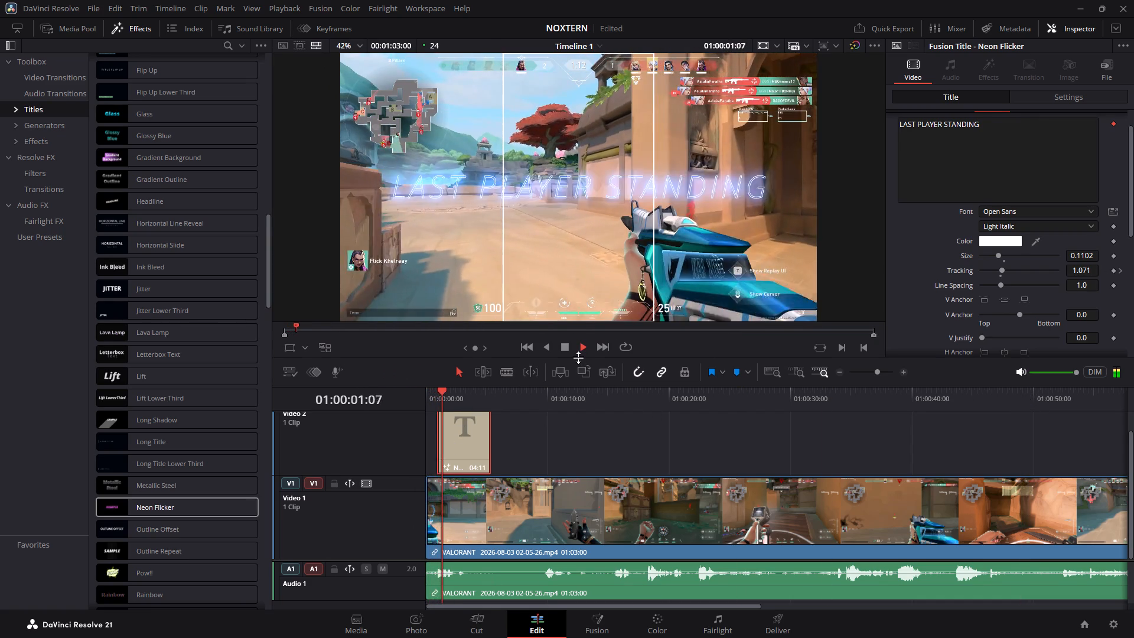
key(space)
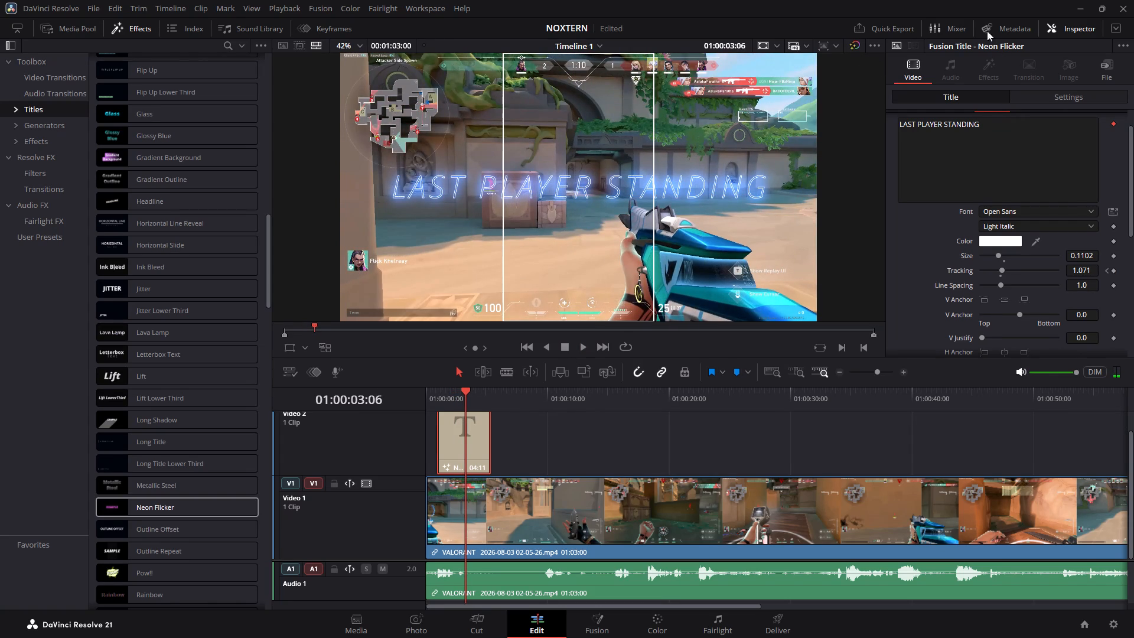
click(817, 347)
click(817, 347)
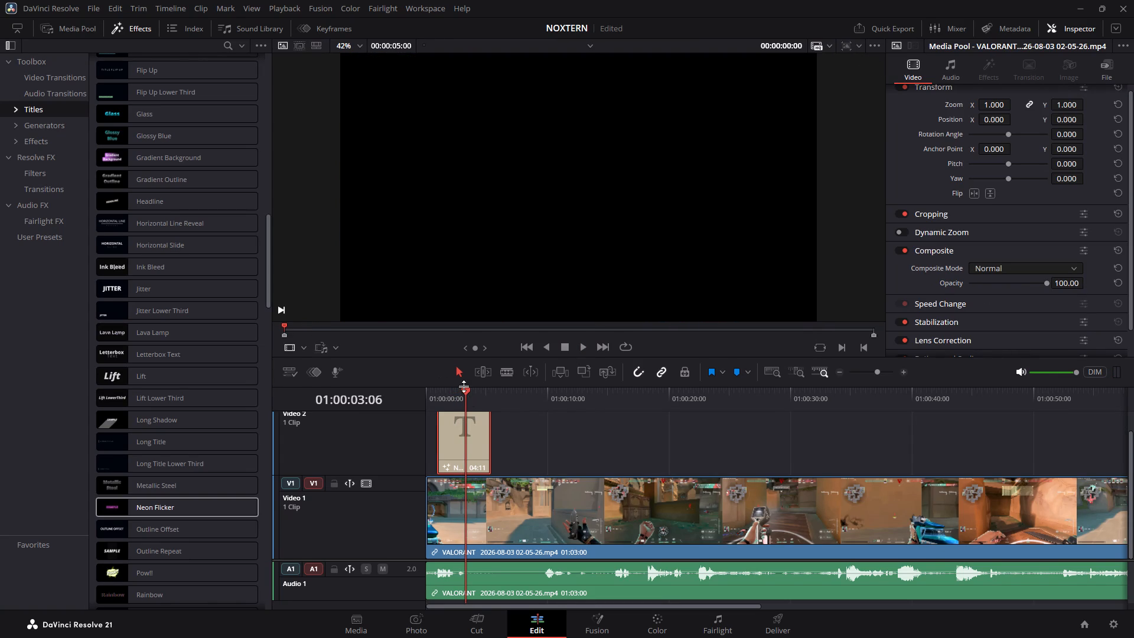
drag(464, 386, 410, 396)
Scrub through the title to inspect it against the 9:16 guide, stopping at 01:00:03:15.
drag(465, 400, 480, 405)
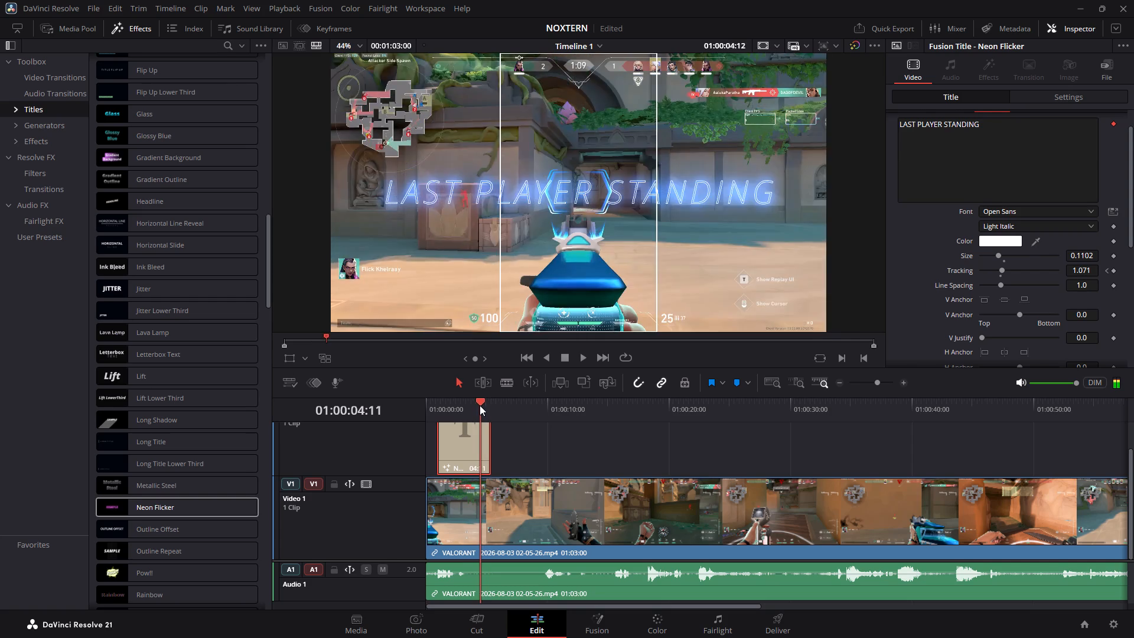
drag(480, 405, 470, 410)
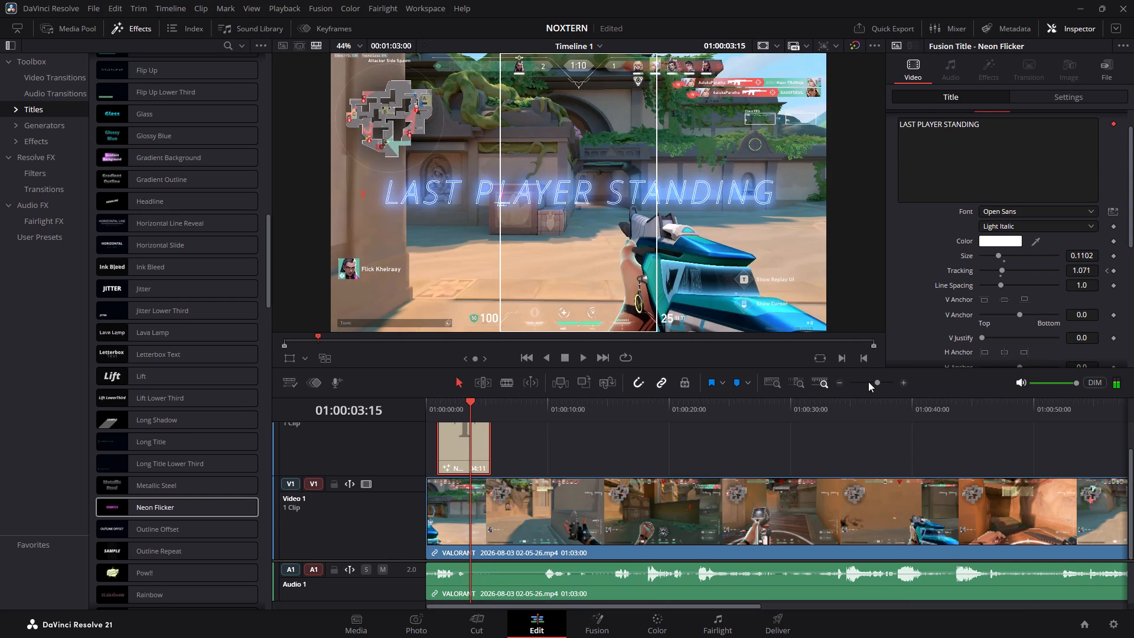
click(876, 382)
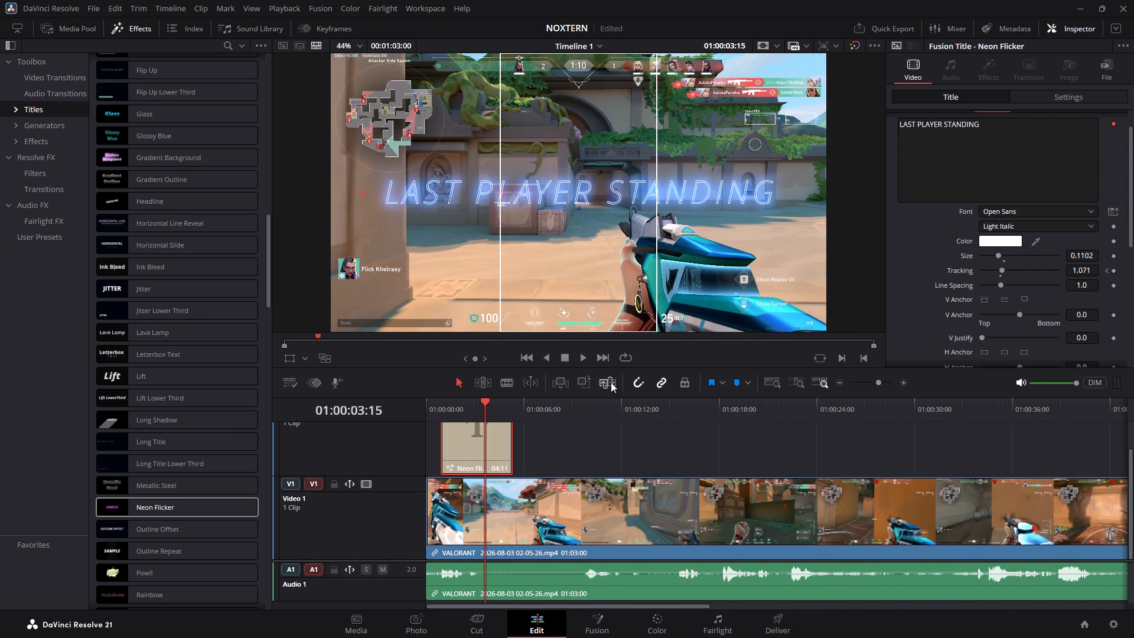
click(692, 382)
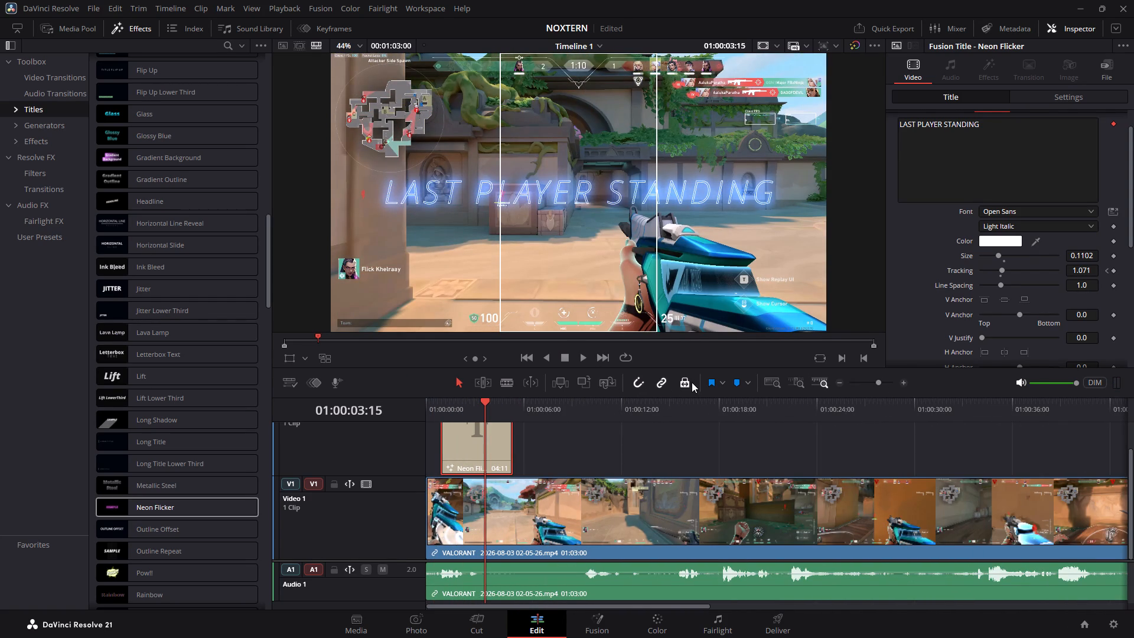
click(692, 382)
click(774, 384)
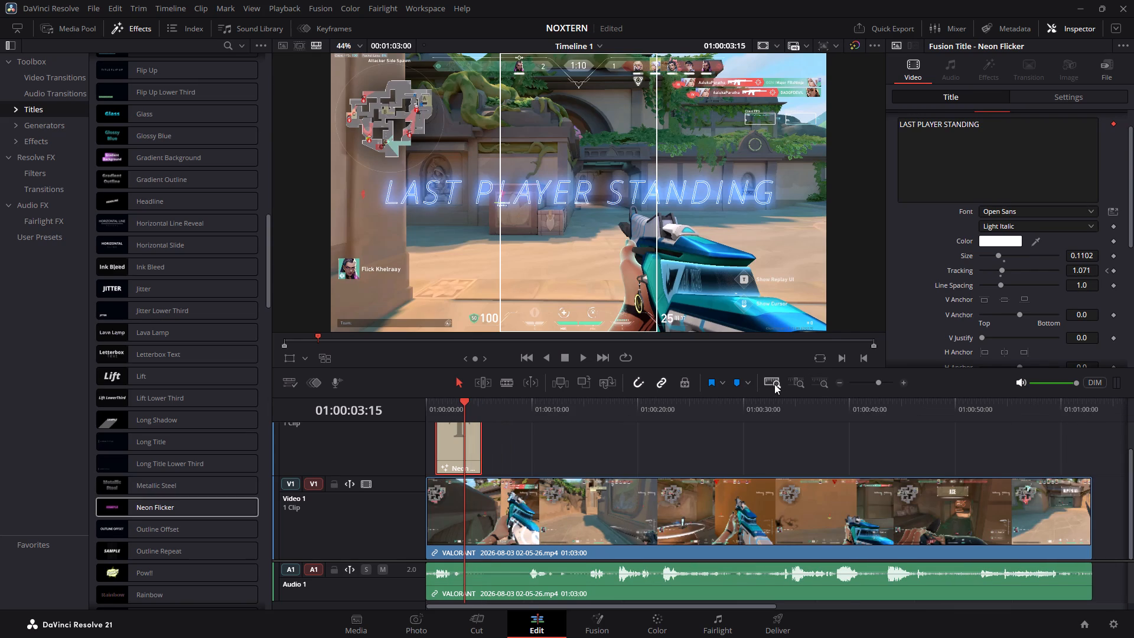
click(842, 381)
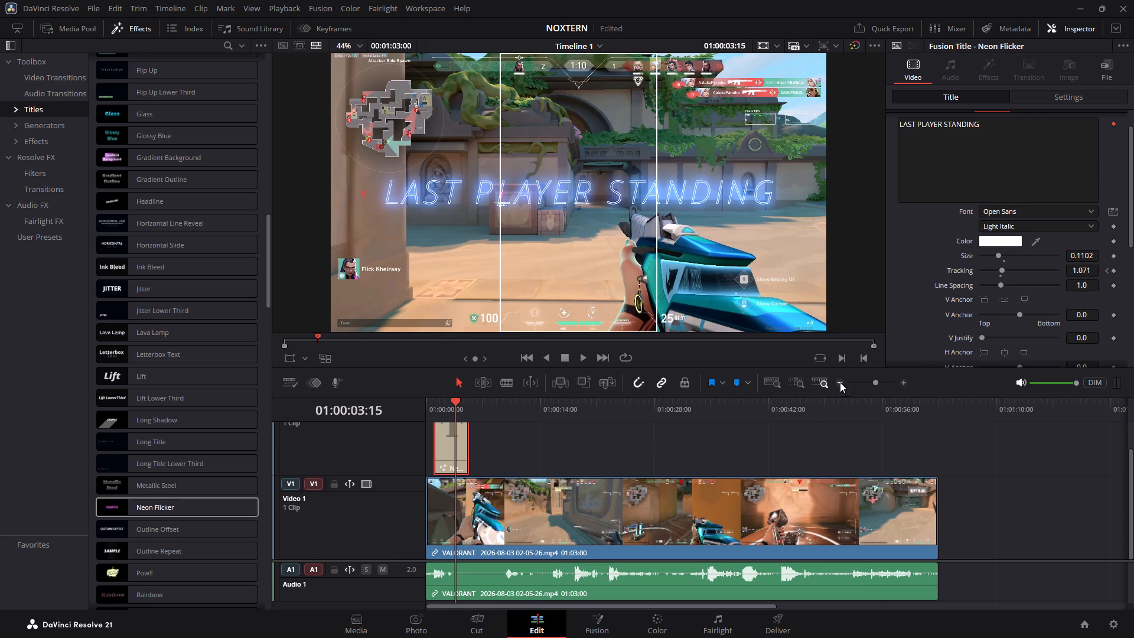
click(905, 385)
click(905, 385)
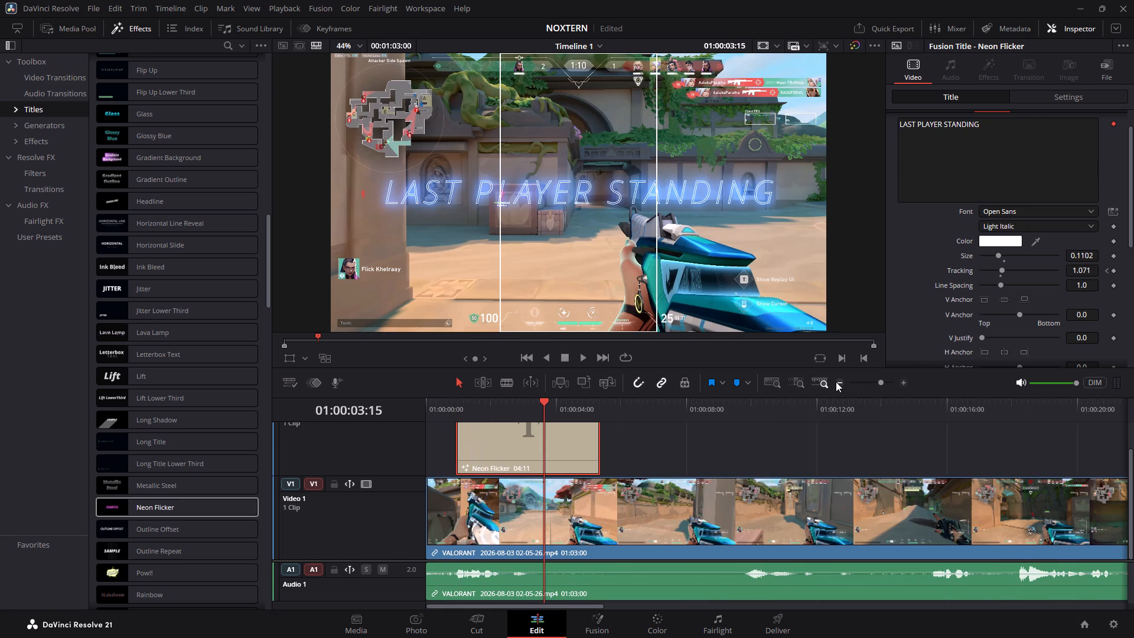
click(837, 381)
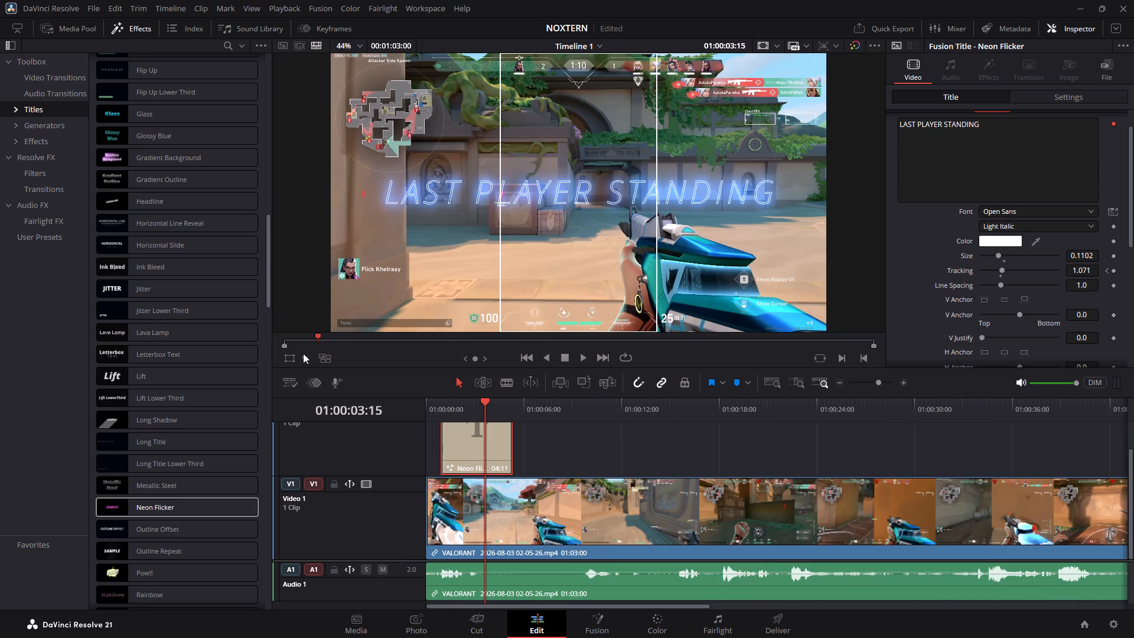
Scrub back to 01:00:01:23 to check the title near its start against the 9:16 guide.
click(320, 336)
drag(320, 334, 309, 334)
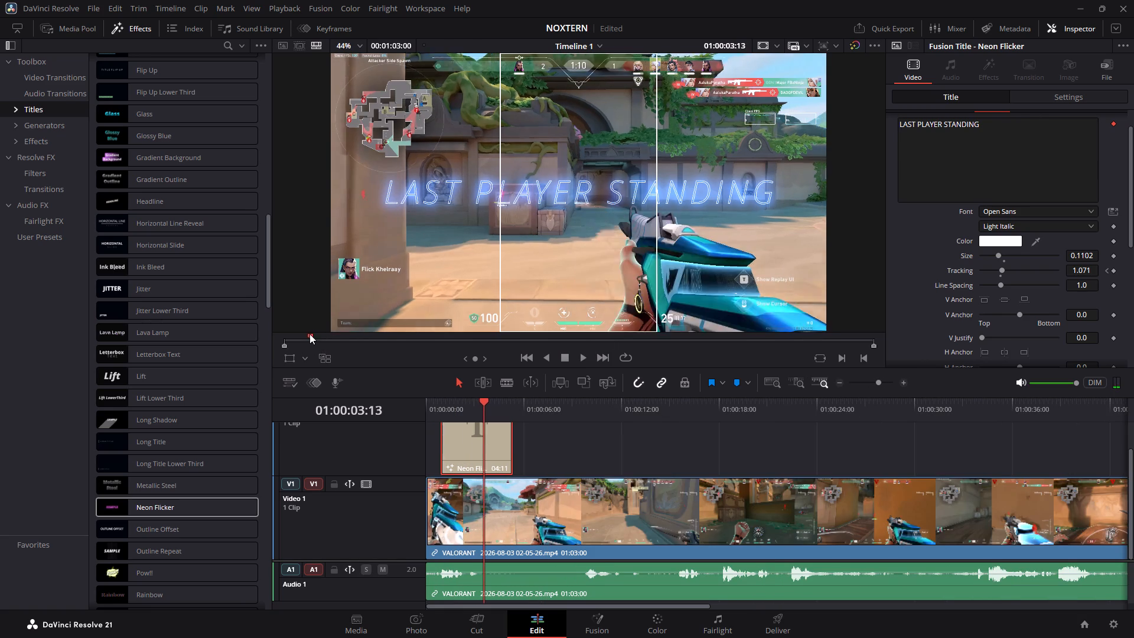
drag(309, 334, 302, 335)
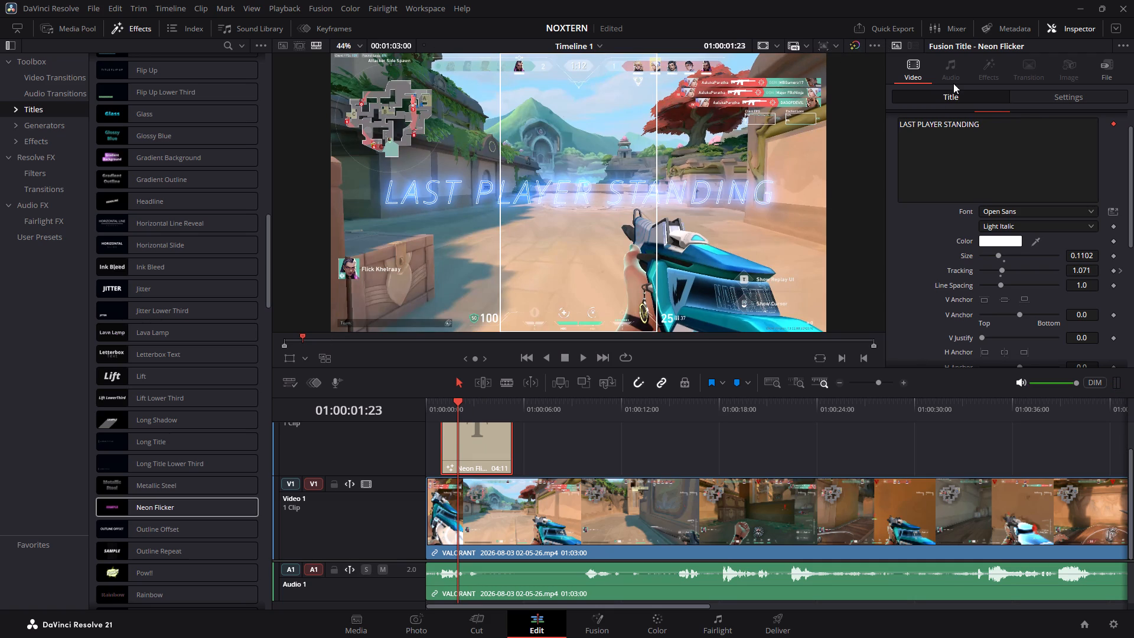
Turn on the Extents safe area guide and the rulers around the picture in the timeline viewer.
click(778, 43)
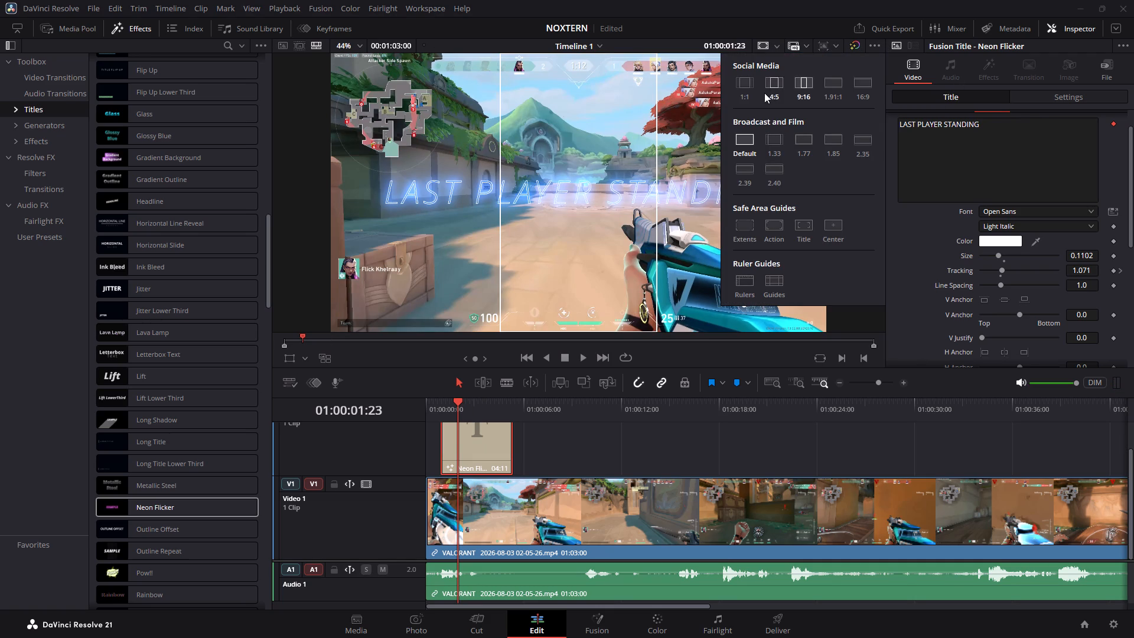
click(750, 229)
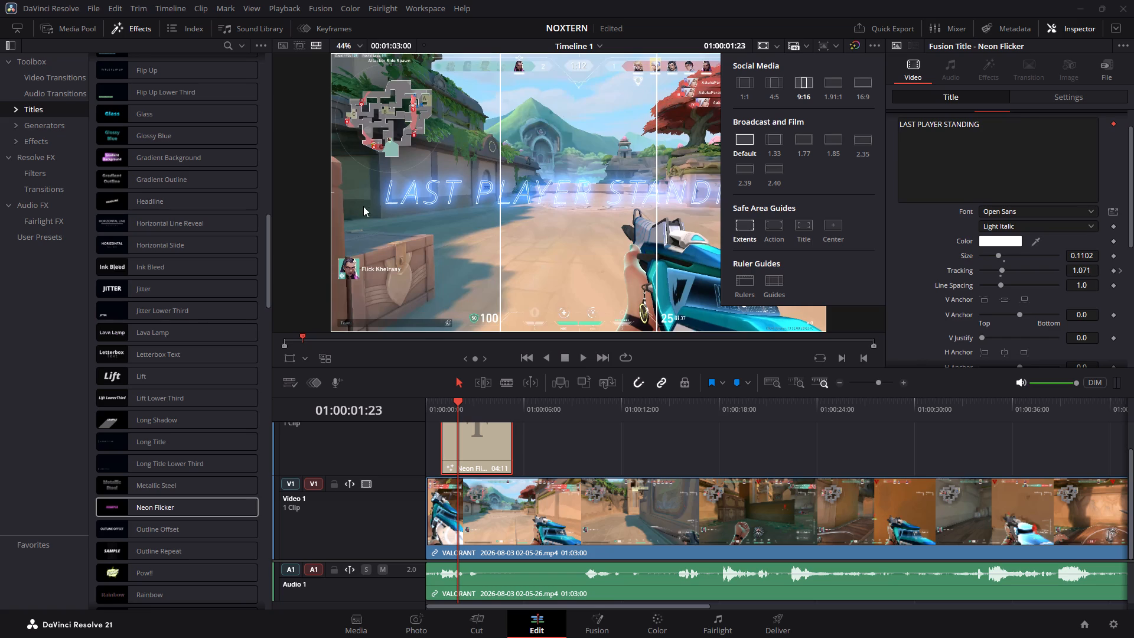
click(750, 291)
click(750, 291)
click(750, 291)
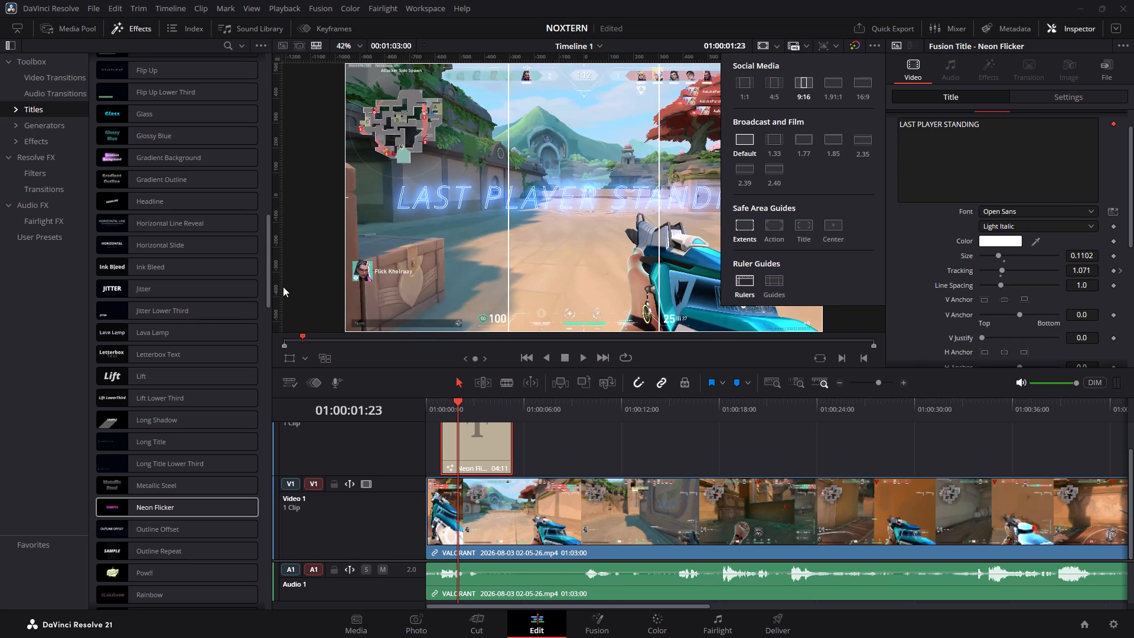
drag(344, 328, 365, 315)
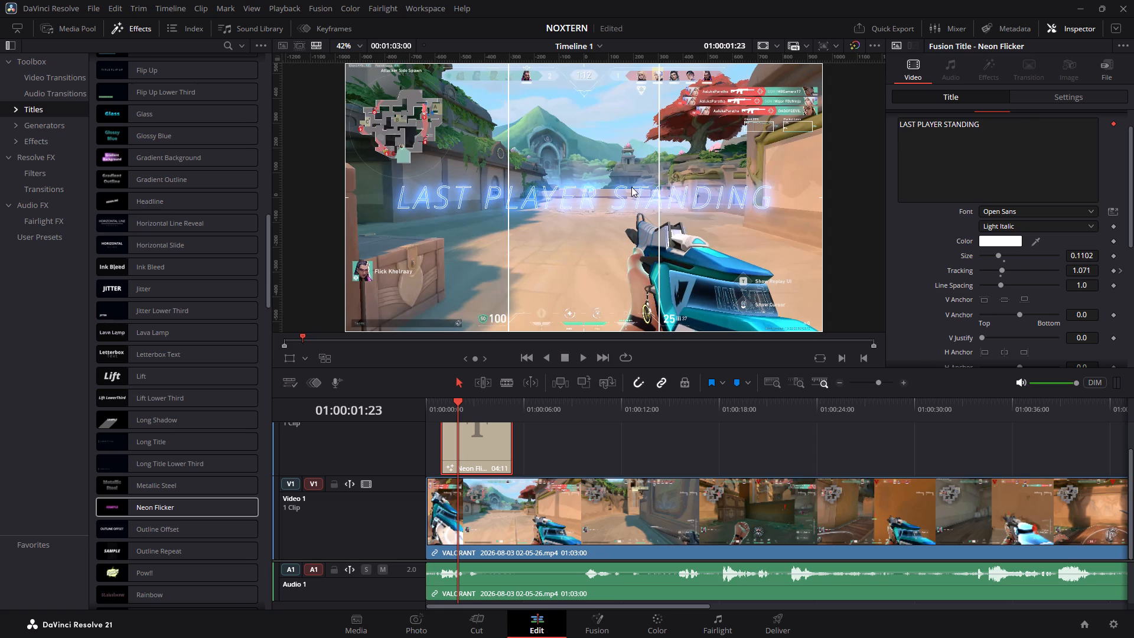
click(727, 215)
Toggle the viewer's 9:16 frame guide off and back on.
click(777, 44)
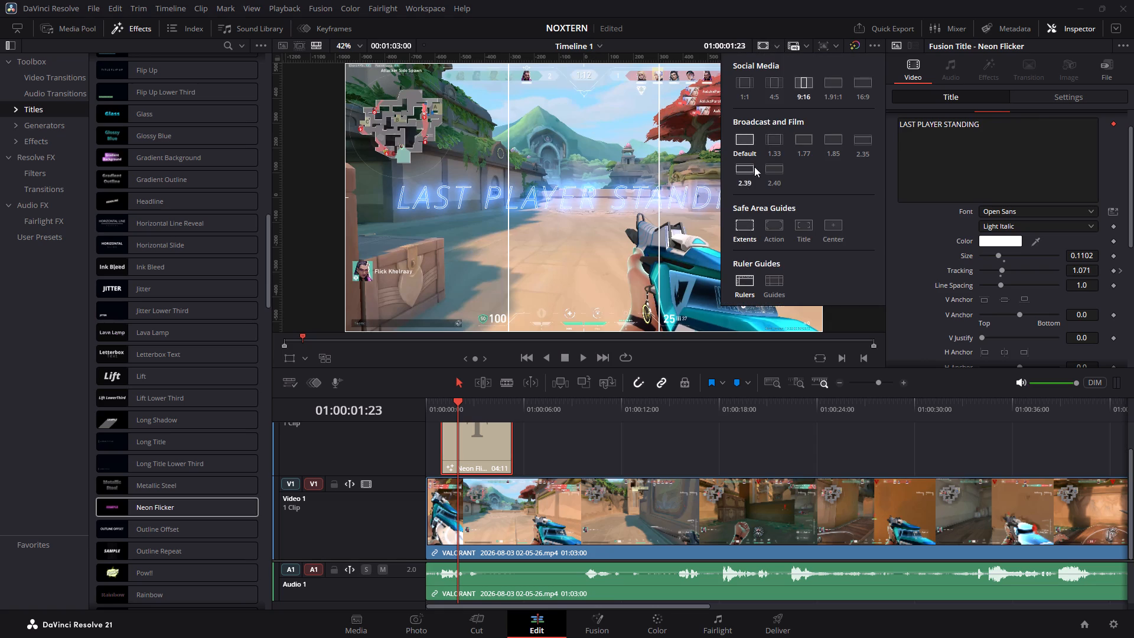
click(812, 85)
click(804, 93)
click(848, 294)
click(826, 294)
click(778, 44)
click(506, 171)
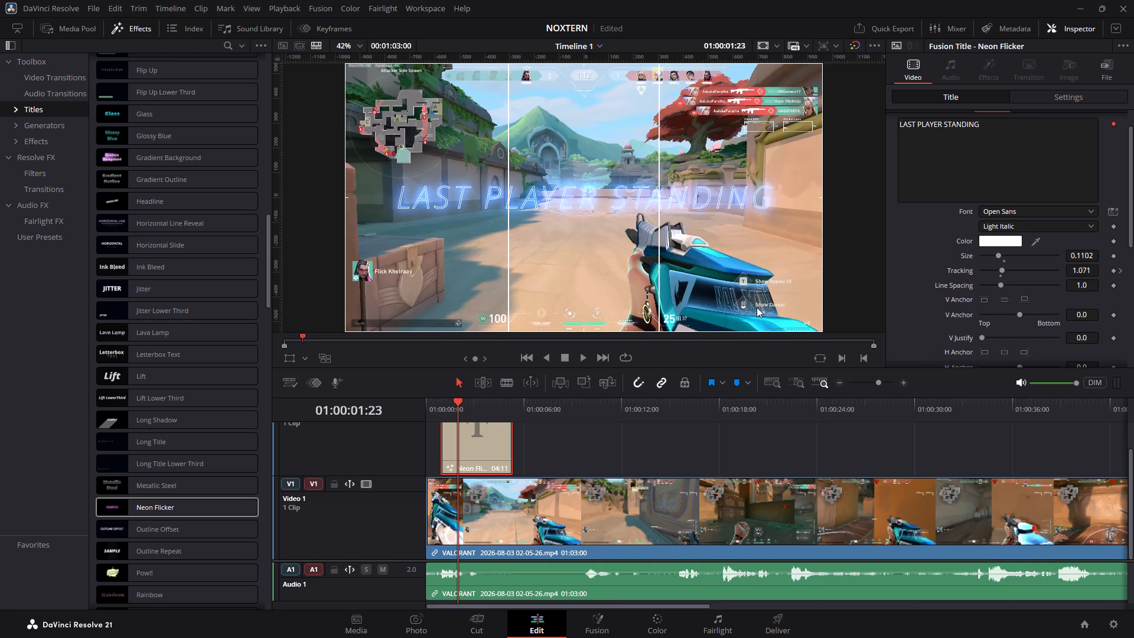
Select the VALORANT gameplay clip on Video 1 to bring up its transform settings.
click(497, 506)
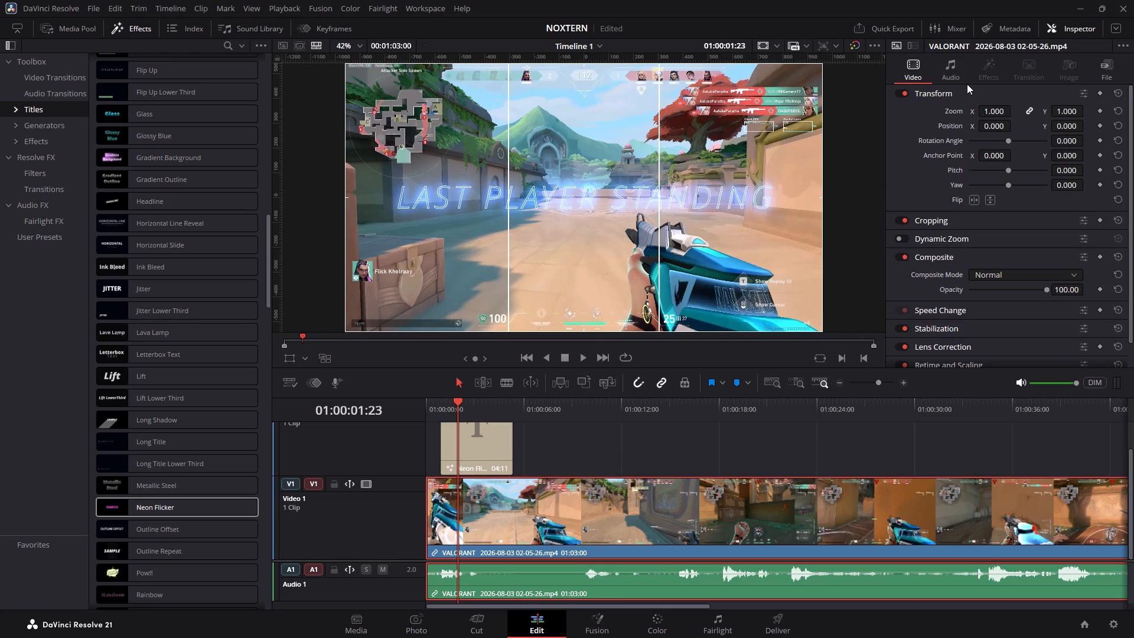
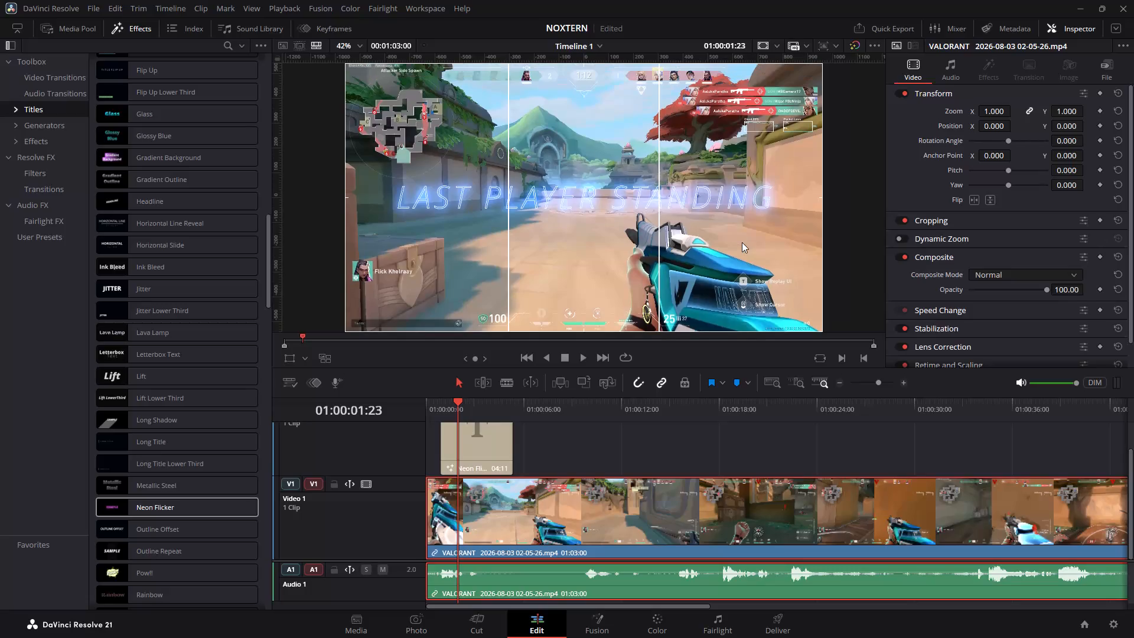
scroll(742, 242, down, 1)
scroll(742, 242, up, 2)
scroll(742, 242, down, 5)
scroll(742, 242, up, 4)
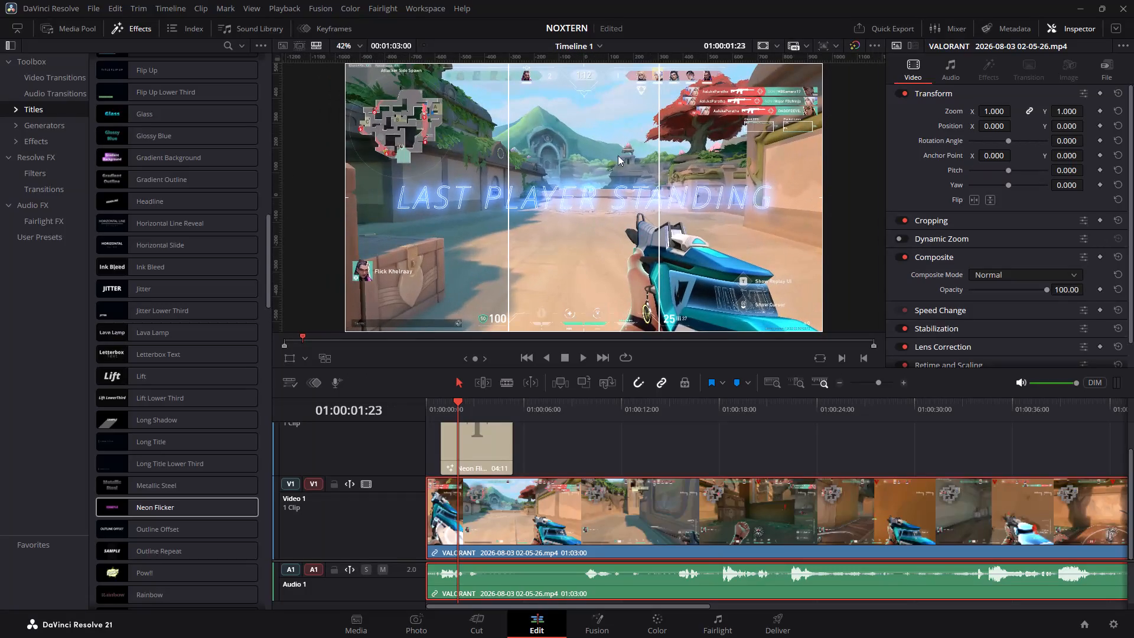
Turn off the rulers and the Default frame guide in the timeline viewer, keeping the 9:16 guide.
click(780, 41)
click(745, 276)
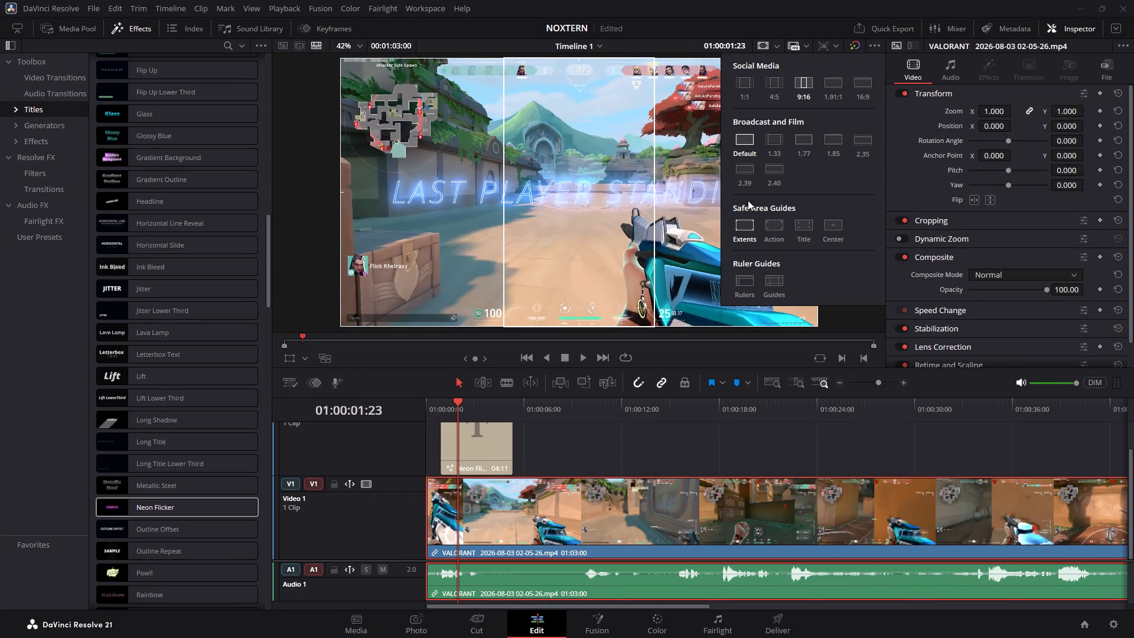
click(752, 134)
click(841, 301)
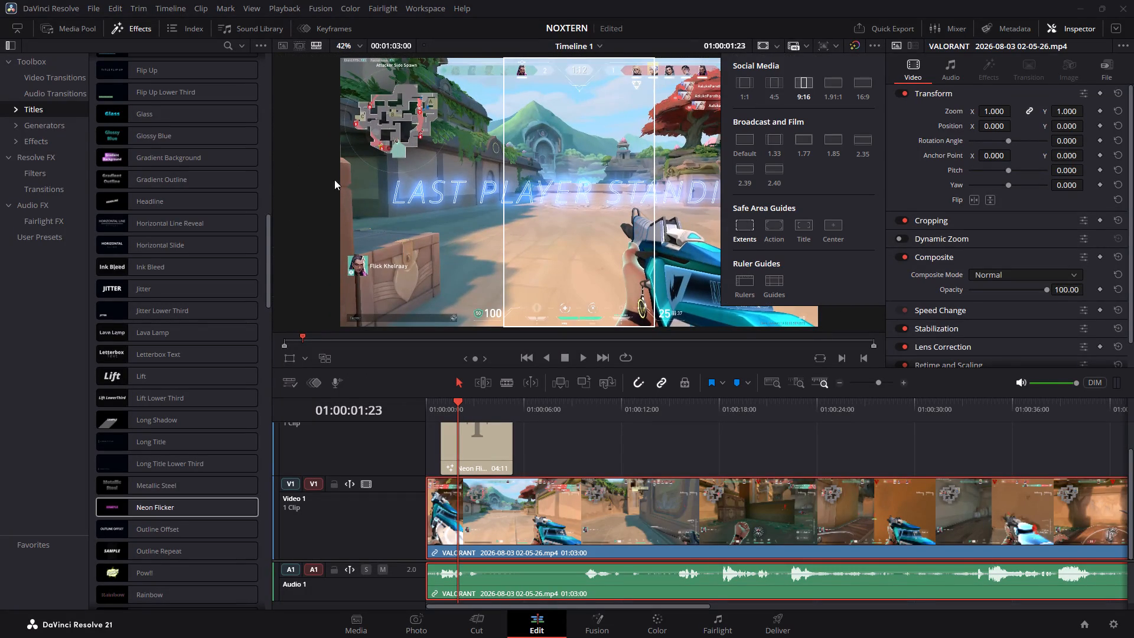
click(331, 181)
click(681, 198)
shift+scroll(681, 198, down, 5)
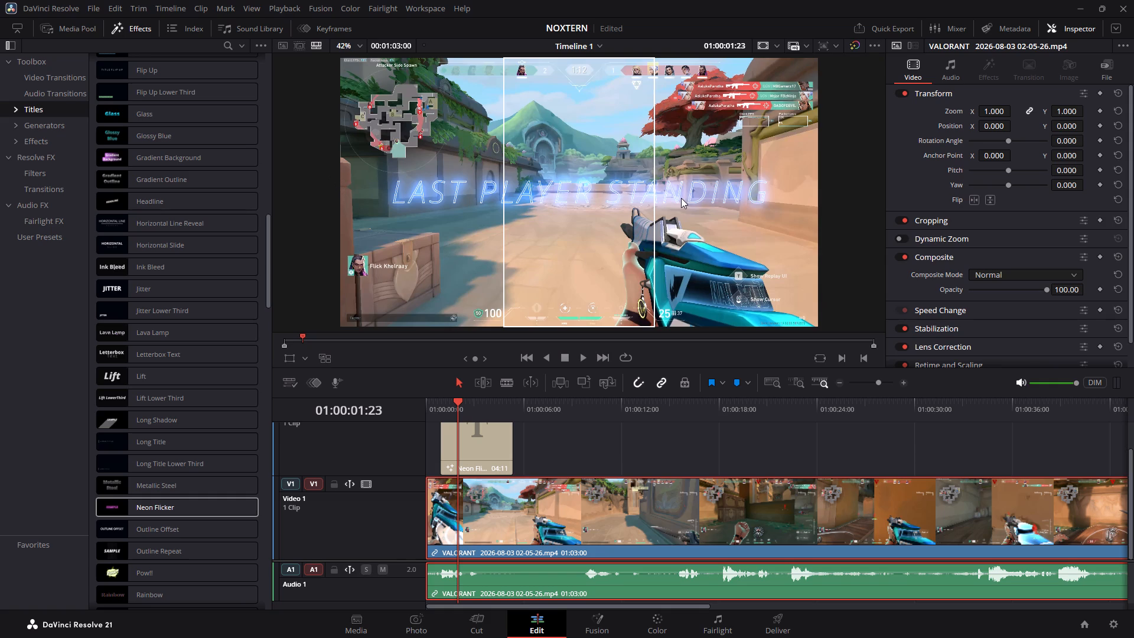
click(682, 198)
shift+scroll(681, 240, up, 5)
shift+scroll(681, 240, down, 6)
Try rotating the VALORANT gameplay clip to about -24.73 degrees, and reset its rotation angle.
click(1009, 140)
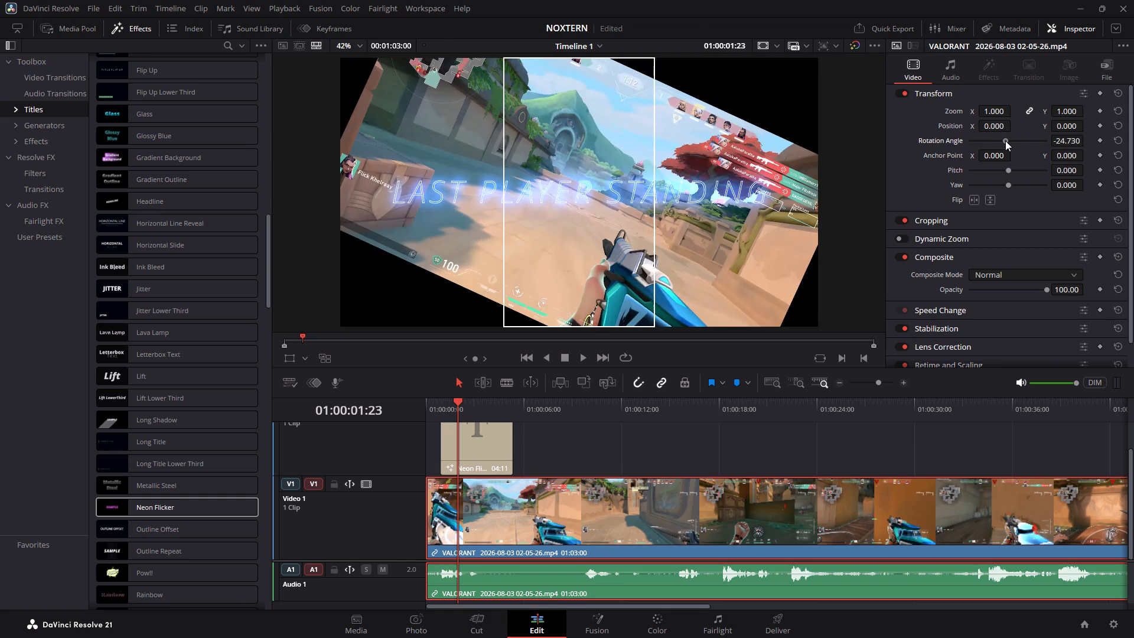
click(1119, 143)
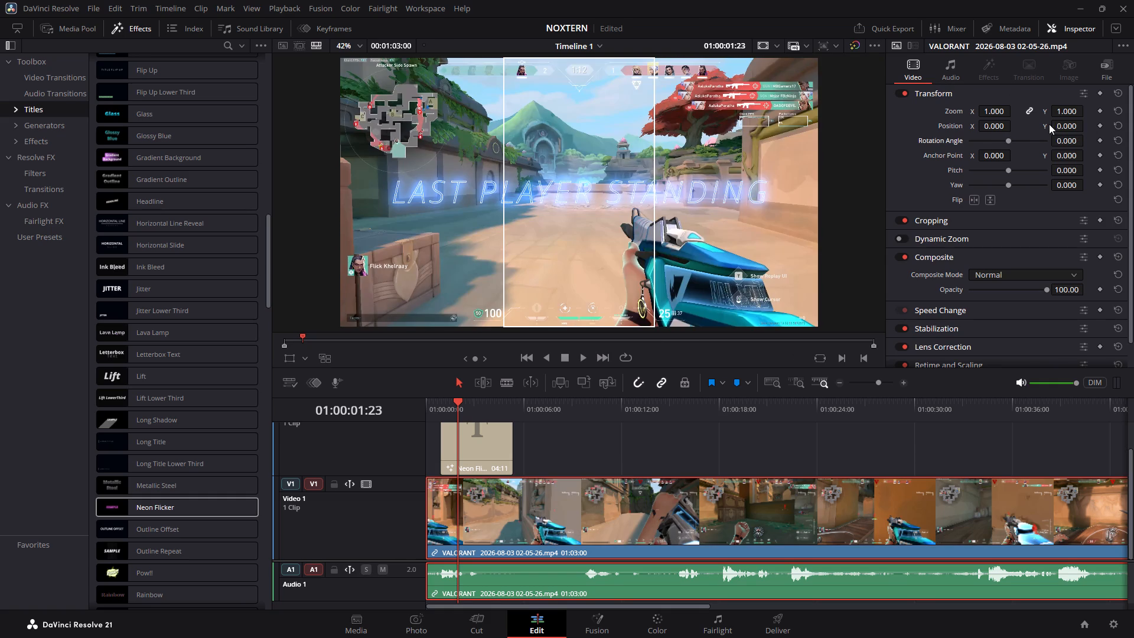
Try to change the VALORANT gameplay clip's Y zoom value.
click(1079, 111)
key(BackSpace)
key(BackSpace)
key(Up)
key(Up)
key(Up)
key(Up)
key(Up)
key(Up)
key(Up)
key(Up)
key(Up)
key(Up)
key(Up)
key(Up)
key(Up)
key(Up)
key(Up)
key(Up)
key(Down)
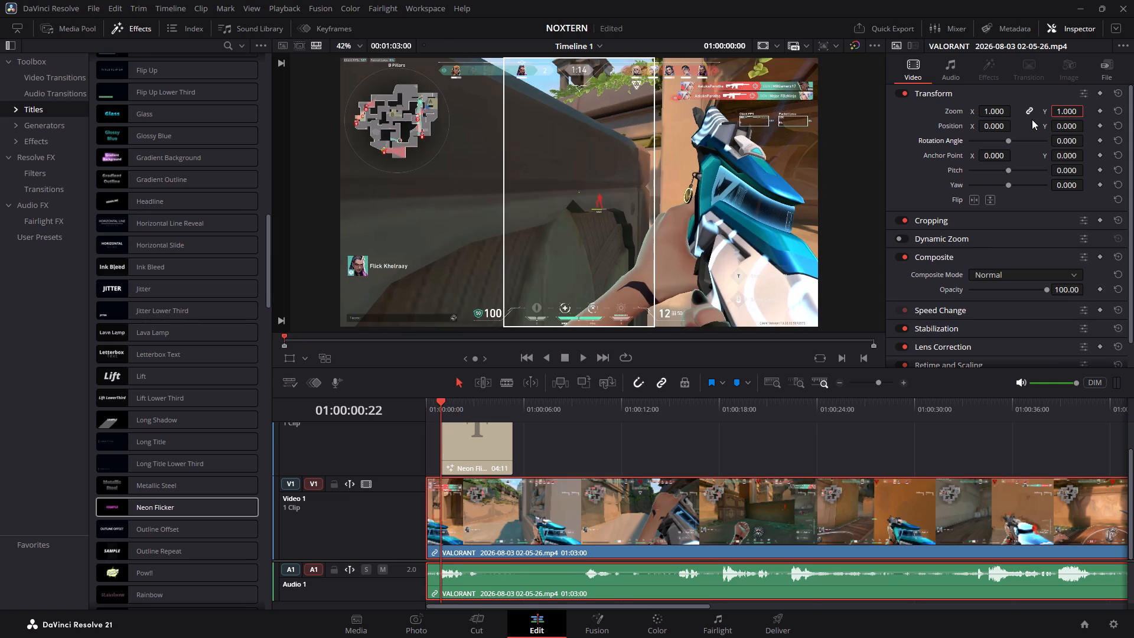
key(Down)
Set the VALORANT gameplay clip's linked X and Y zoom to 0.544, shrinking the picture relative to the 9:16 guide.
click(1073, 113)
double_click(1073, 113)
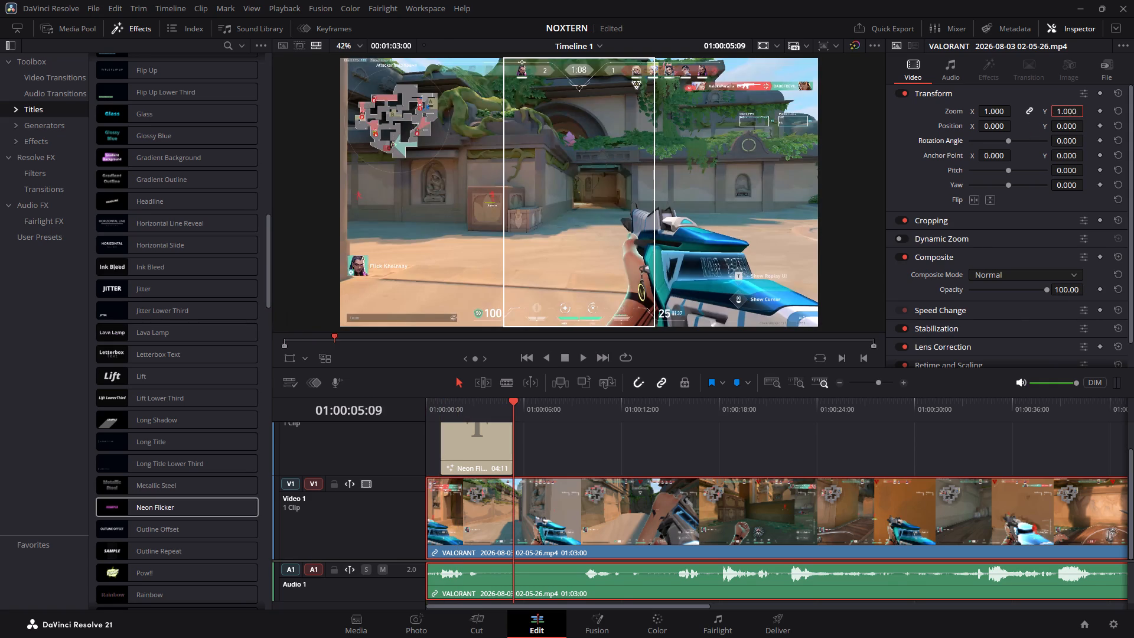
click(1079, 111)
key(Up)
key(Up)
key(Up)
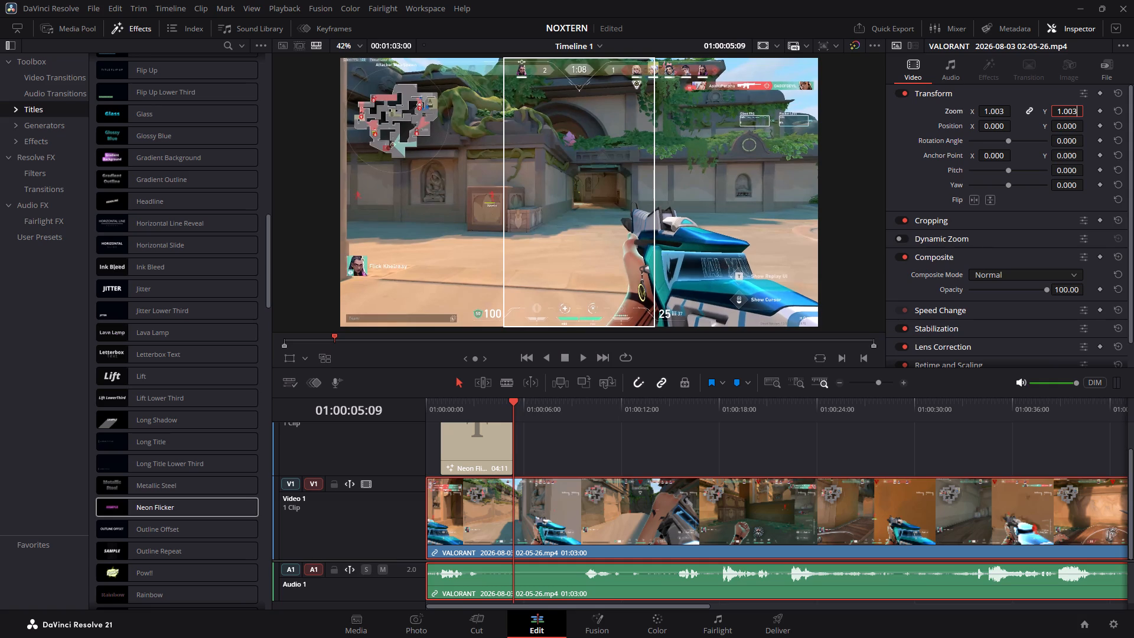
key(Up)
key(Up)
key(Up)
key(Up)
key(Up)
key(Up)
key(Up)
key(Up)
key(Up)
key(Up)
key(Up)
key(Up)
key(Up)
key(Up)
key(Up)
key(Up)
key(Up)
key(Up)
key(Up)
key(Up)
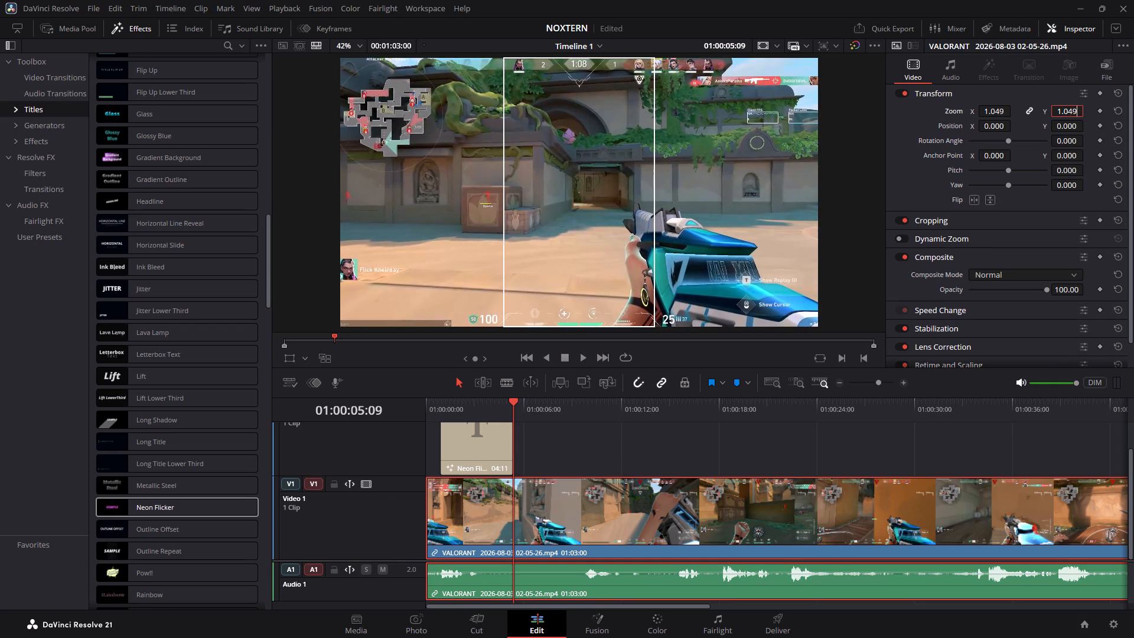
key(Down)
key(Down)
key(Down)
key(Down)
key(Down)
key(Down)
key(Down)
key(Down)
key(Down)
key(Down)
key(Down)
key(Down)
key(Down)
key(Down)
key(Down)
key(Down)
key(Down)
key(Down)
key(Down)
key(Down)
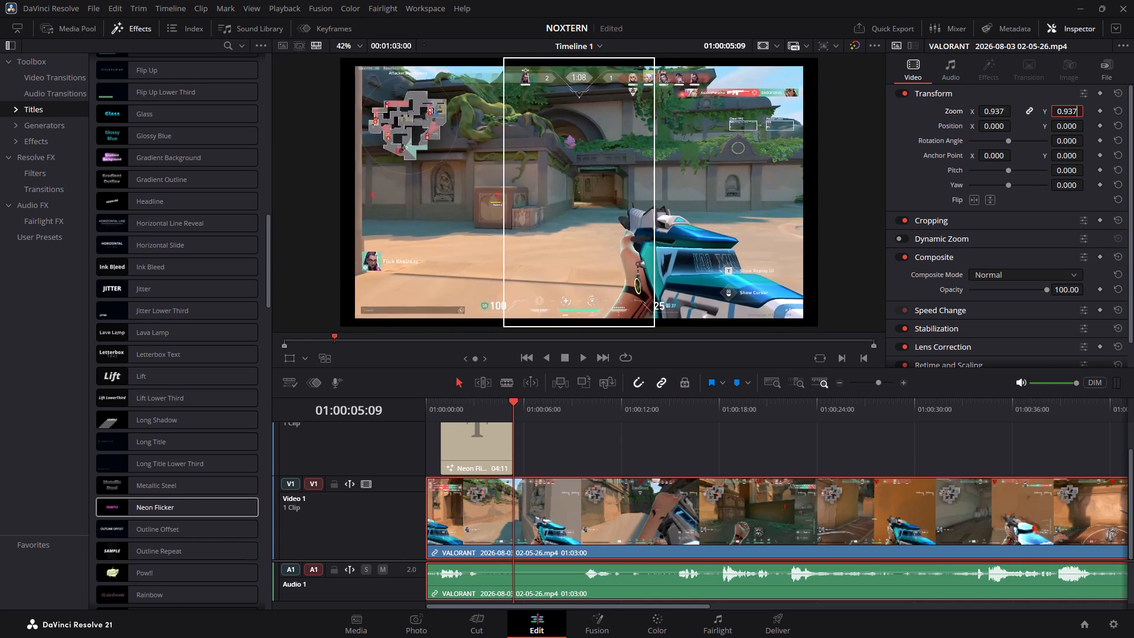
key(Down)
key(Down)
key(Down)
key(Down)
key(Down)
key(Down)
key(Down)
key(Down)
key(Down)
key(Down)
key(Down)
key(Down)
key(Down)
key(Down)
key(Down)
key(Down)
key(Down)
key(Down)
key(Down)
key(Down)
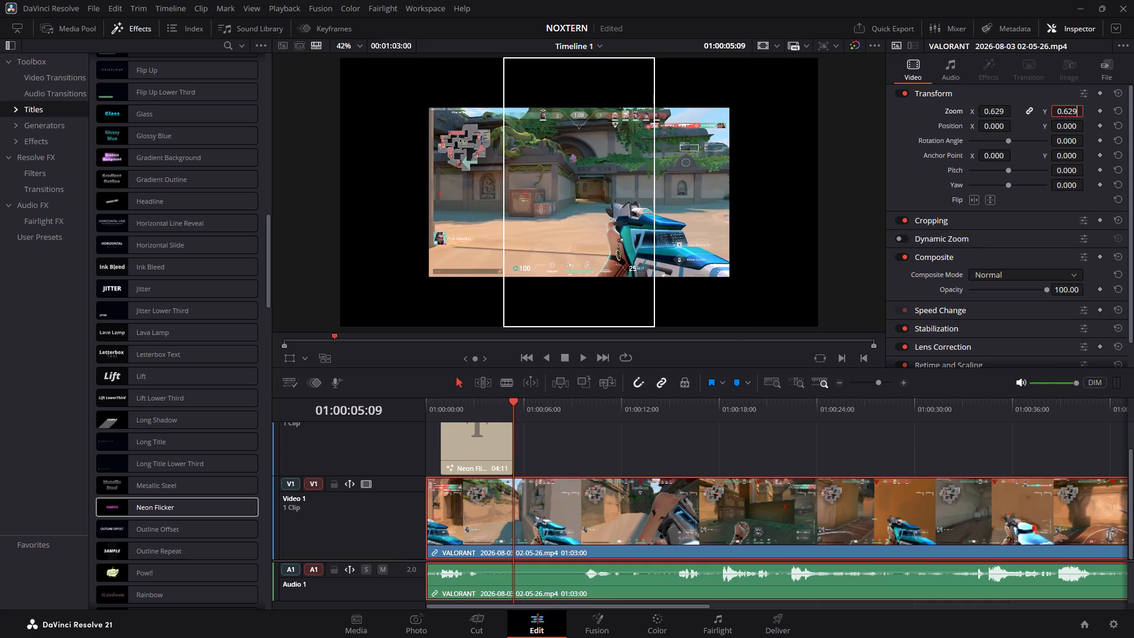
key(Down)
key(Down)
key(Down)
key(Down)
key(Down)
key(Down)
key(Down)
key(Down)
key(Down)
key(Down)
key(Down)
key(Down)
key(Down)
key(Down)
key(Down)
key(Down)
key(Down)
key(Down)
key(Down)
key(Down)
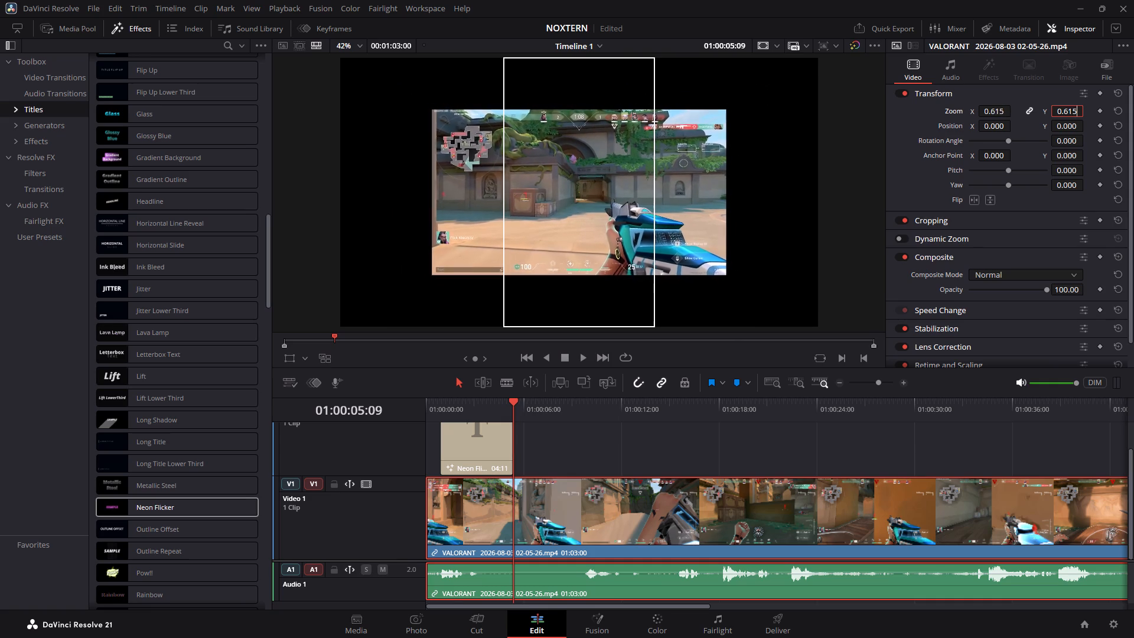
key(Down)
key(Down)
key(Down)
key(Down)
key(Down)
key(Down)
key(Down)
key(Down)
key(Down)
key(Down)
key(Down)
key(Down)
key(Down)
key(Down)
key(Down)
key(Down)
key(Down)
key(Down)
key(Down)
key(Down)
key(Down)
key(Down)
key(Down)
key(Down)
key(Down)
key(Down)
key(Down)
key(Down)
key(Down)
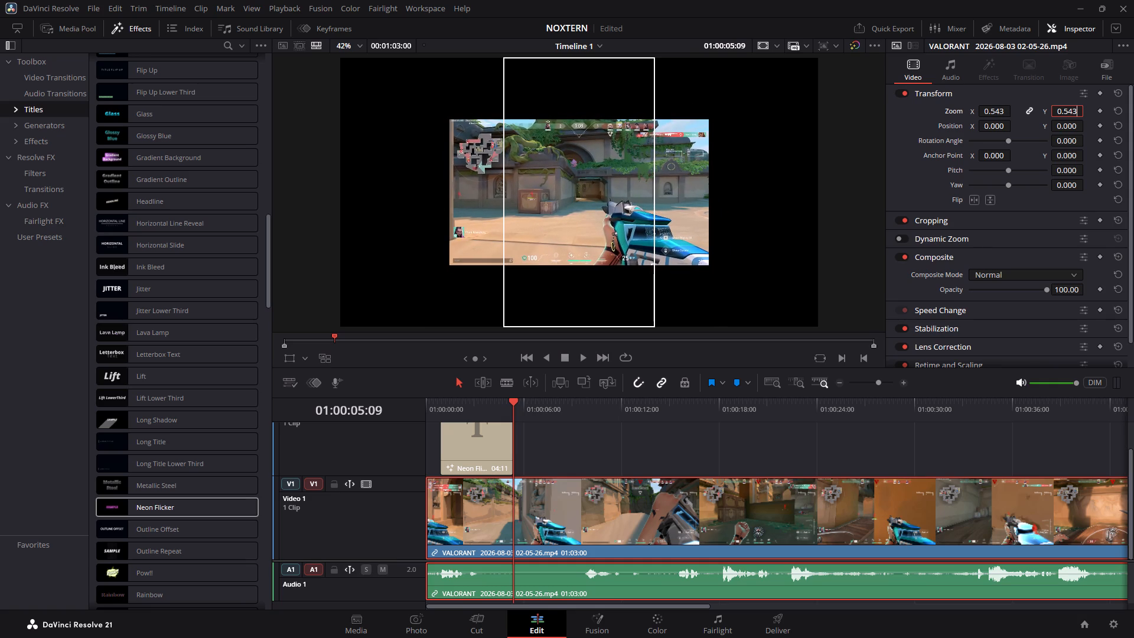
key(Up)
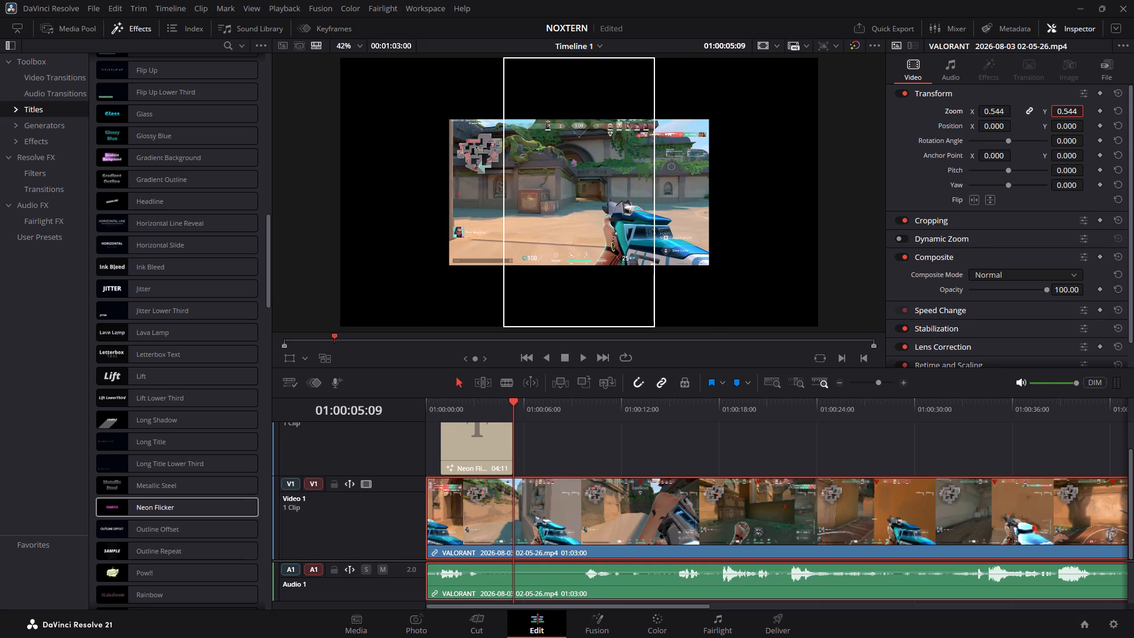
Set the VALORANT gameplay clip's linked X and Y zoom to 0.650, adjusting its size against the 9:16 guide.
key(Up)
key(Up)
key(Up)
key(Up)
key(Up)
key(Up)
key(Up)
key(Up)
key(Up)
key(Up)
key(Up)
key(Up)
key(Up)
key(Up)
key(Up)
key(Up)
key(Up)
key(Up)
key(Up)
key(Up)
key(Up)
key(Up)
key(Up)
key(Up)
key(Up)
key(Up)
key(Up)
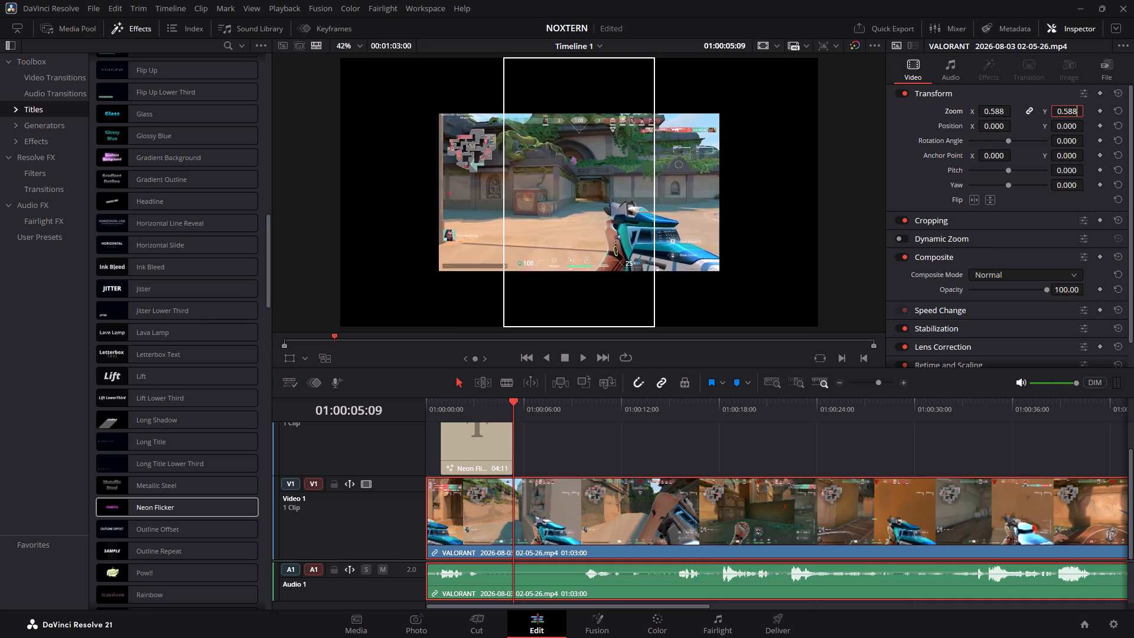
key(Up)
key(Up)
key(Up)
key(Up)
key(Up)
key(Up)
key(Up)
key(Up)
key(Up)
key(Up)
key(Up)
key(Up)
key(Up)
key(Up)
key(Up)
key(Up)
key(Up)
key(Up)
key(Up)
key(Up)
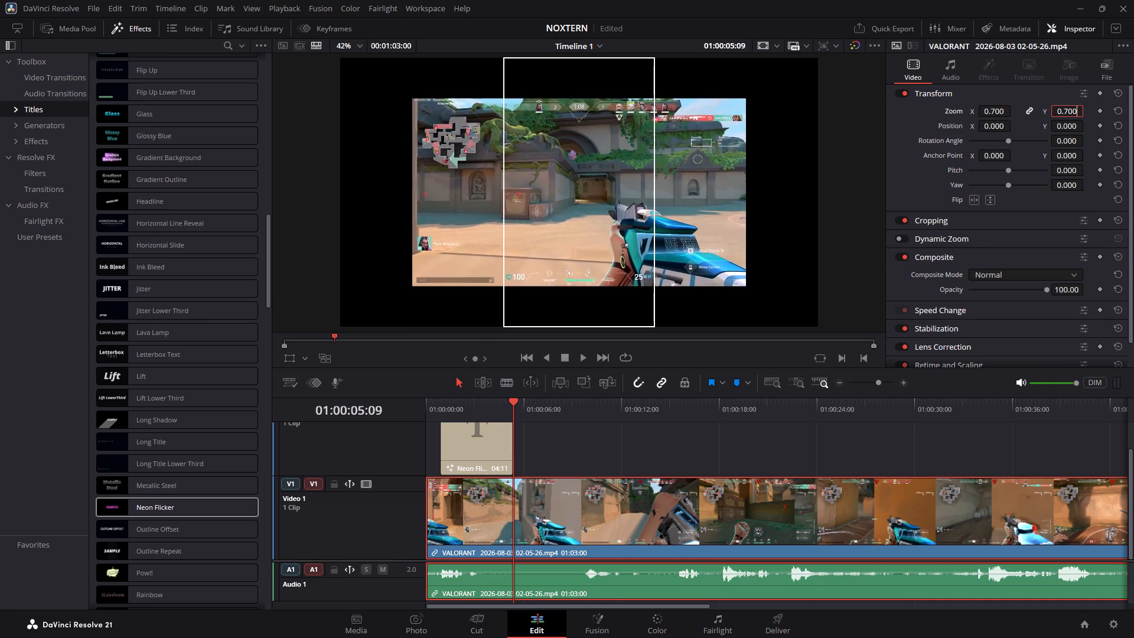
key(Down)
key(Down)
key(Down)
key(Down)
key(Down)
key(Down)
key(Down)
key(Down)
key(Down)
key(Down)
key(Down)
key(Down)
key(Down)
key(Down)
key(Down)
key(Down)
key(Down)
key(Down)
key(Down)
key(Down)
key(Down)
key(Down)
key(Down)
key(Down)
key(Down)
key(Down)
key(Down)
key(Down)
key(Down)
key(Down)
key(Down)
key(Down)
key(Down)
key(Down)
key(Down)
key(Down)
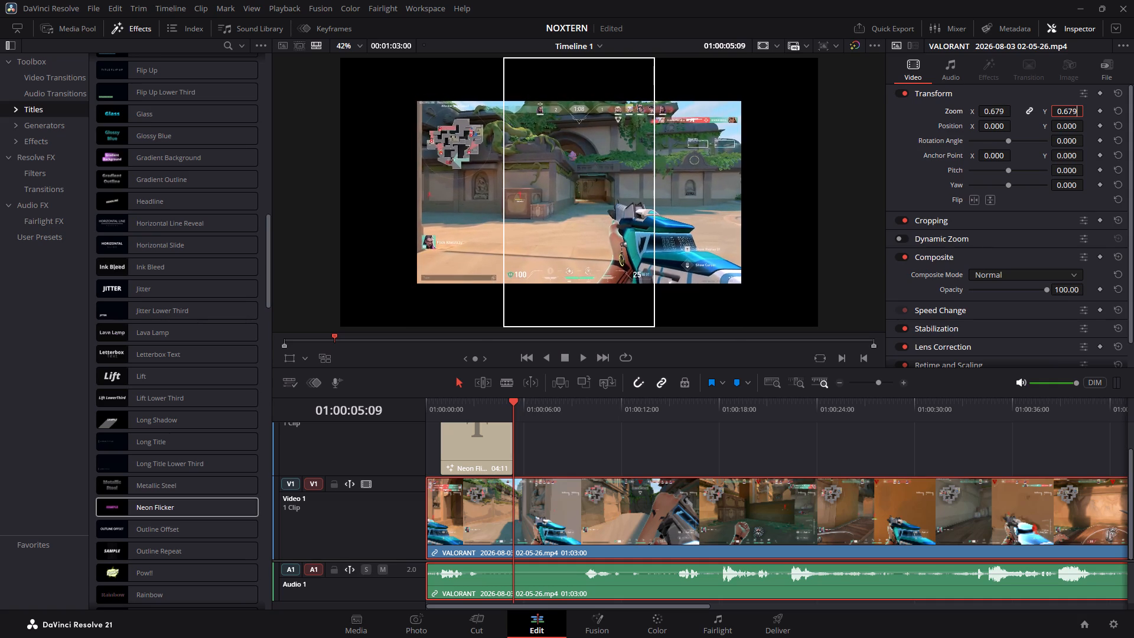
key(Up)
key(Up)
key(Up)
key(Up)
key(Up)
key(Up)
key(Up)
key(Up)
key(Up)
key(Up)
key(Up)
key(Up)
key(Up)
key(Up)
key(Up)
key(Up)
key(Up)
key(Up)
key(Up)
key(Up)
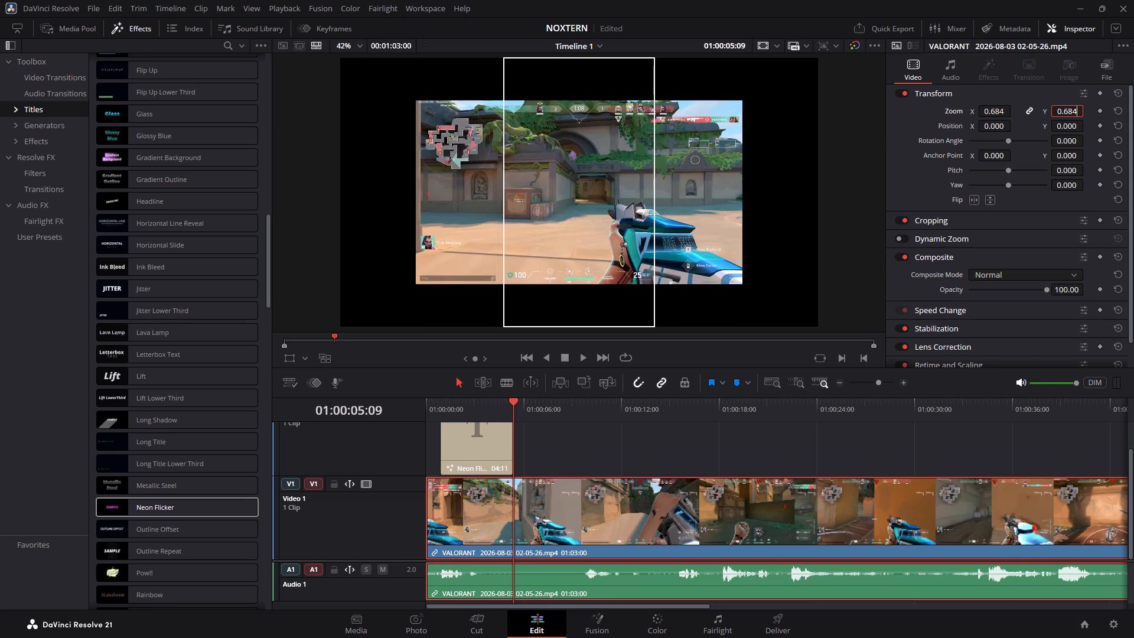
key(Up)
key(Up)
key(Up)
key(Up)
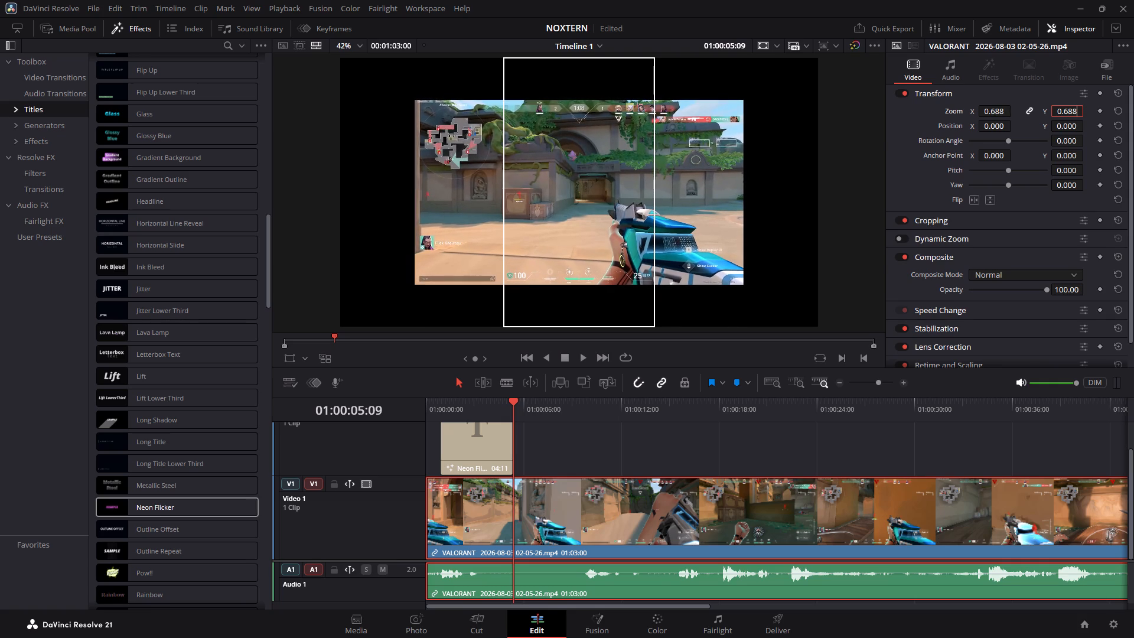
key(Up)
key(Up)
key(Up)
key(Up)
key(Up)
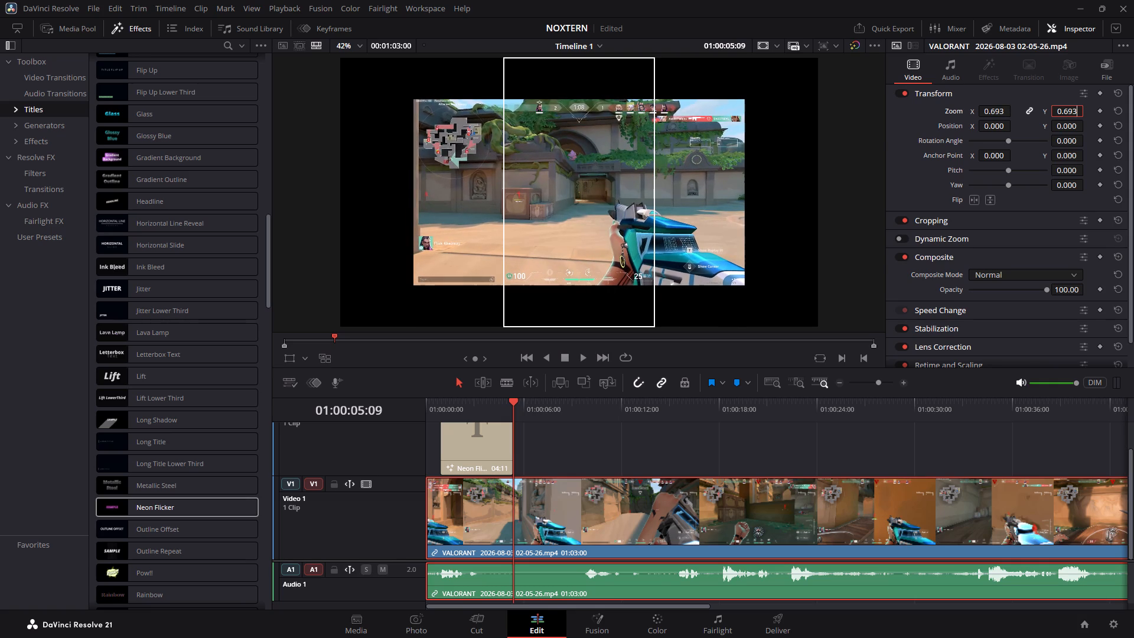
key(Down)
key(Down)
key(Down)
key(Down)
key(Down)
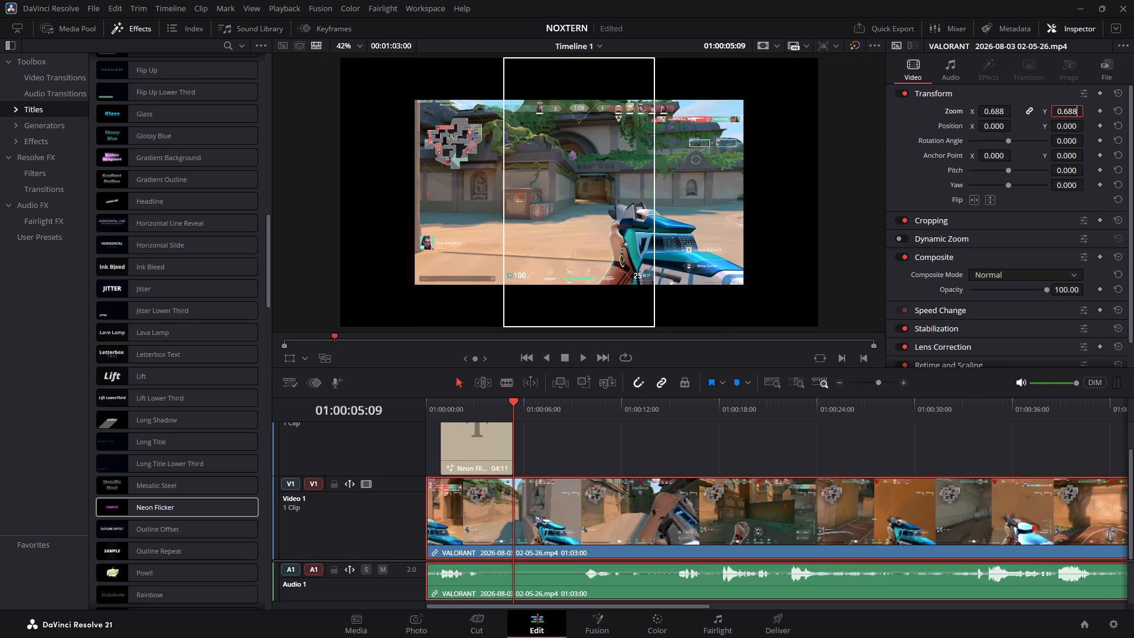
key(Down)
key(Down)
key(Down)
key(Down)
key(Down)
key(Down)
key(Down)
key(Down)
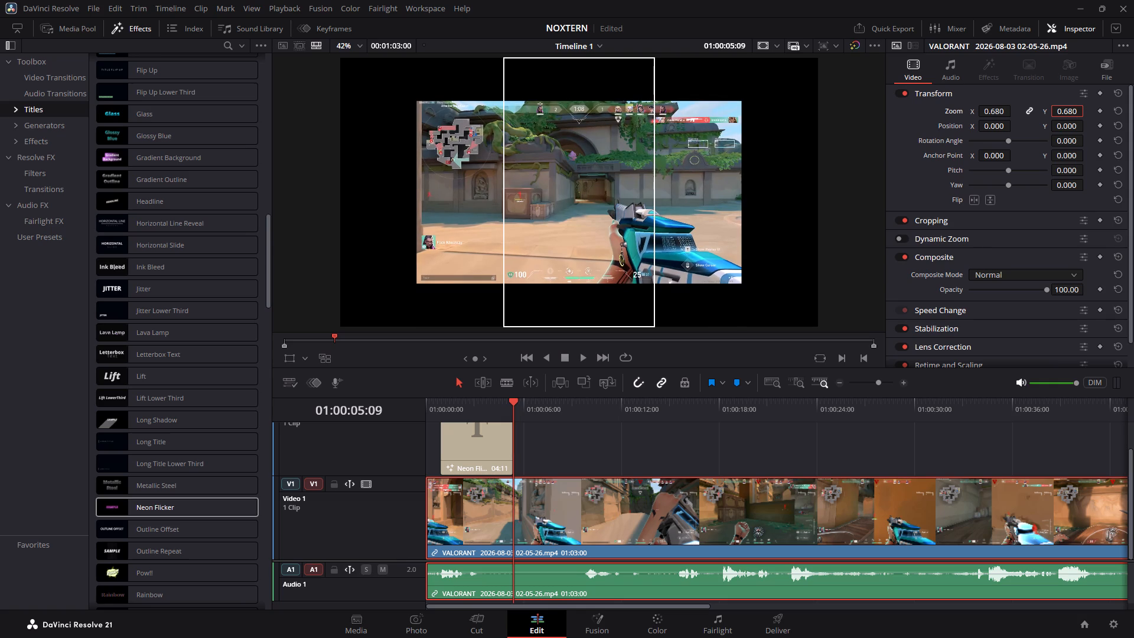
key(Down)
key(Down)
key(Down)
key(Down)
key(Down)
key(Down)
key(Down)
key(Down)
key(Down)
key(Down)
key(Down)
key(Down)
key(Down)
key(Down)
key(Down)
key(Down)
key(Down)
key(Down)
key(Down)
key(Down)
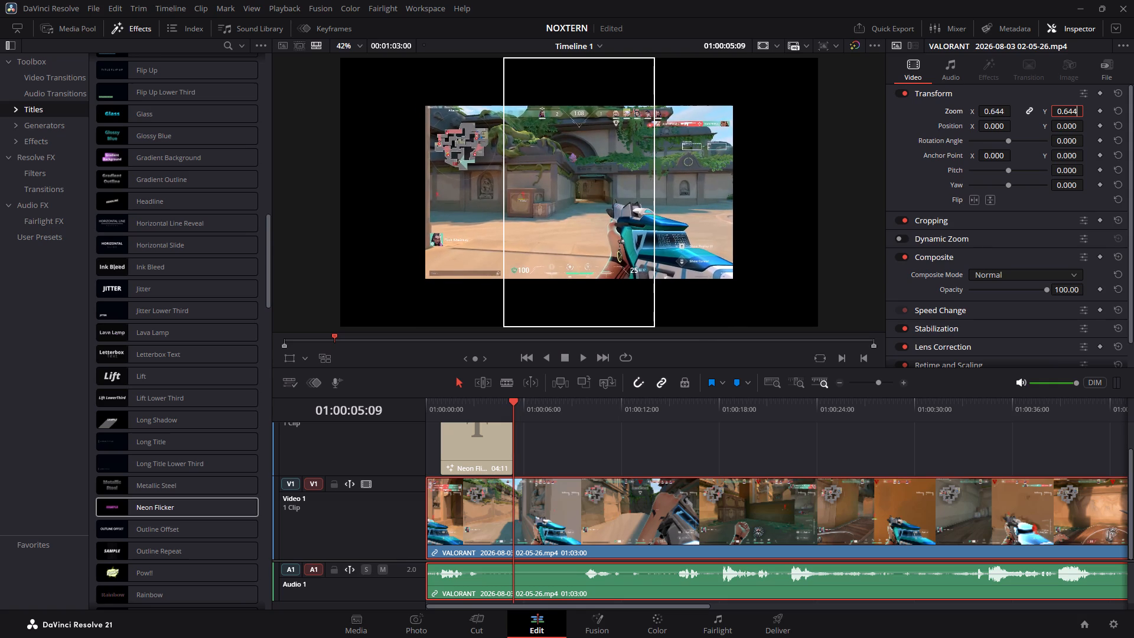
key(Up)
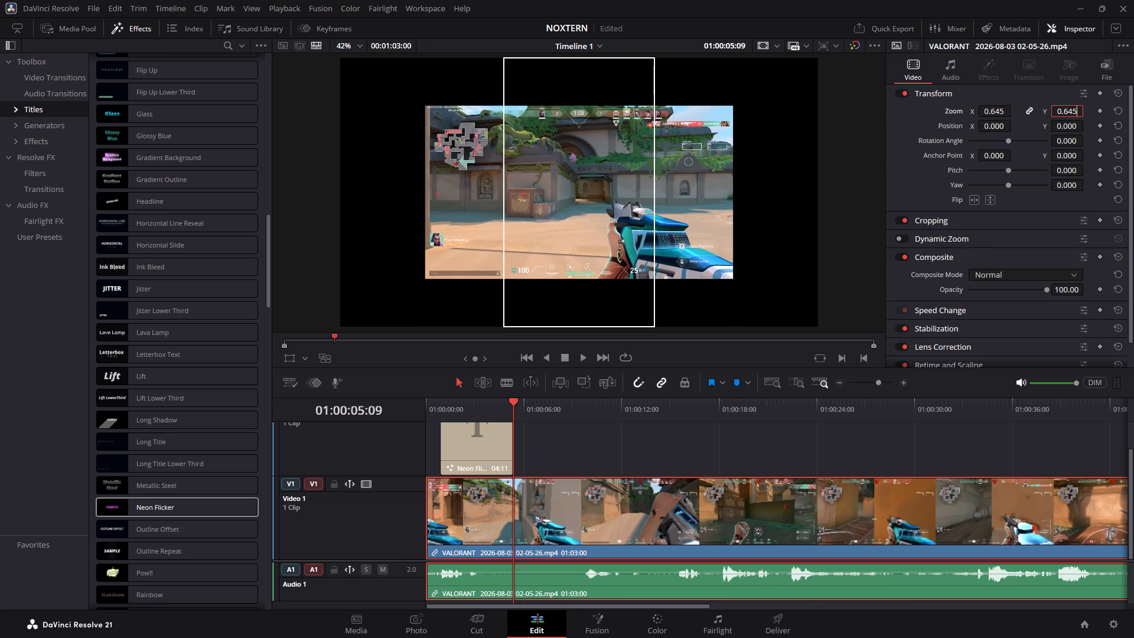
key(Up)
key(Up)
key(Up)
key(Up)
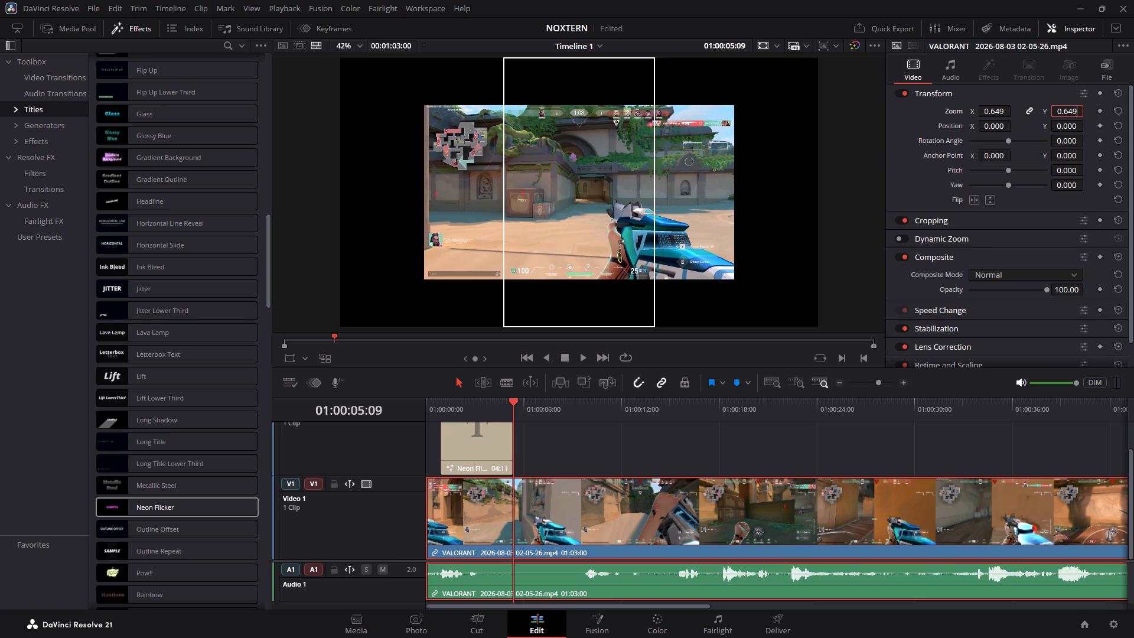
key(Up)
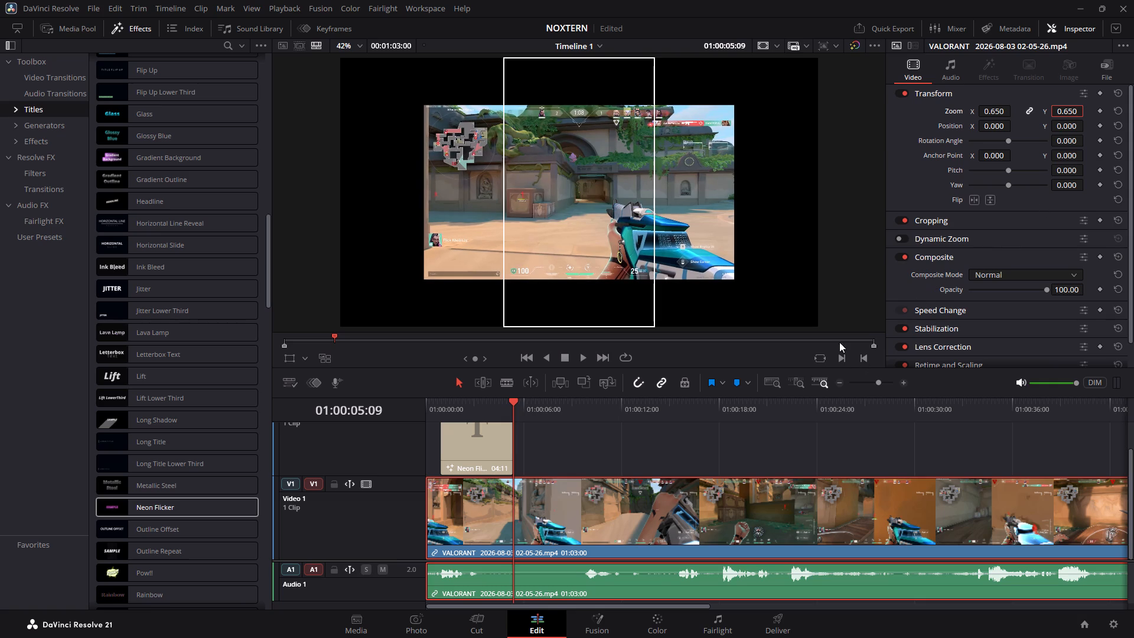
click(1005, 126)
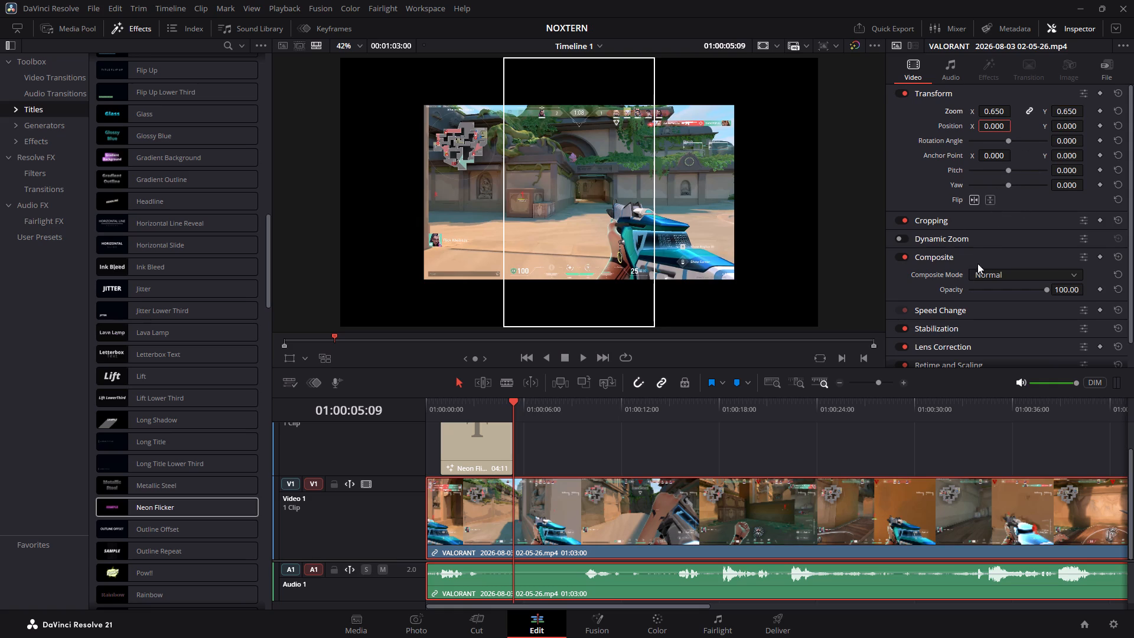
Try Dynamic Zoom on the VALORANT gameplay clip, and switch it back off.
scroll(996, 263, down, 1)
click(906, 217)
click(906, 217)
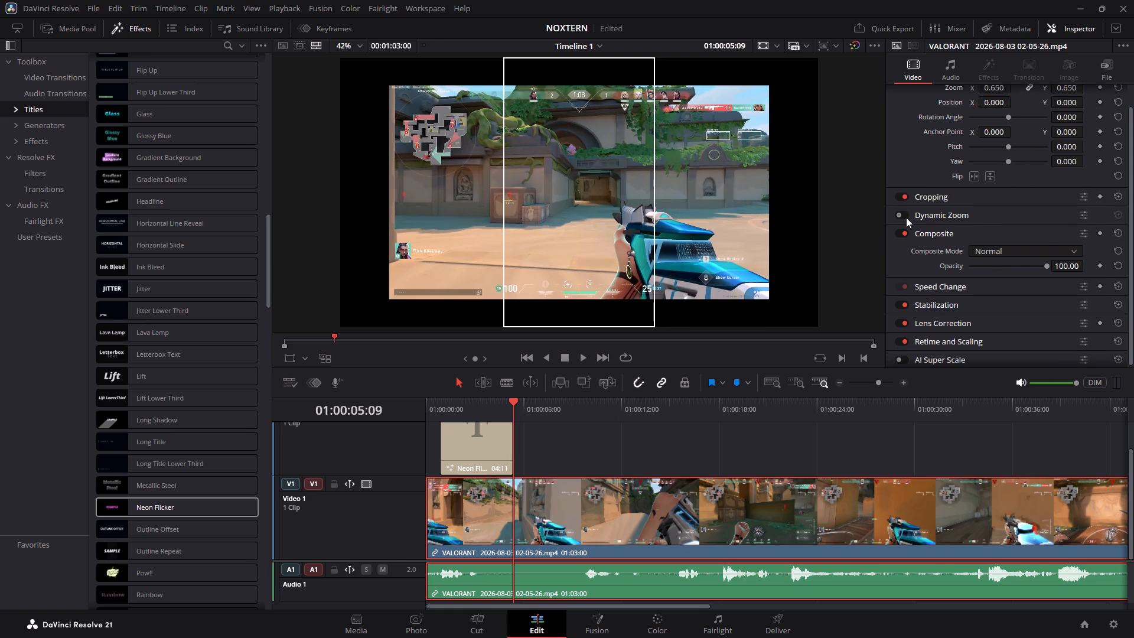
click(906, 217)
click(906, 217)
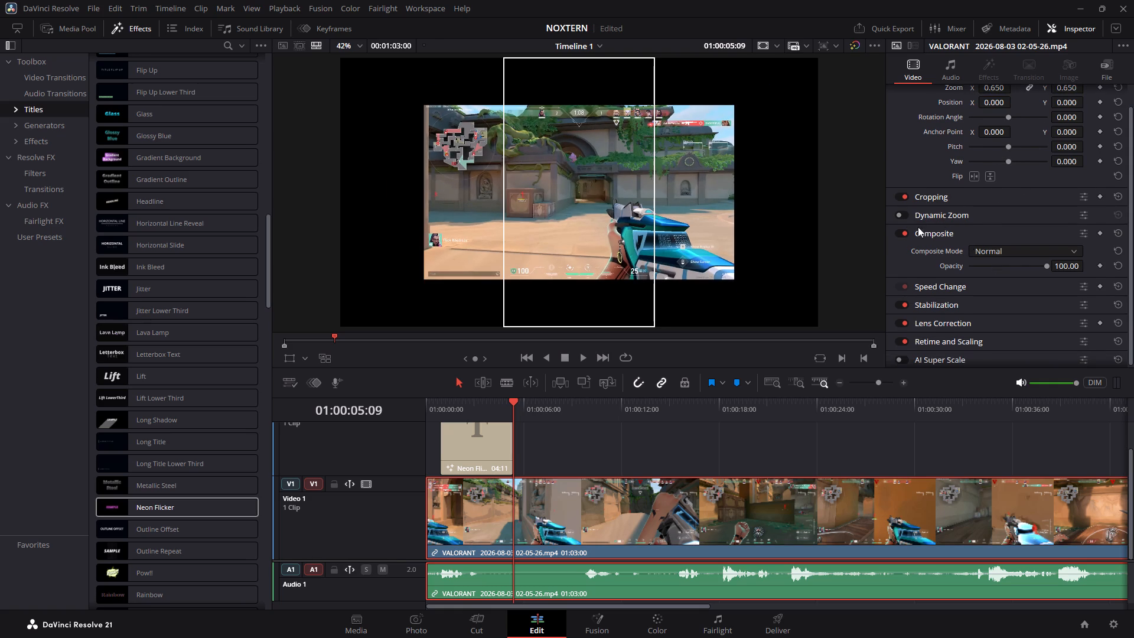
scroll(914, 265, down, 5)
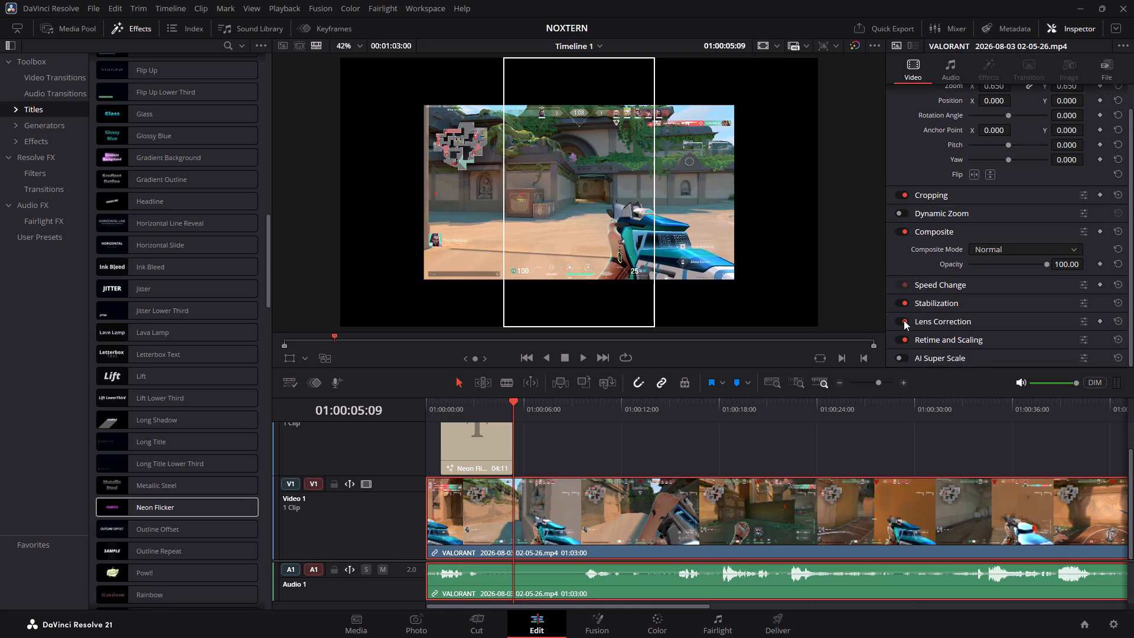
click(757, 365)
Open the transform settings of the Neon Flicker title, with the playhead at 01:00:03:01 so the title shows.
drag(511, 400, 487, 403)
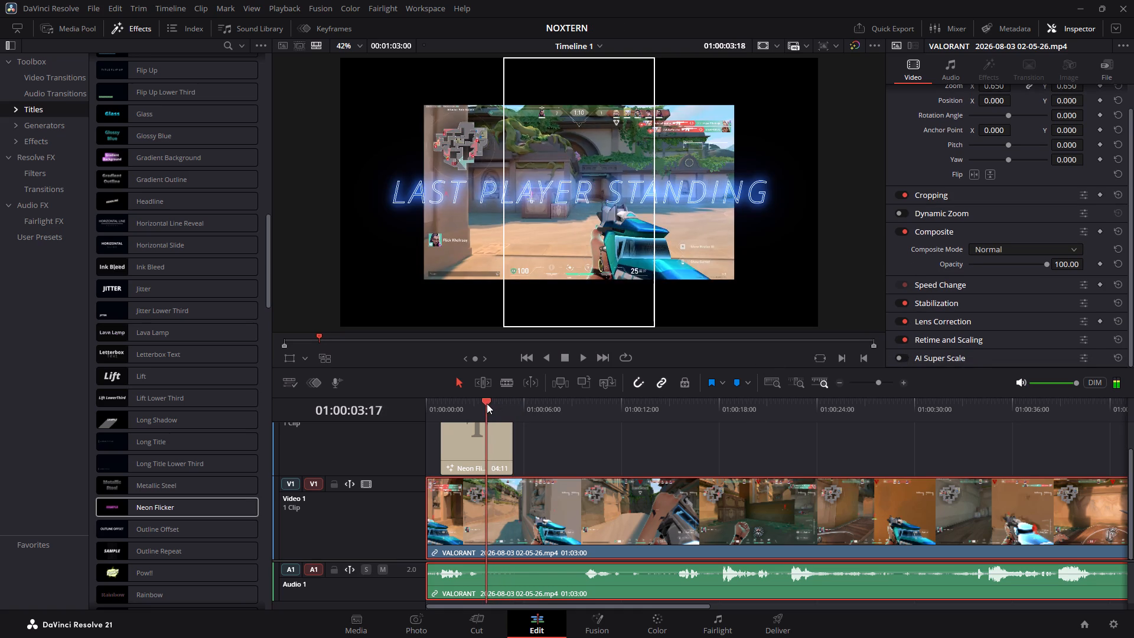
drag(487, 403, 476, 406)
click(485, 455)
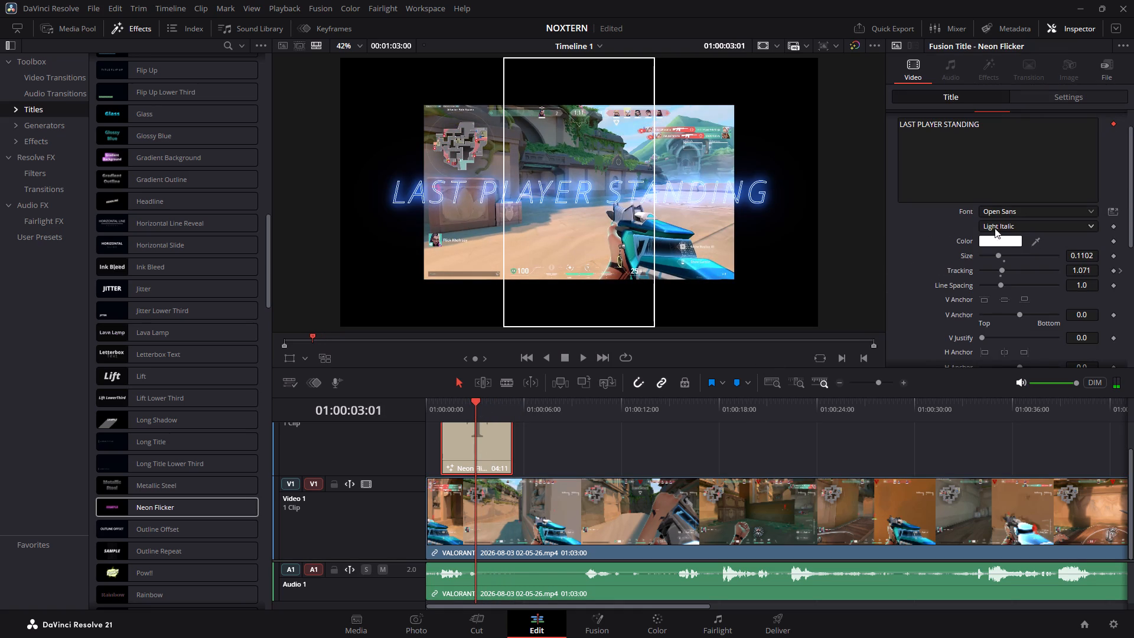
click(1040, 93)
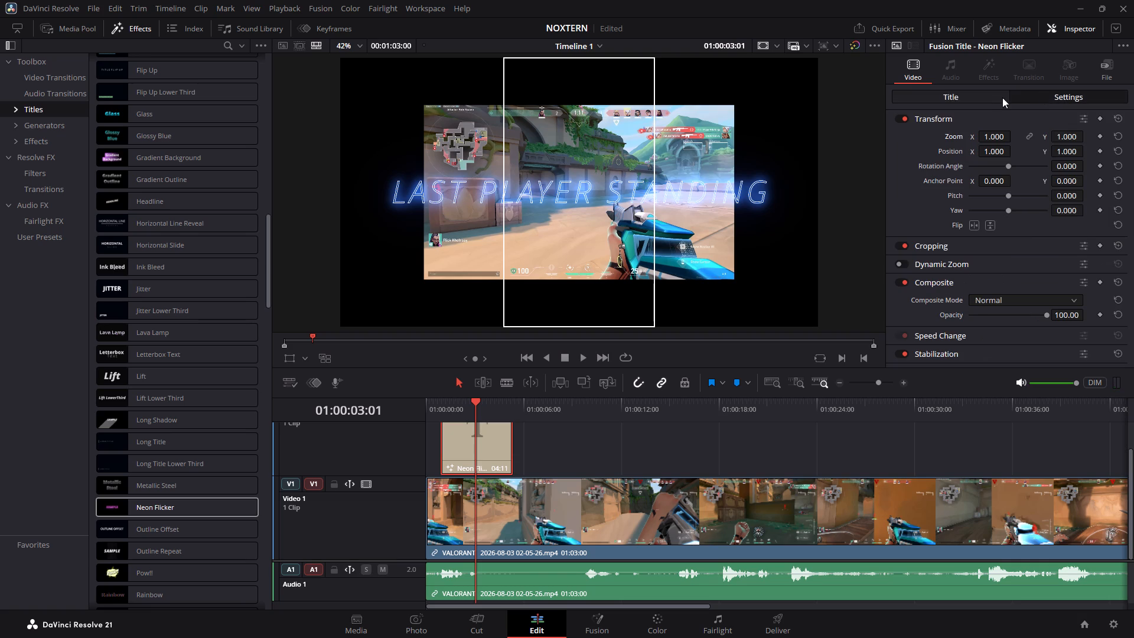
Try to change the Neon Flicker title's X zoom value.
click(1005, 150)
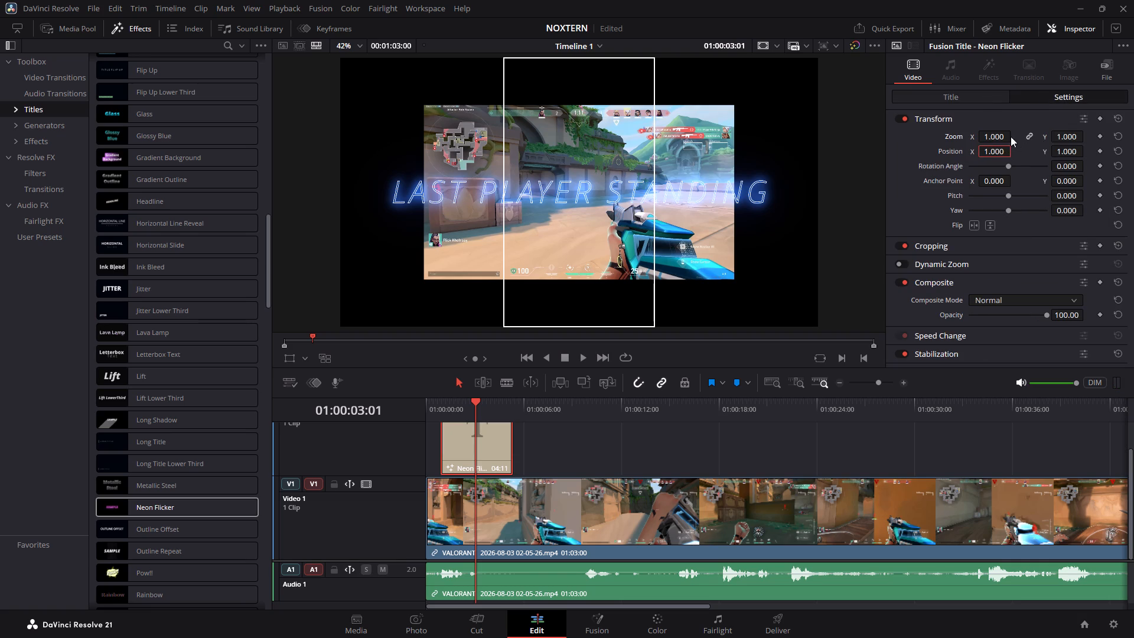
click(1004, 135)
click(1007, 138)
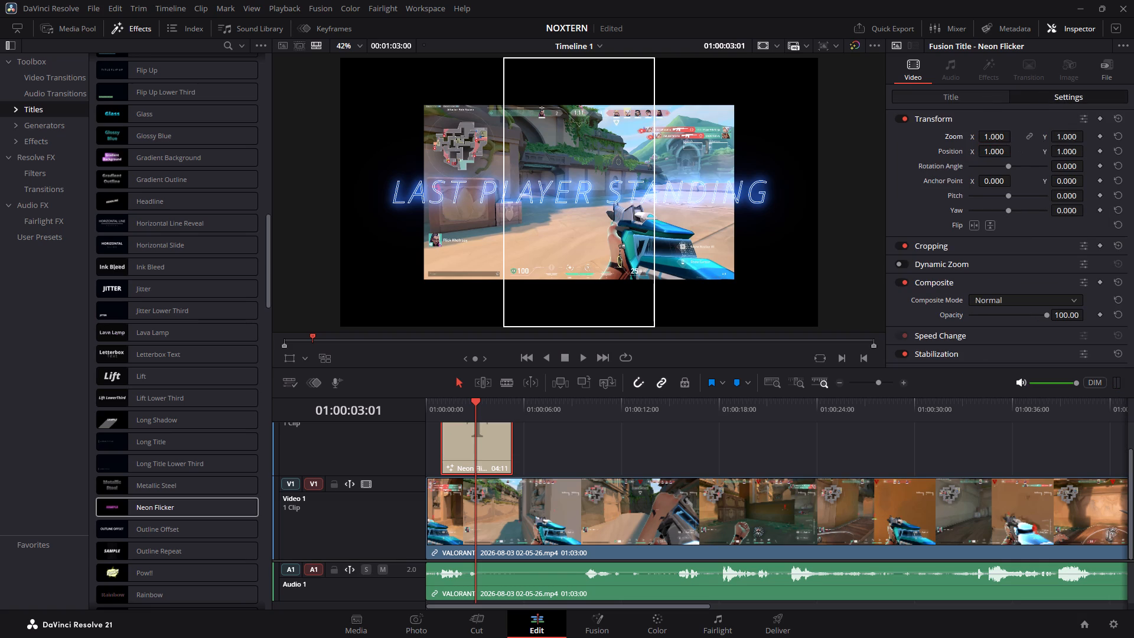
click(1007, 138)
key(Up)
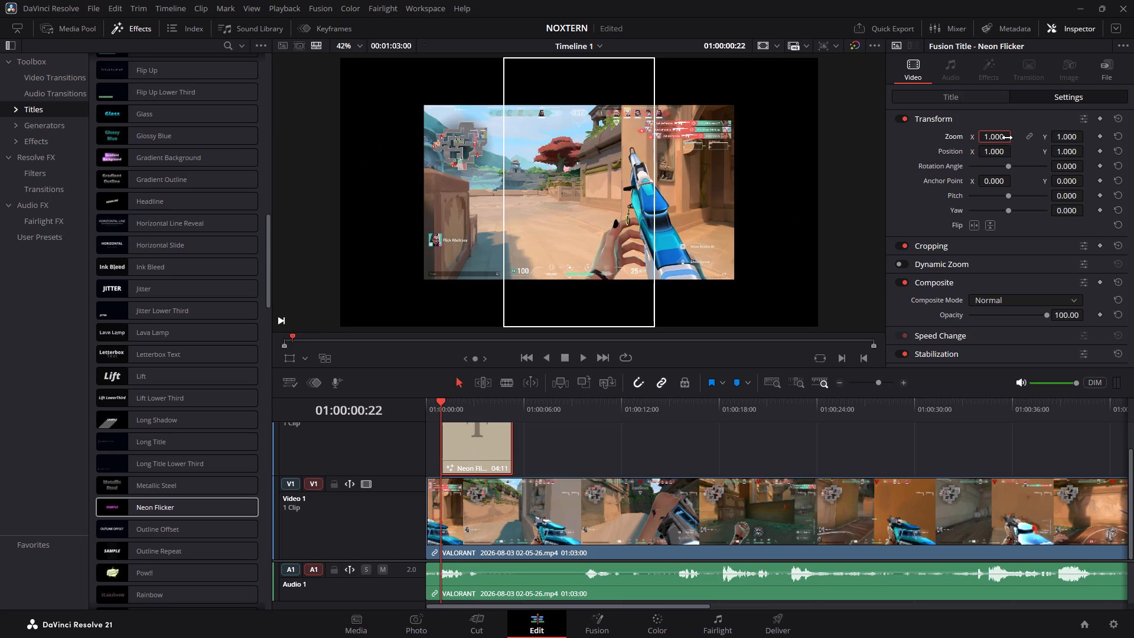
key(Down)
Play the Neon Flicker title from its start at 01:00:00:22 and pause at 01:00:02:05.
click(477, 451)
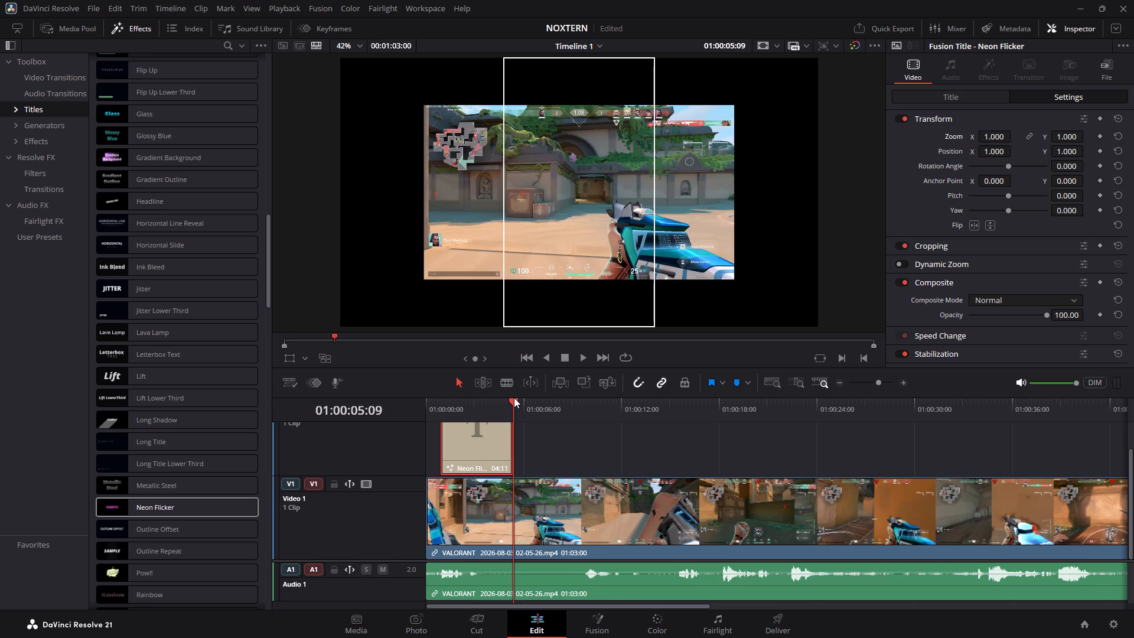
drag(513, 398, 487, 400)
drag(515, 396, 496, 402)
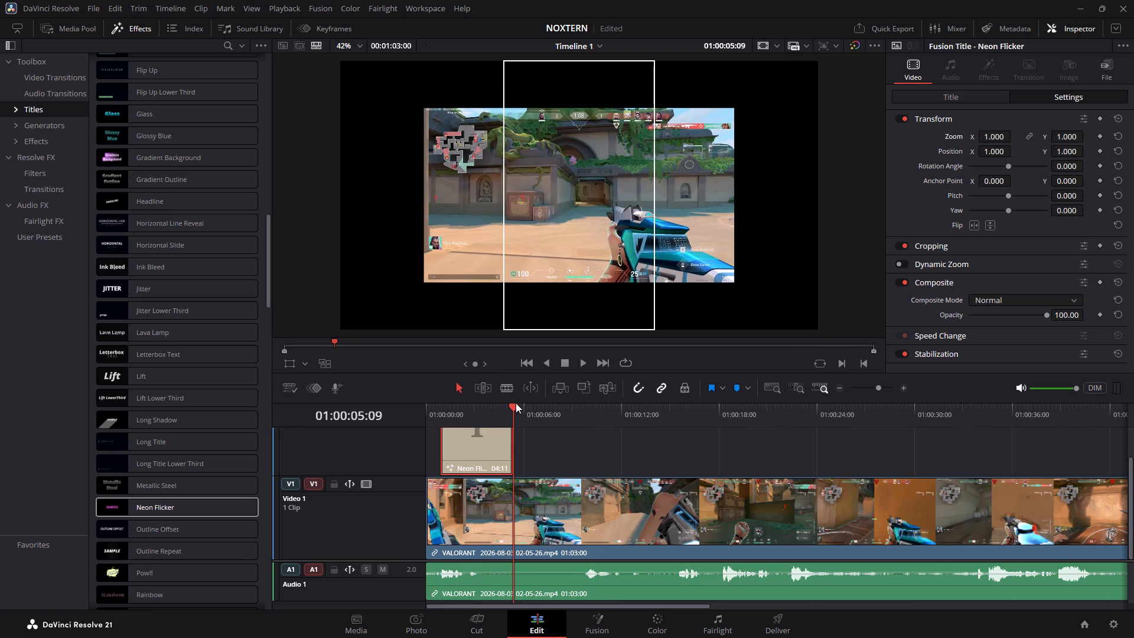
drag(510, 405, 478, 415)
drag(478, 415, 442, 418)
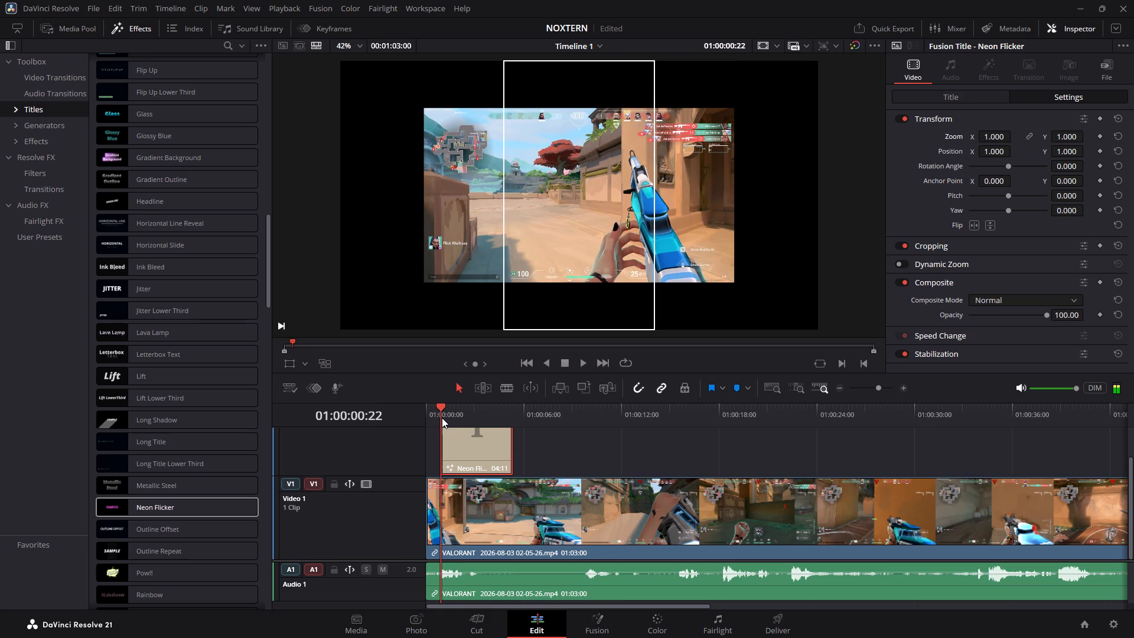
key(space)
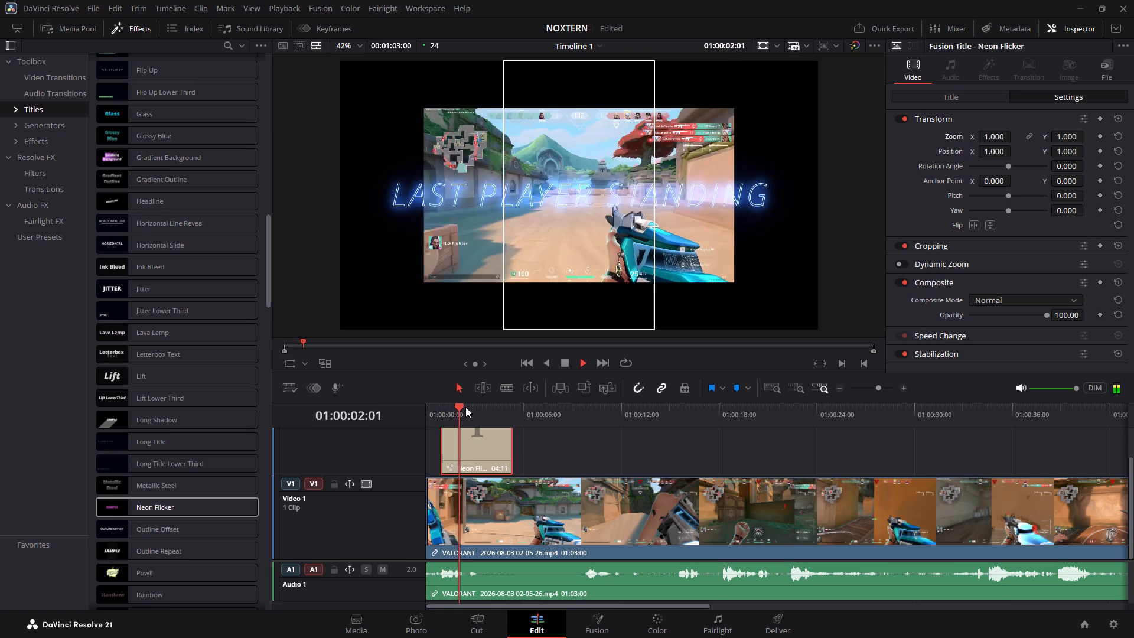
key(space)
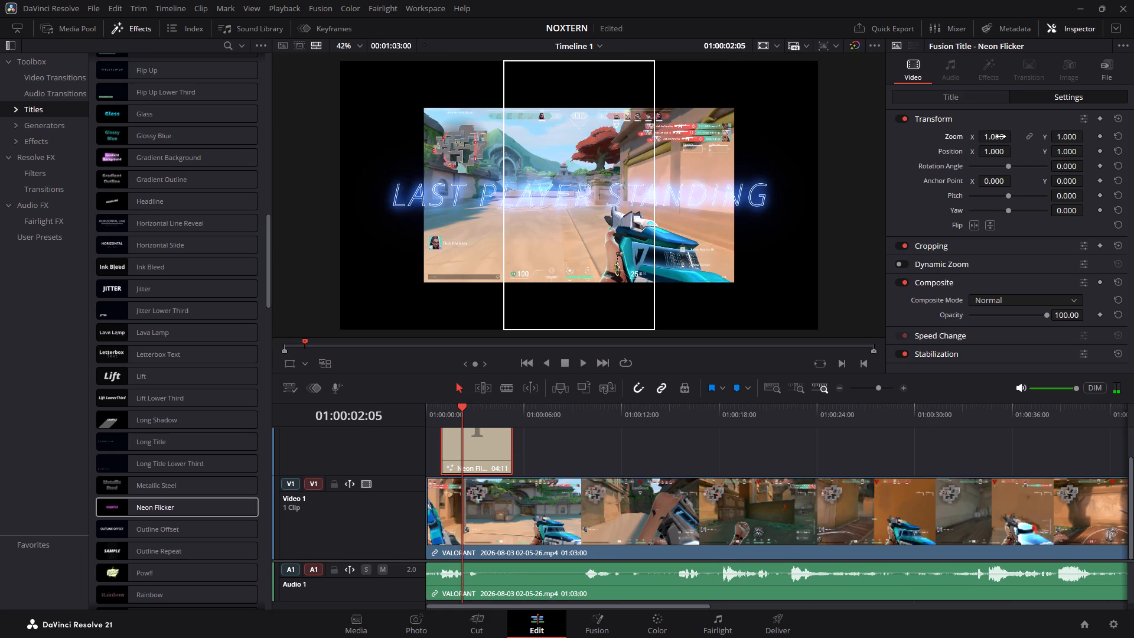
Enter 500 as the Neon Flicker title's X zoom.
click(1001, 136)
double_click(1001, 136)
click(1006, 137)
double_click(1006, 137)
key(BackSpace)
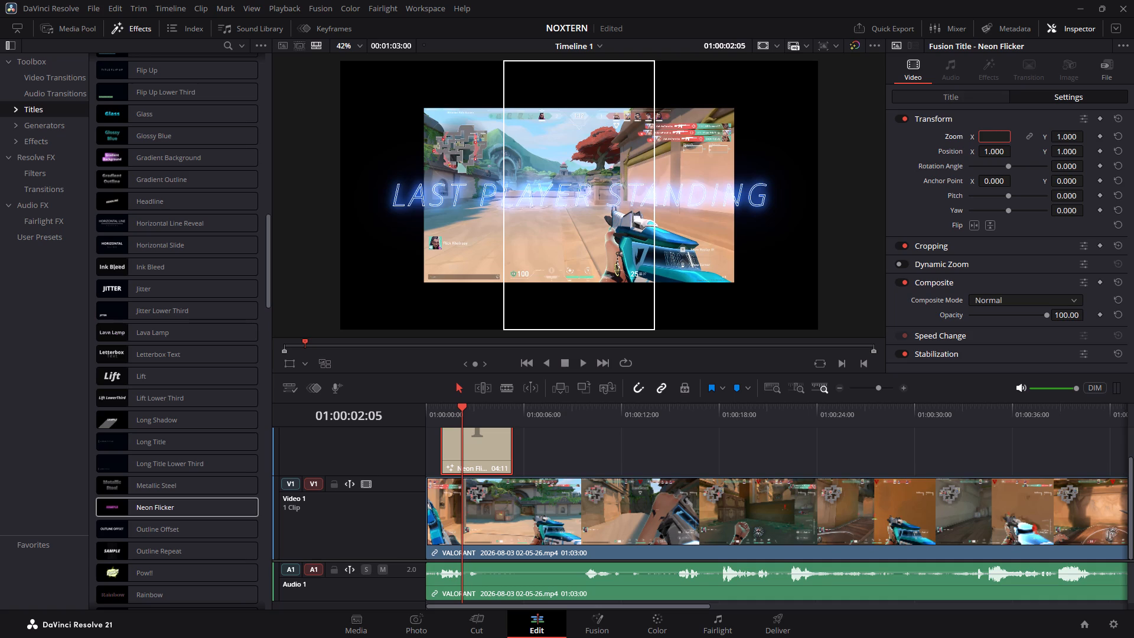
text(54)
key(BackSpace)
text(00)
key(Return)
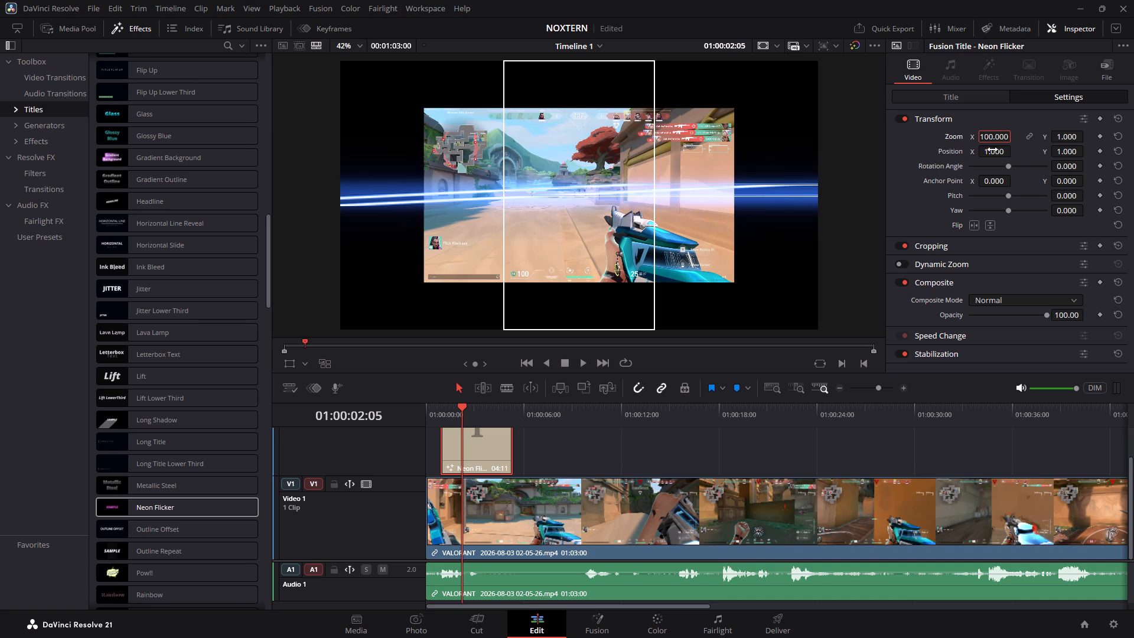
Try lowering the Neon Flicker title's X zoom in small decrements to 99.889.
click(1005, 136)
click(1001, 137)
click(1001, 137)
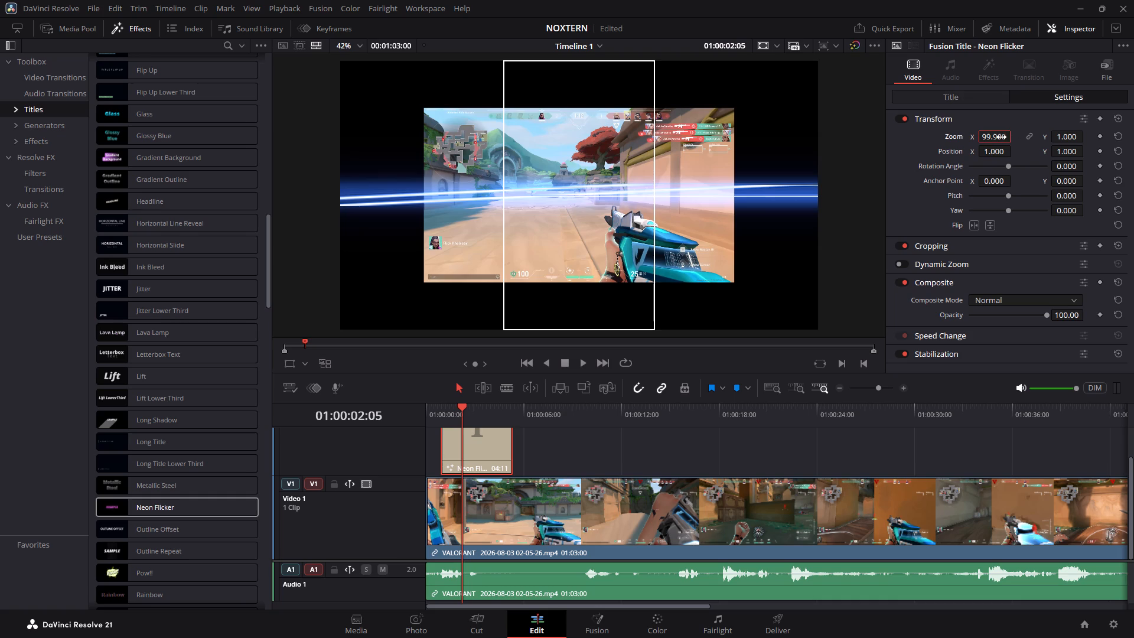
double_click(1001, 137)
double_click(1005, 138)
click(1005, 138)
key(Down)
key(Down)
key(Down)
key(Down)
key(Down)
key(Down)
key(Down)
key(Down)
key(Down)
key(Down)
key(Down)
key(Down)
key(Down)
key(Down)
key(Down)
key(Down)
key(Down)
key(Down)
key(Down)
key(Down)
Set the Neon Flicker title's X zoom to 0.500.
drag(1005, 138, 1000, 135)
drag(1000, 135, 982, 135)
key(BackSpace)
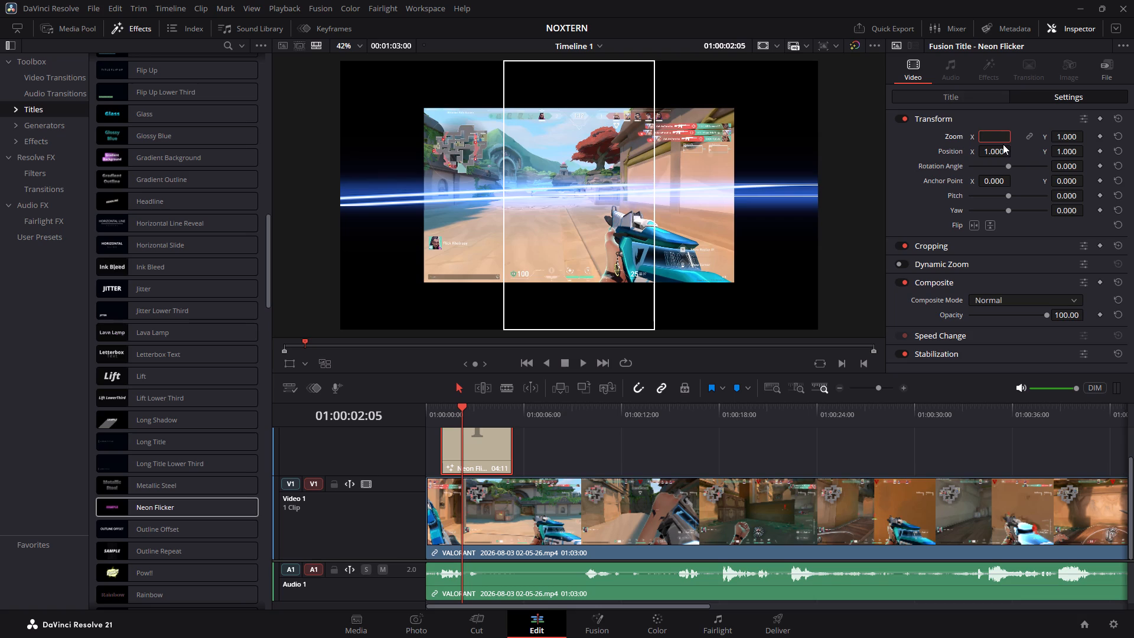
key(0)
click(1002, 138)
text(..)
text(500)
key(Return)
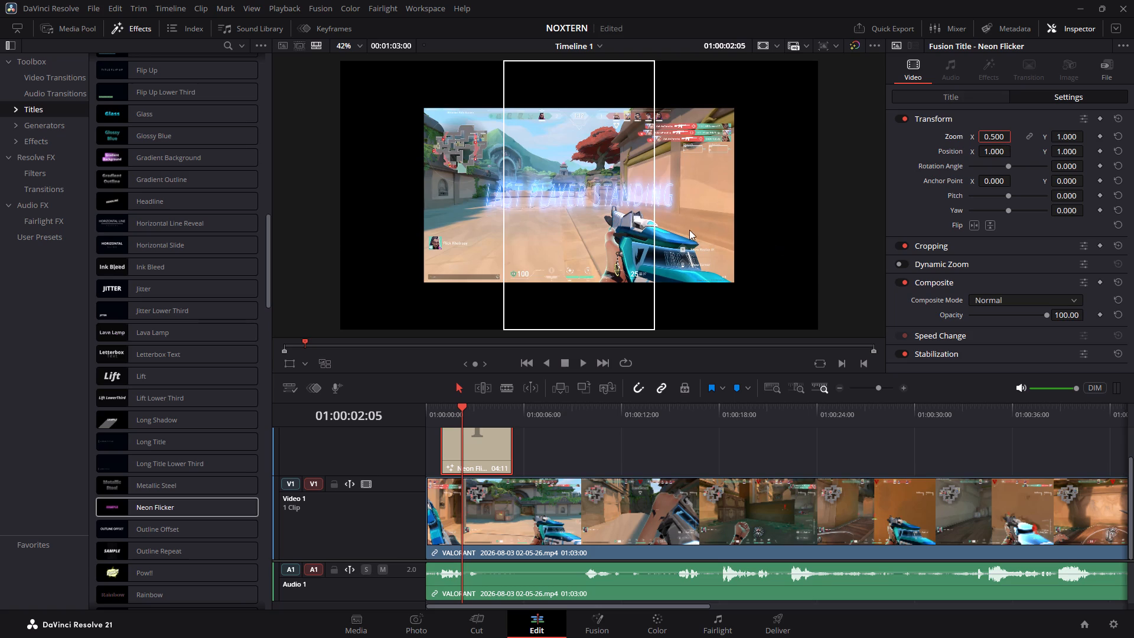
Set the Neon Flicker title's Y zoom to 0.500 to match its X zoom.
click(1075, 137)
click(1075, 137)
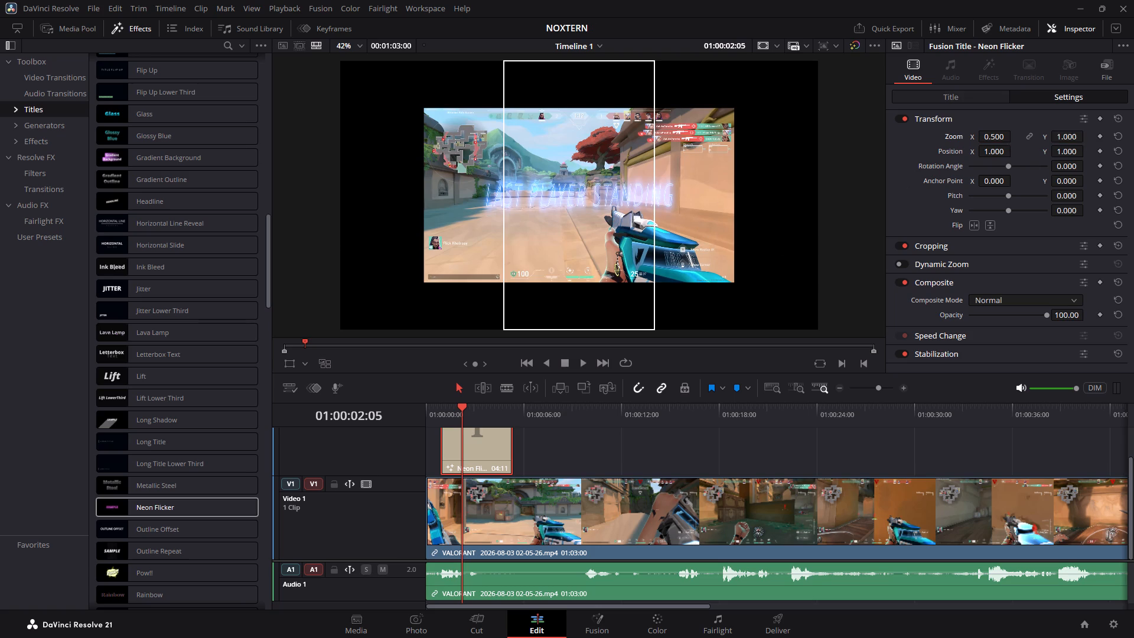
double_click(1077, 135)
key(BackSpace)
key(period)
key(BackSpace)
text(0.)
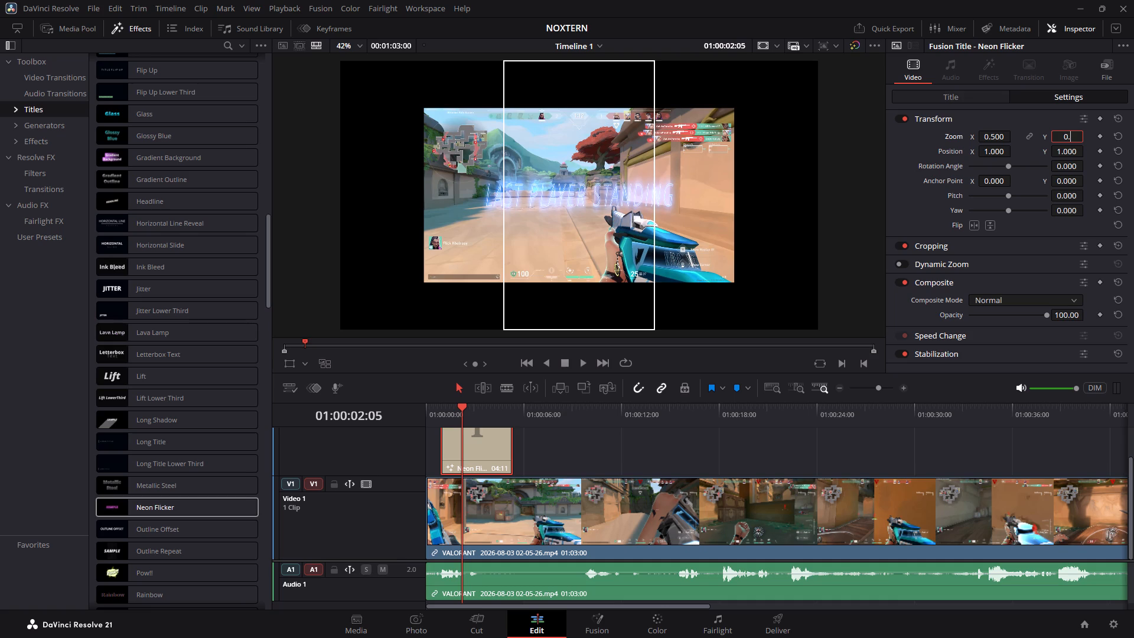
text(500)
key(Return)
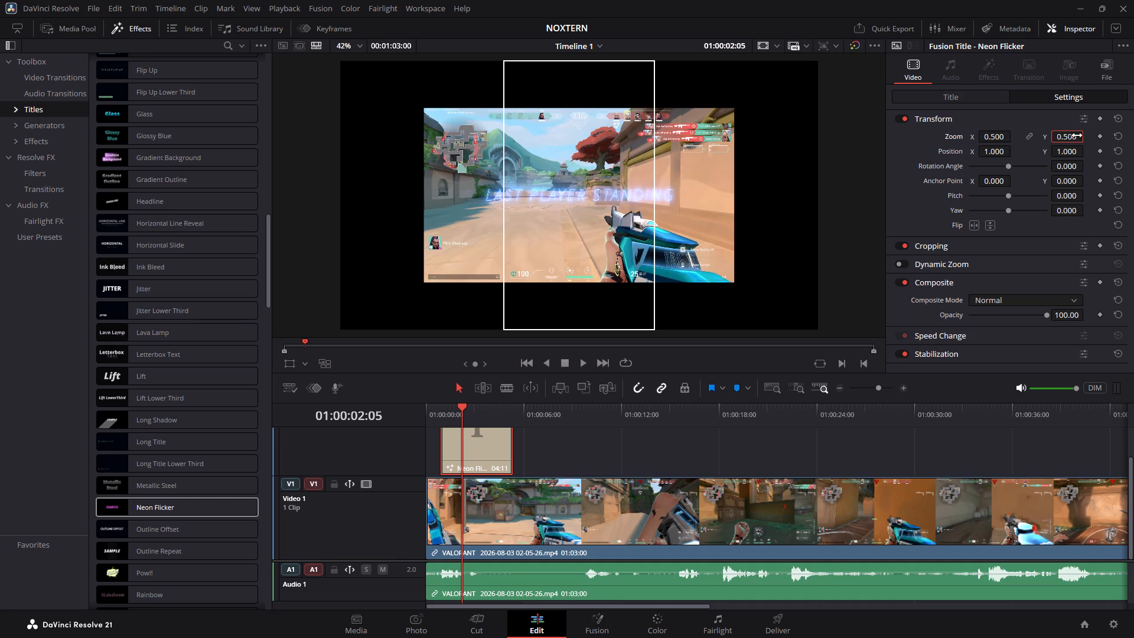
Set the Neon Flicker title's X and Y position to 0.000.
click(1003, 138)
click(1003, 148)
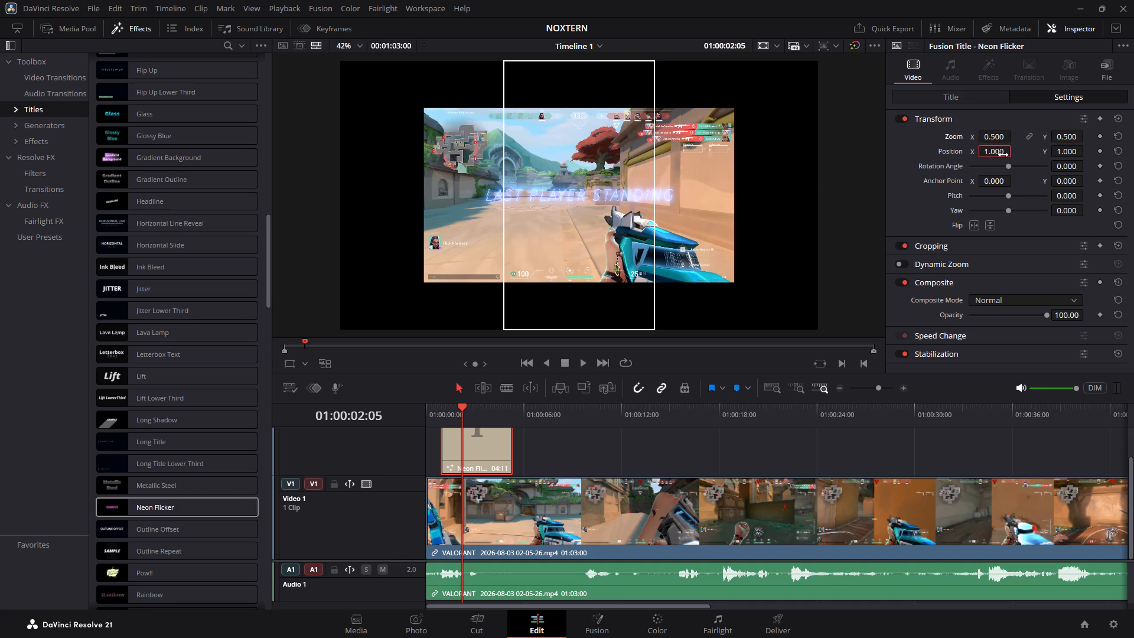
double_click(1003, 155)
key(0)
key(Return)
click(1080, 151)
click(1074, 151)
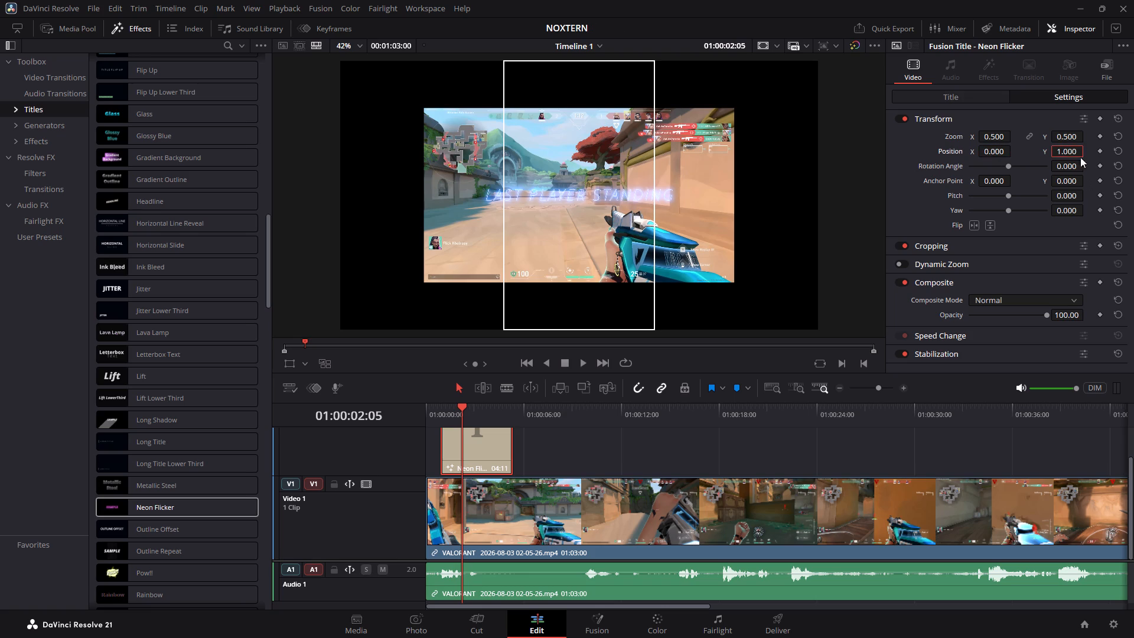
double_click(1077, 150)
key(0)
key(Return)
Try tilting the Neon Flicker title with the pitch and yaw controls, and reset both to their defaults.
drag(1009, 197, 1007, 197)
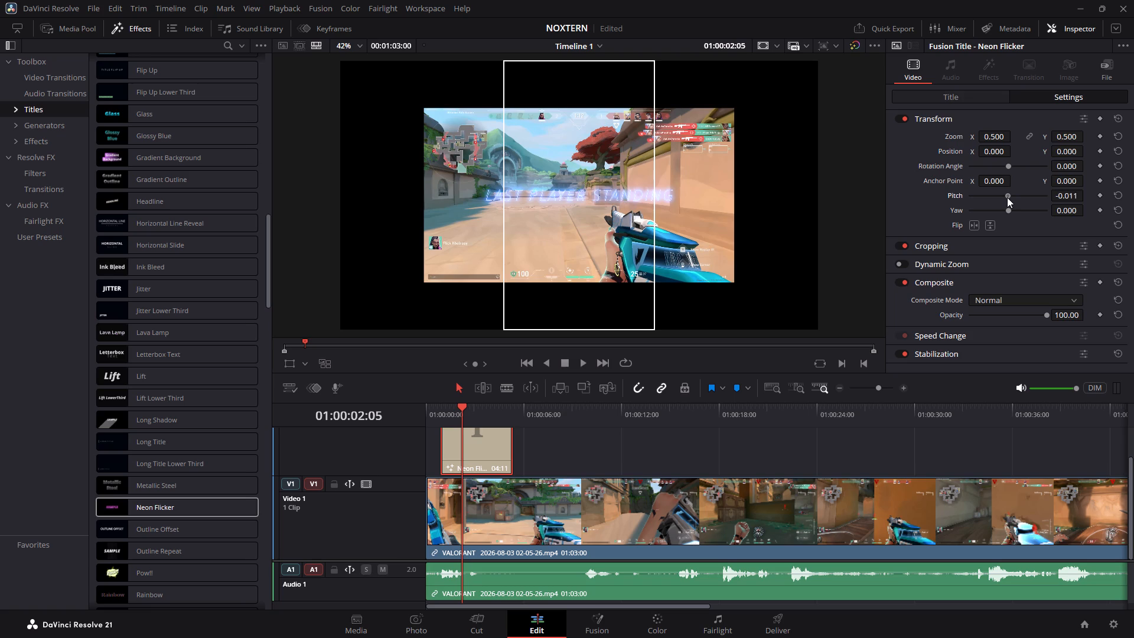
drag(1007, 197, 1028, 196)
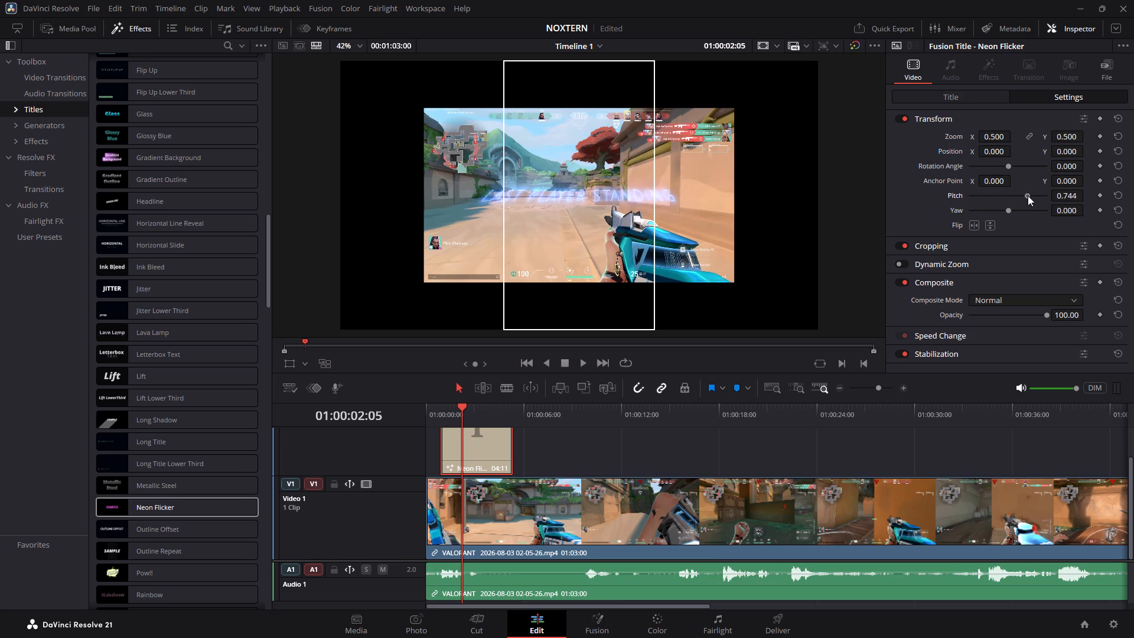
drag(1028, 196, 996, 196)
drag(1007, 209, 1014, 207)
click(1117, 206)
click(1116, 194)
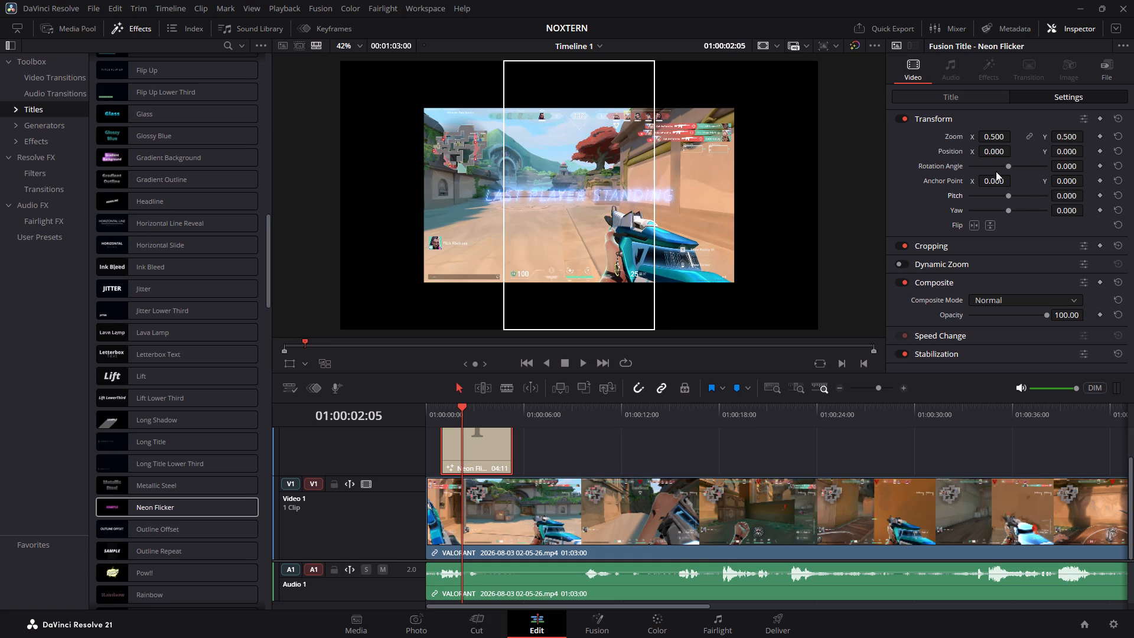
Link the Neon Flicker title's X and Y zoom and lower both together in small decrements to 0.350.
click(1003, 139)
click(1033, 133)
click(1002, 137)
double_click(1002, 137)
key(Down)
key(Down)
key(Down)
key(Down)
key(Down)
key(Down)
key(Down)
key(Down)
key(Down)
key(Down)
key(Down)
key(Down)
key(Down)
key(Down)
key(Down)
key(Down)
key(Down)
key(Down)
key(Down)
key(Down)
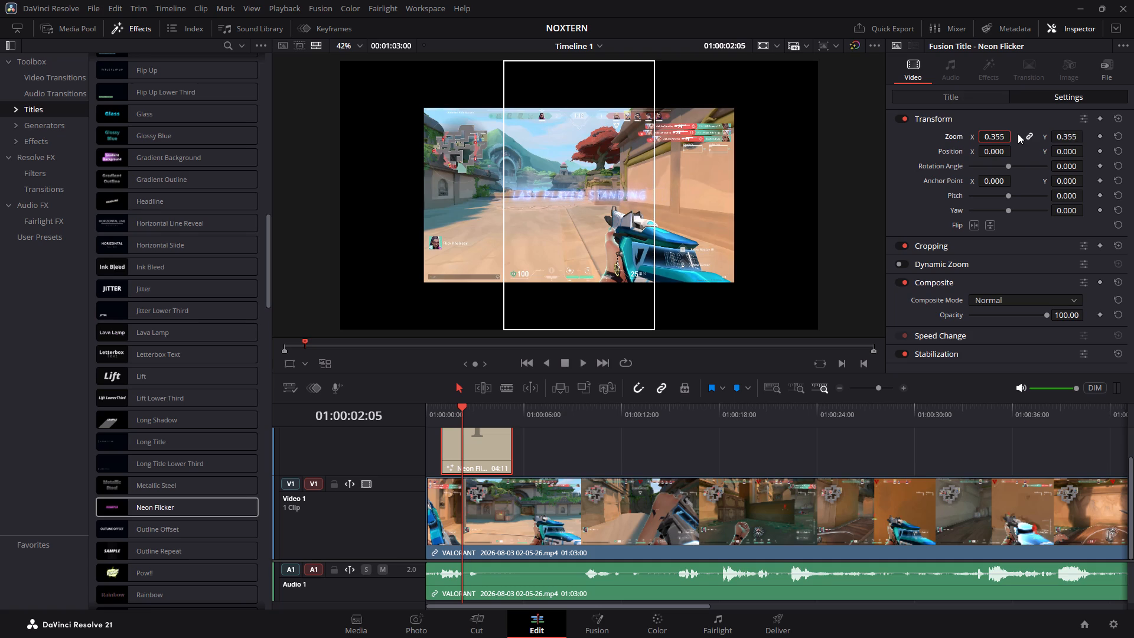
key(Up)
key(Up)
key(Down)
key(Down)
key(Down)
key(Down)
key(Down)
key(Down)
key(Down)
Shift the Neon Flicker title's color wheel further into blue, to a tint of about -0.394.
click(1049, 96)
click(1058, 90)
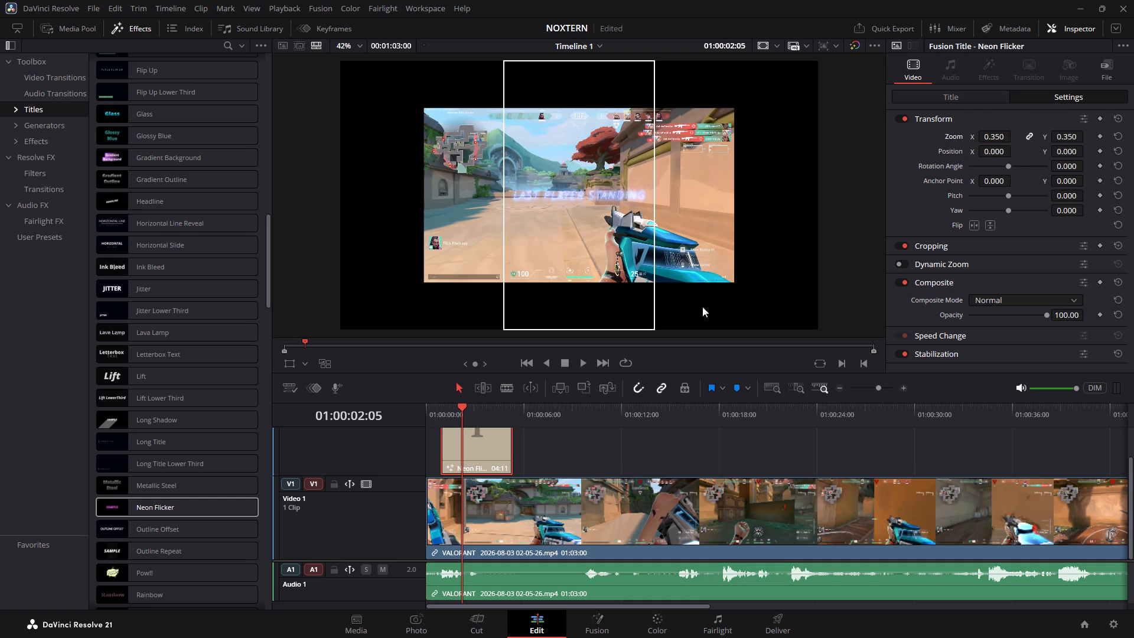
click(487, 458)
triple_click(1072, 99)
click(977, 100)
scroll(1036, 262, down, 3)
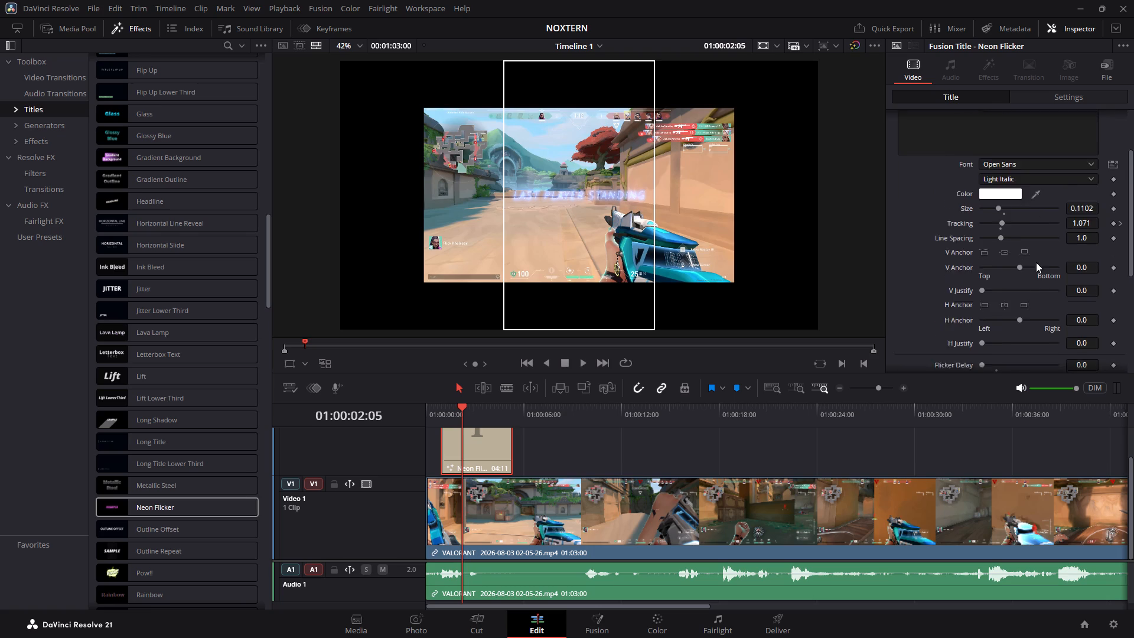
scroll(1036, 262, down, 7)
drag(1008, 313, 1015, 325)
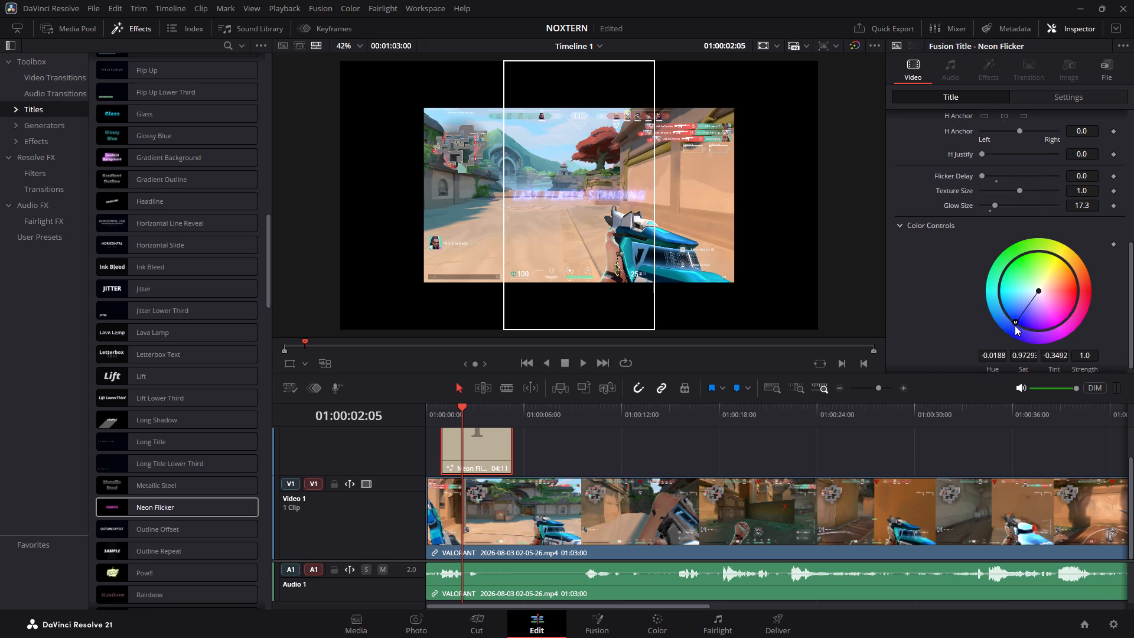
drag(1015, 325, 995, 325)
Preview other typefaces on the title text and settle on Open Sans in the Regular style.
scroll(1004, 135, up, 12)
scroll(1005, 148, down, 3)
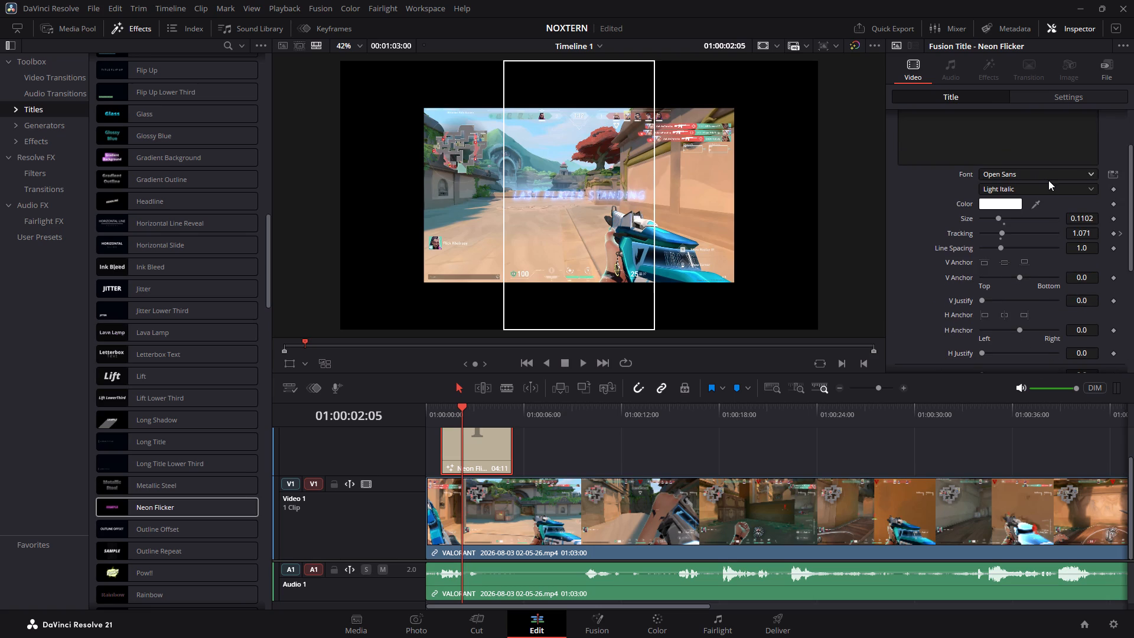
click(1050, 192)
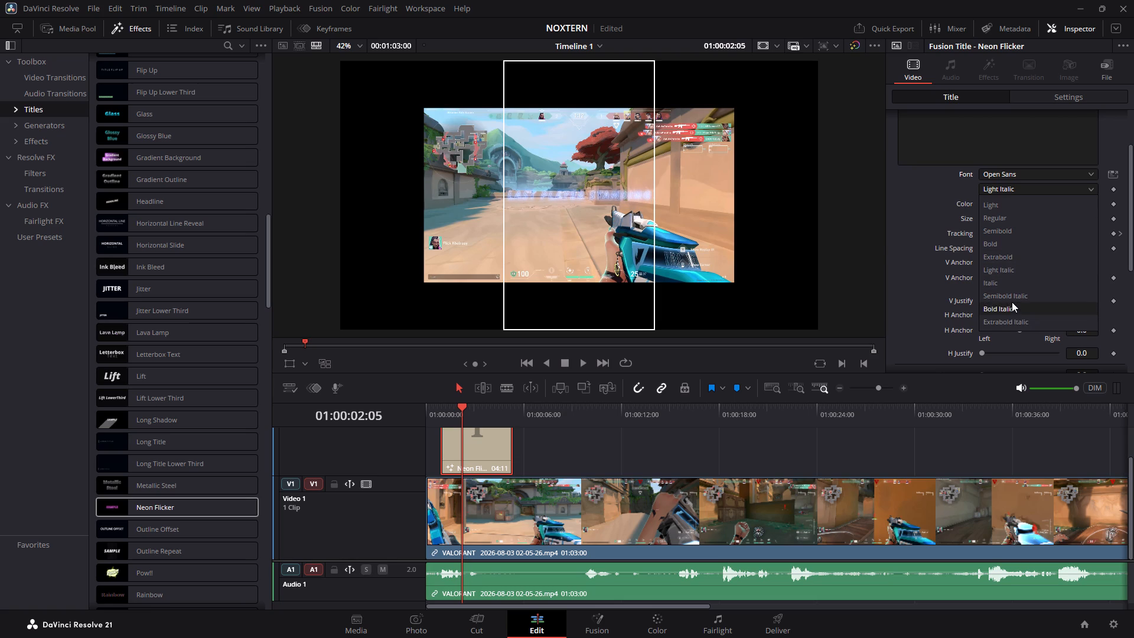
click(1011, 268)
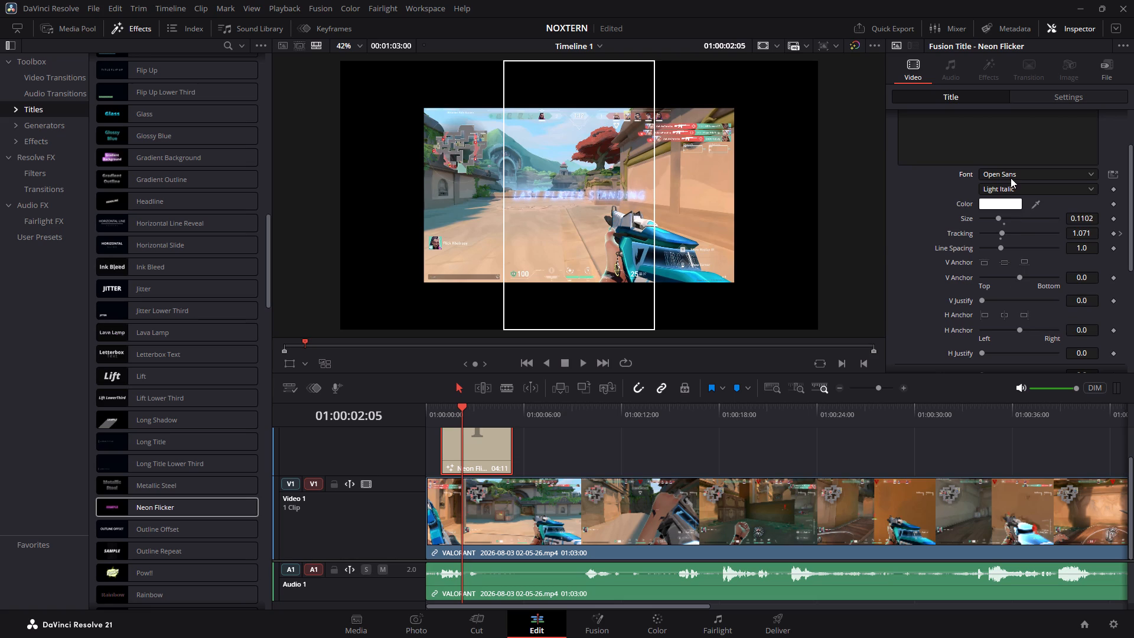
click(1018, 178)
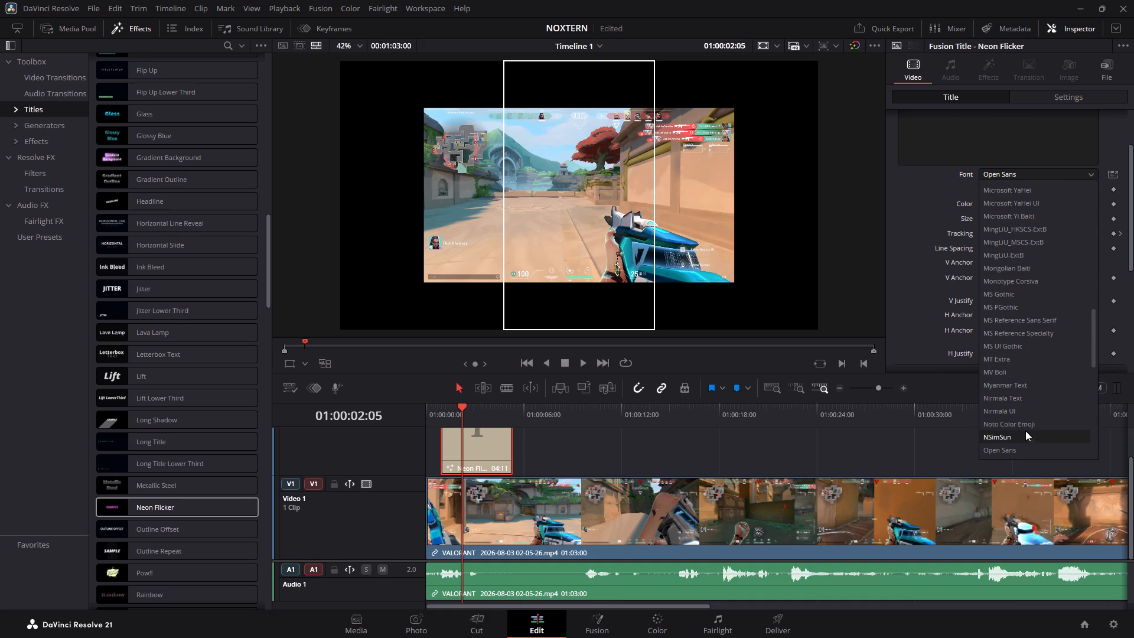
scroll(1025, 456, down, 2)
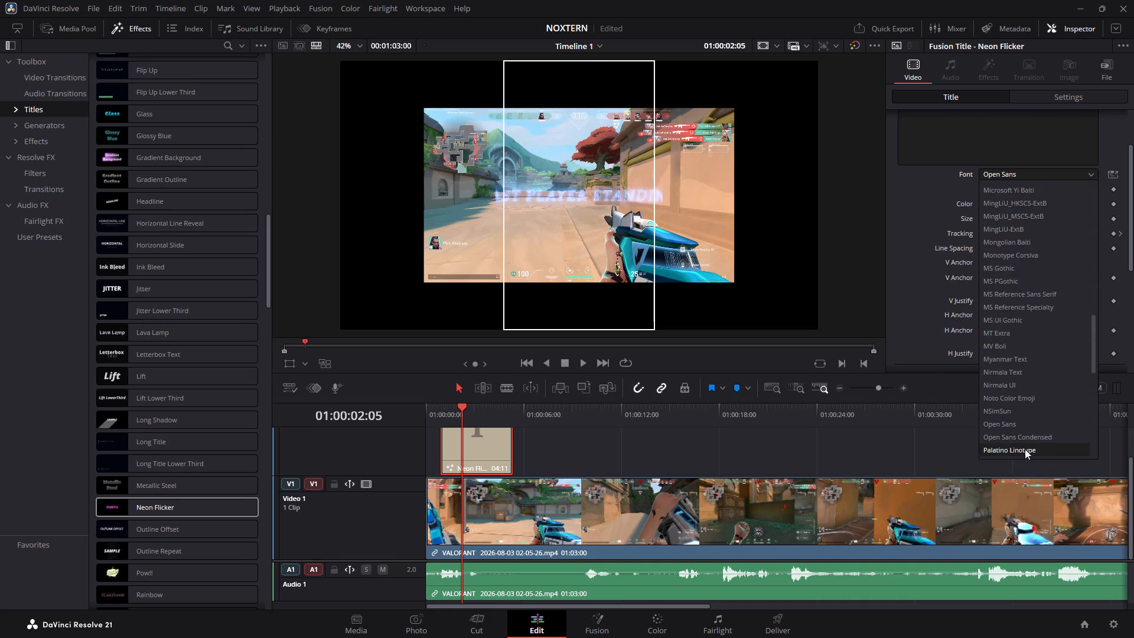
scroll(1008, 371, down, 9)
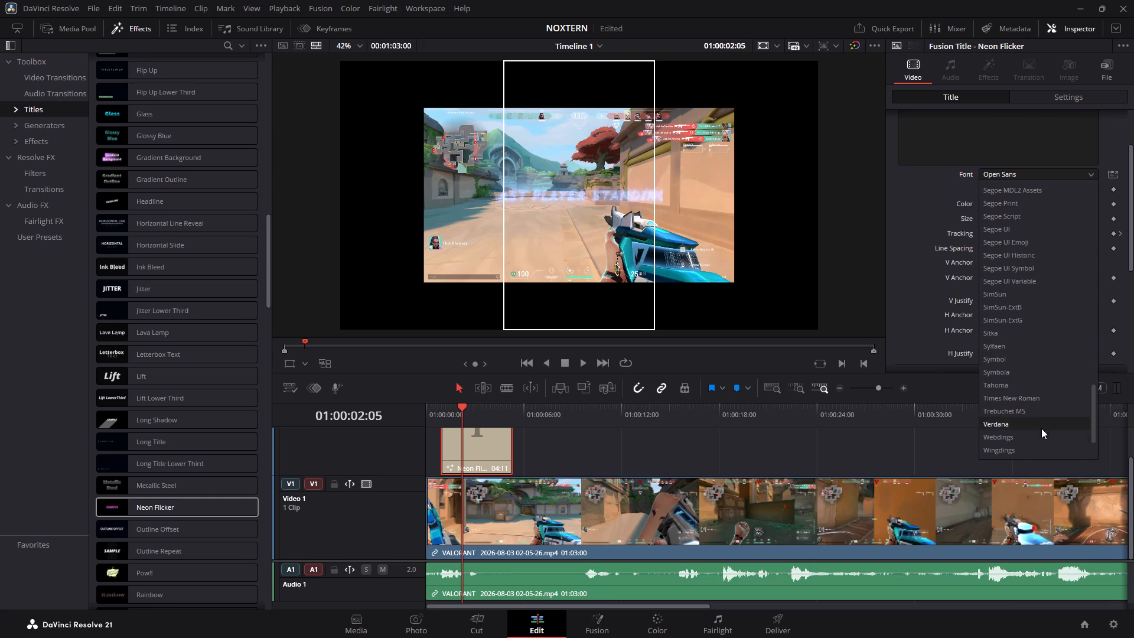
scroll(1044, 469, down, 1)
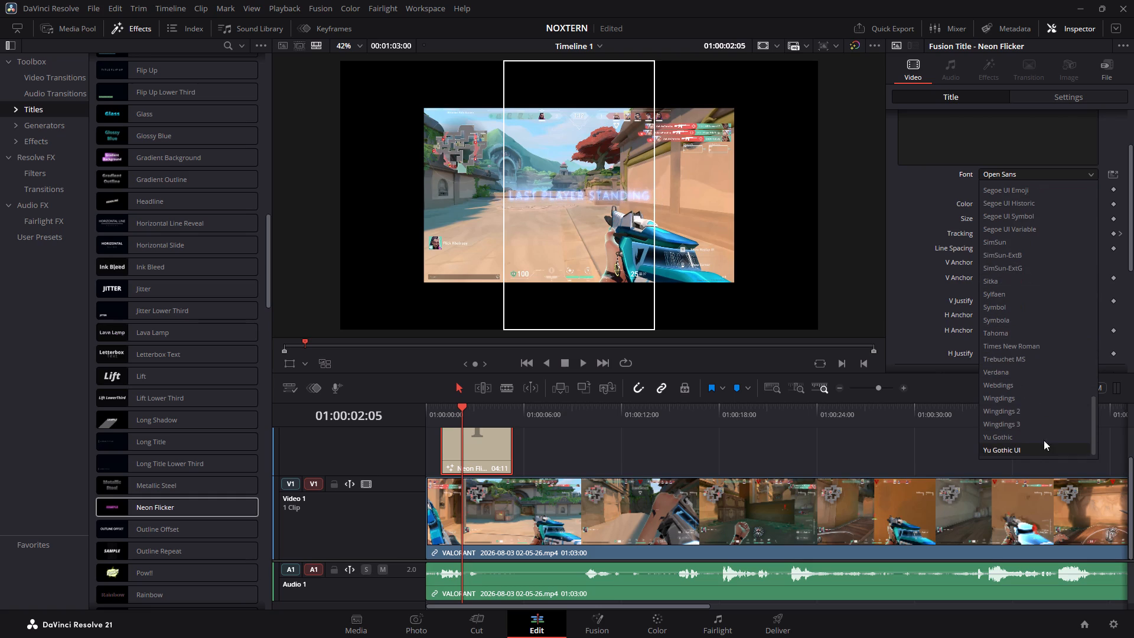
scroll(1041, 409, down, 3)
scroll(1046, 364, up, 16)
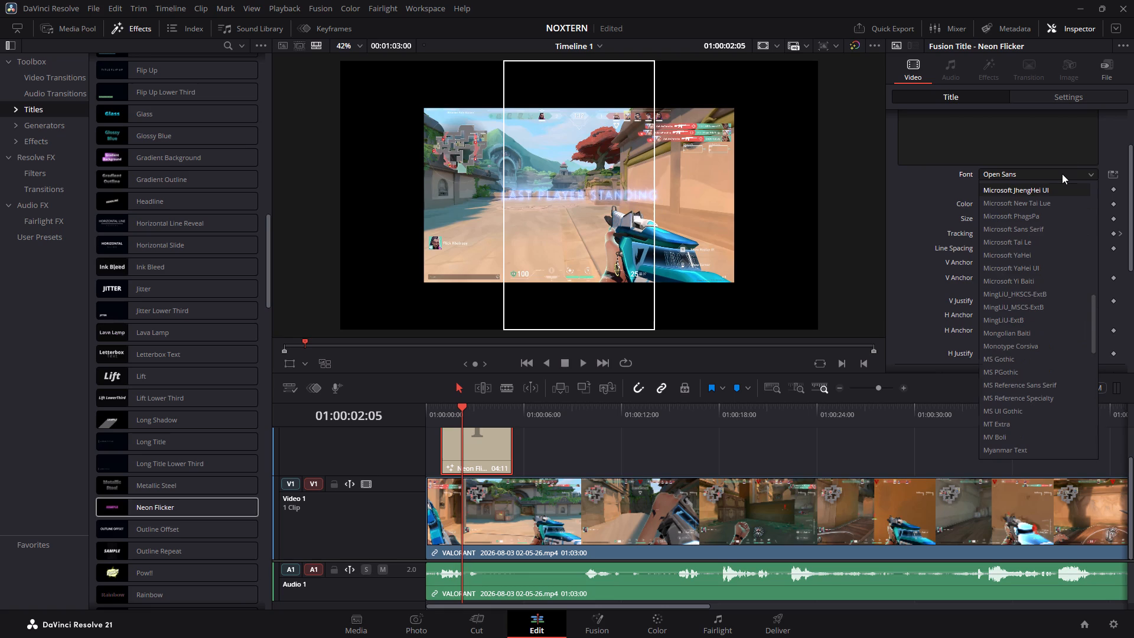
click(1062, 174)
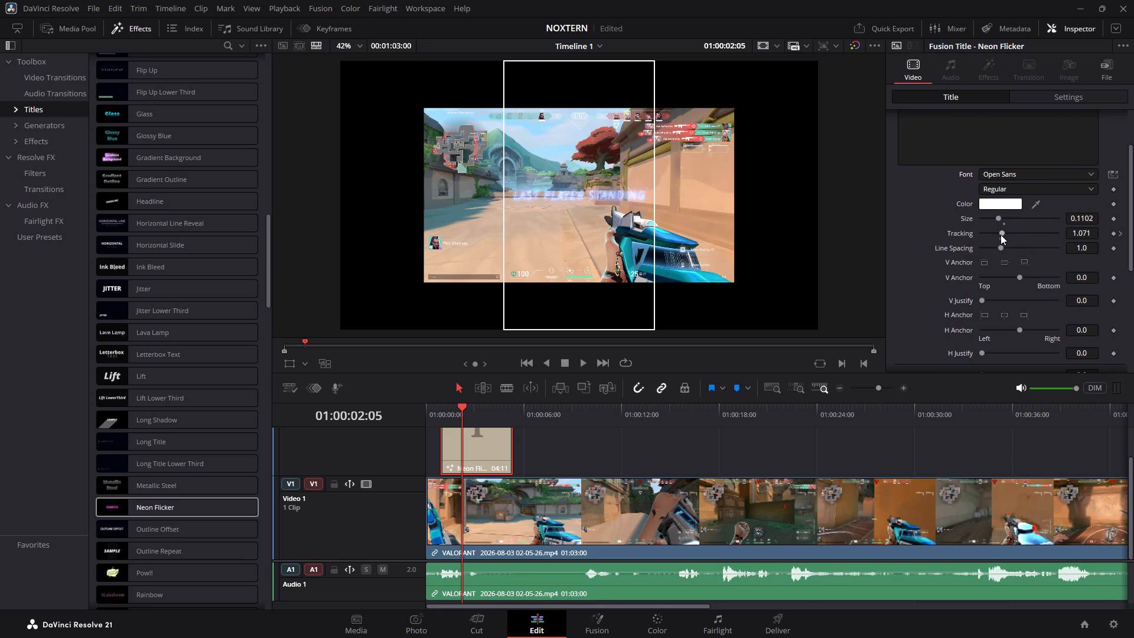
Reduce the title text's size to 0.1024 and set its tracking to 1.0.
click(1001, 235)
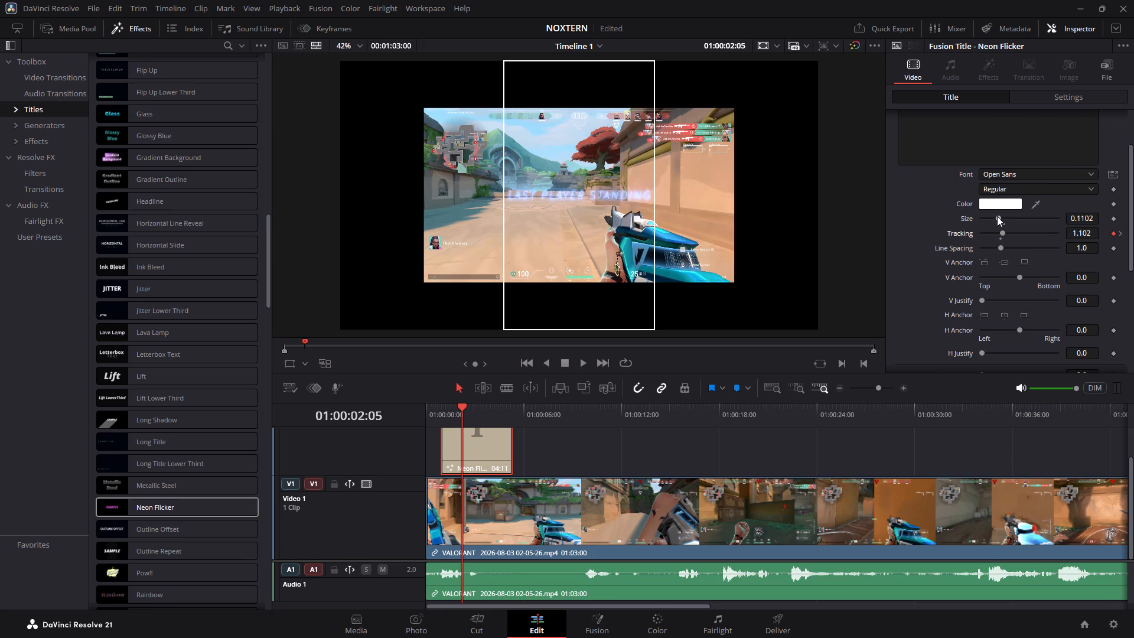
drag(998, 219, 989, 222)
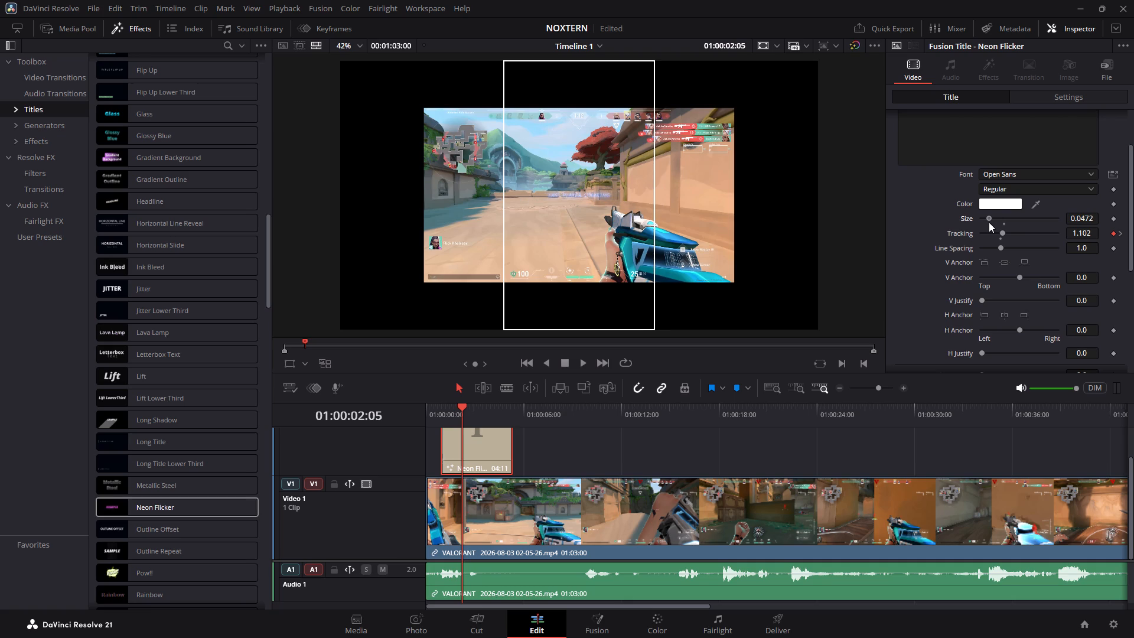
drag(989, 222, 997, 224)
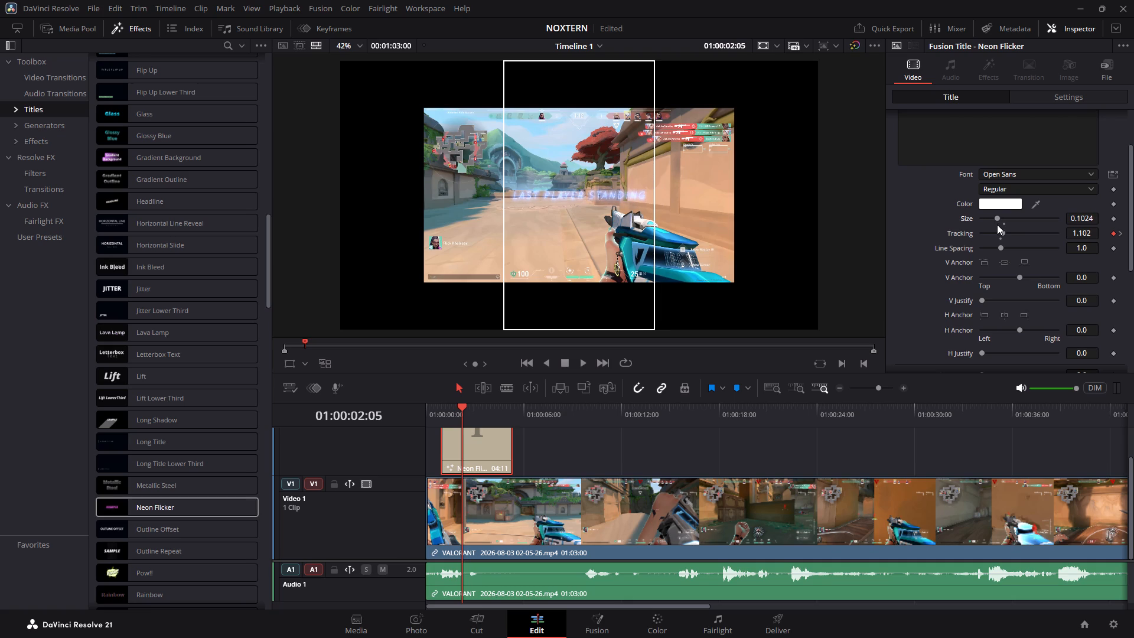
click(1002, 232)
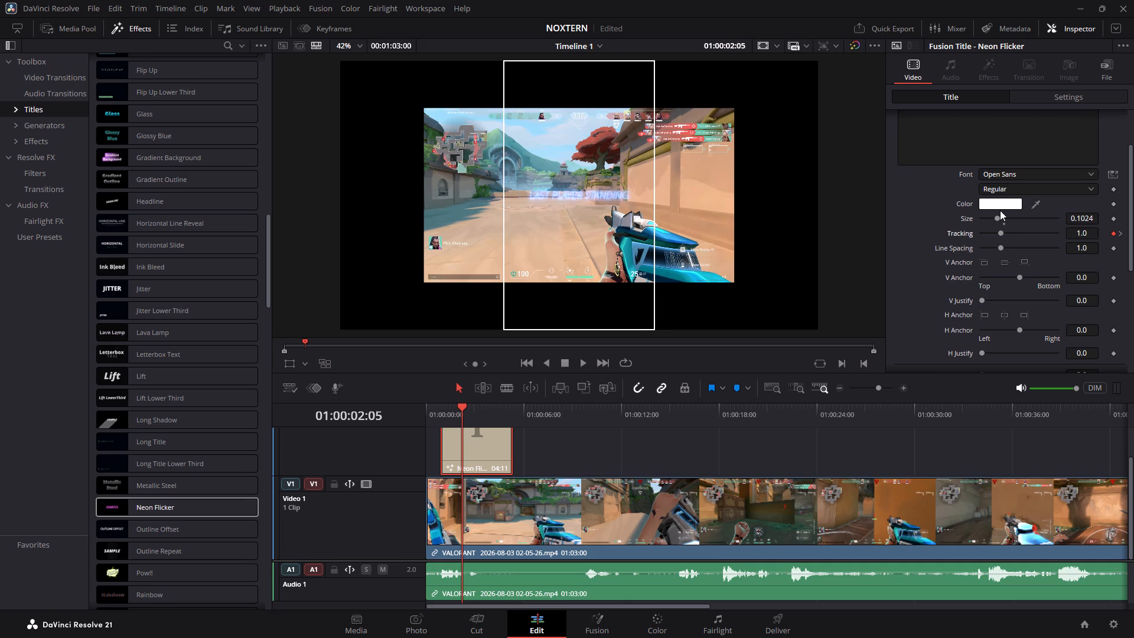
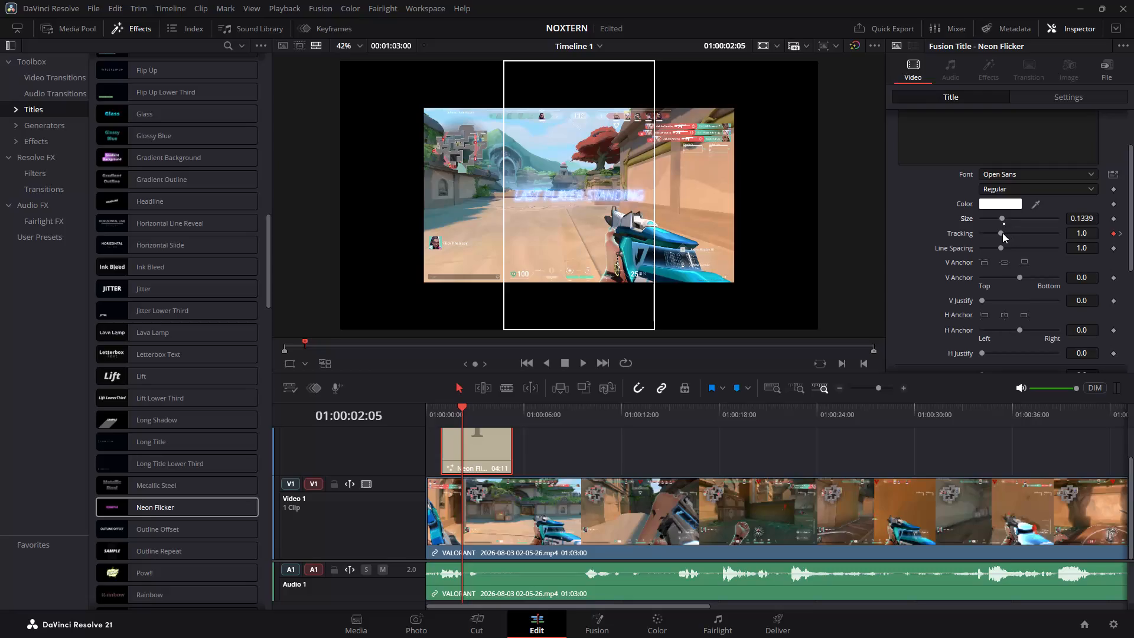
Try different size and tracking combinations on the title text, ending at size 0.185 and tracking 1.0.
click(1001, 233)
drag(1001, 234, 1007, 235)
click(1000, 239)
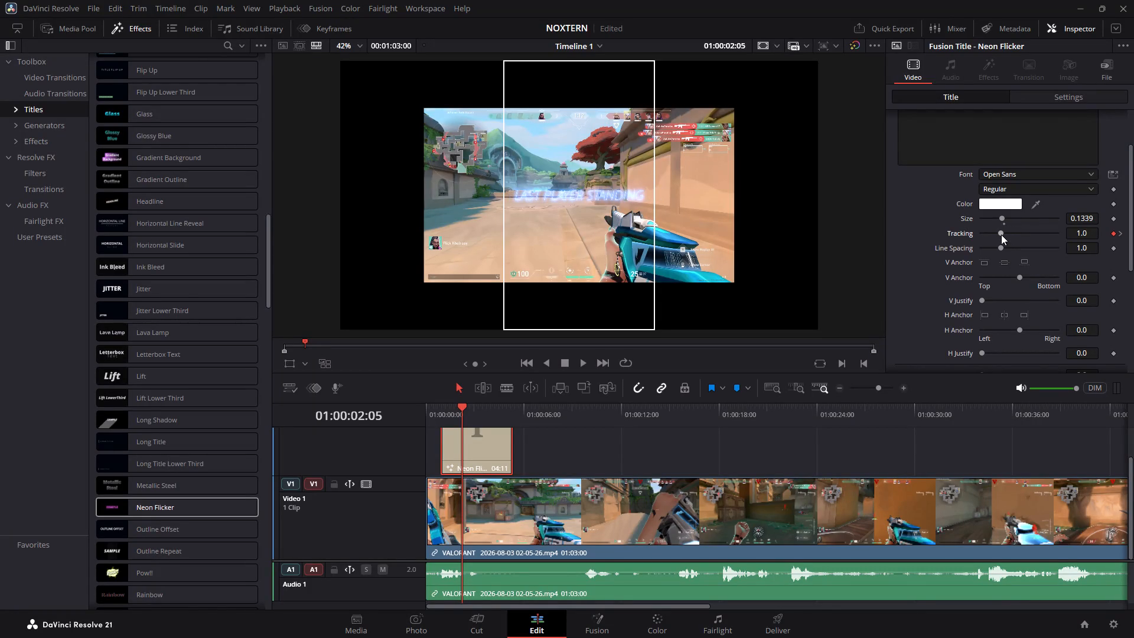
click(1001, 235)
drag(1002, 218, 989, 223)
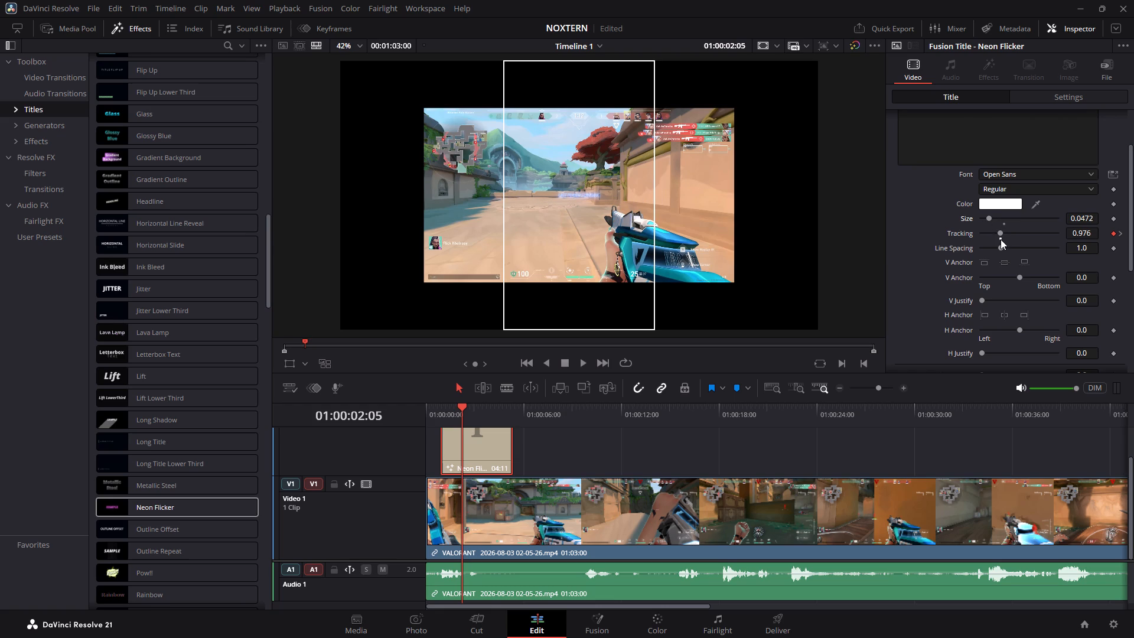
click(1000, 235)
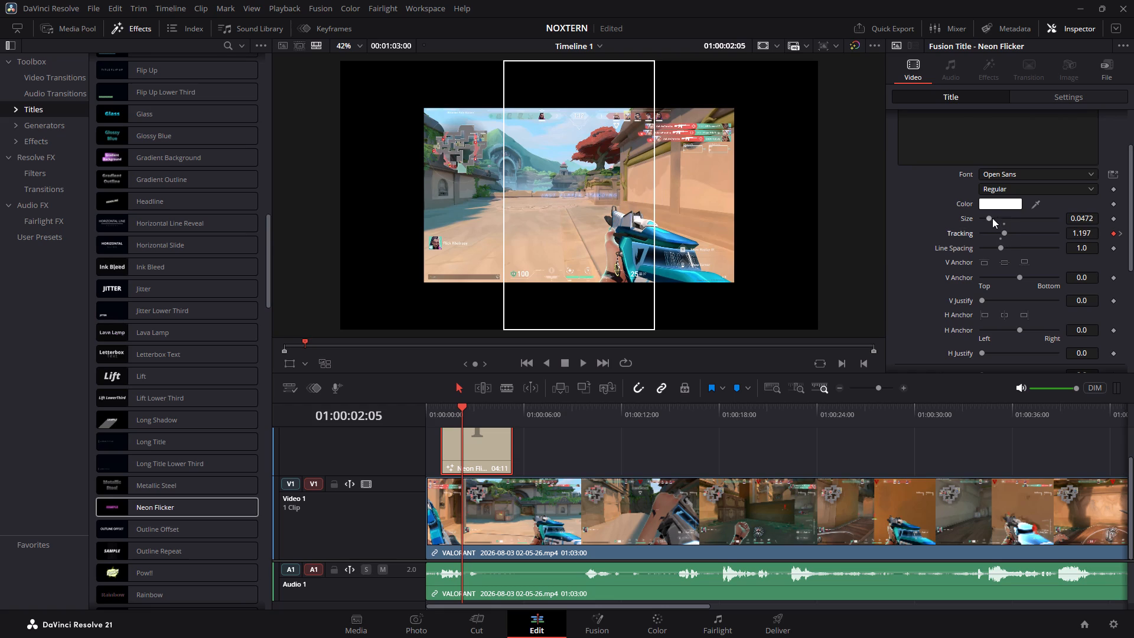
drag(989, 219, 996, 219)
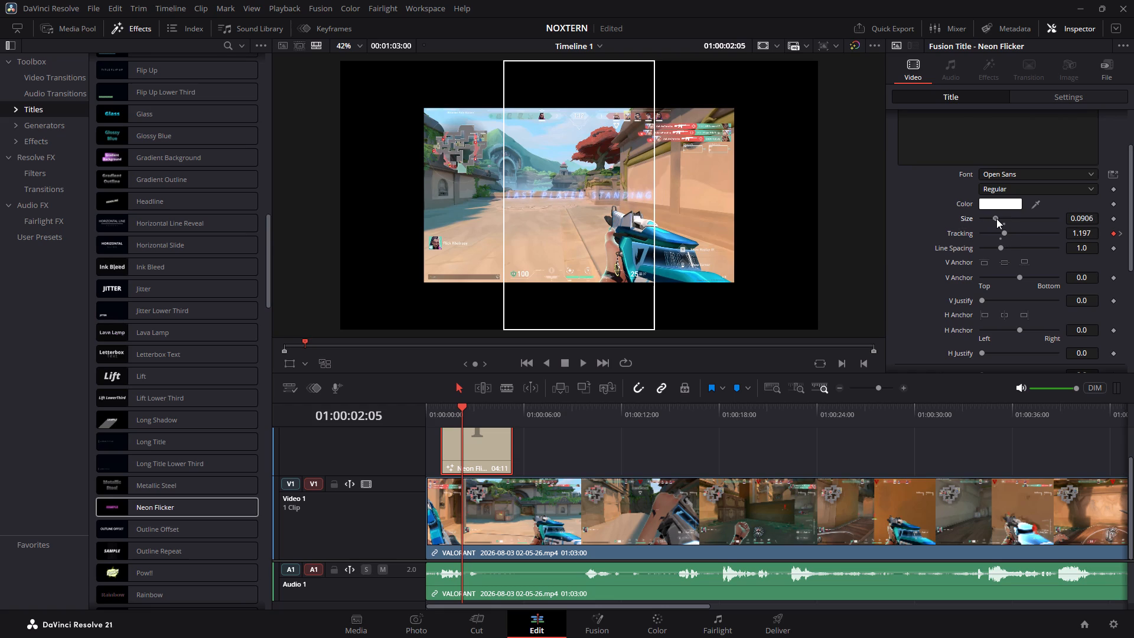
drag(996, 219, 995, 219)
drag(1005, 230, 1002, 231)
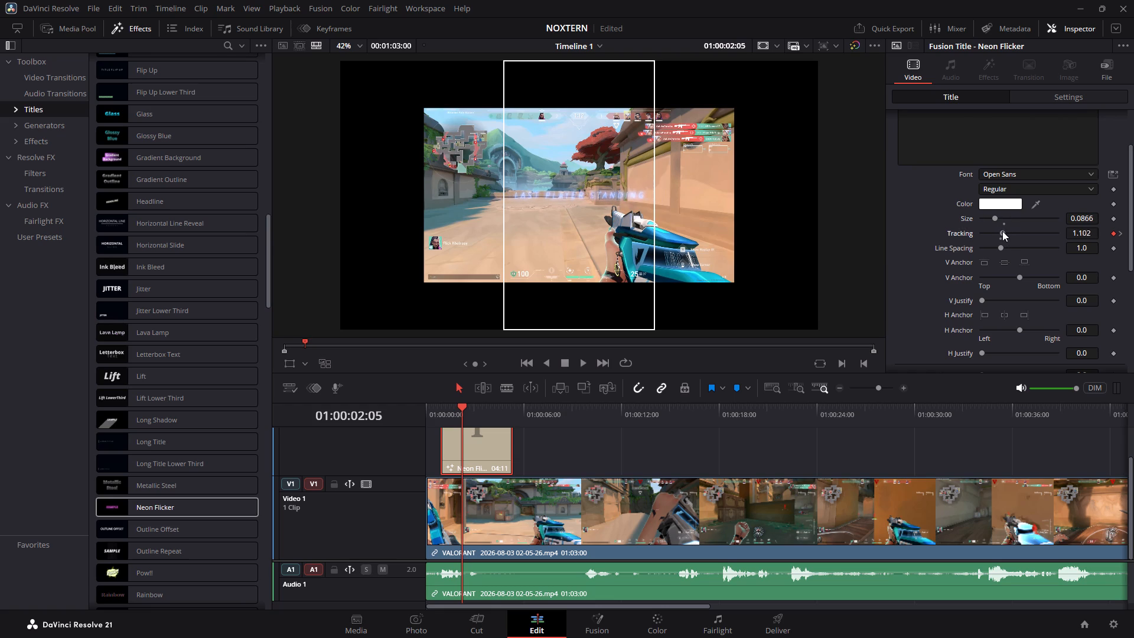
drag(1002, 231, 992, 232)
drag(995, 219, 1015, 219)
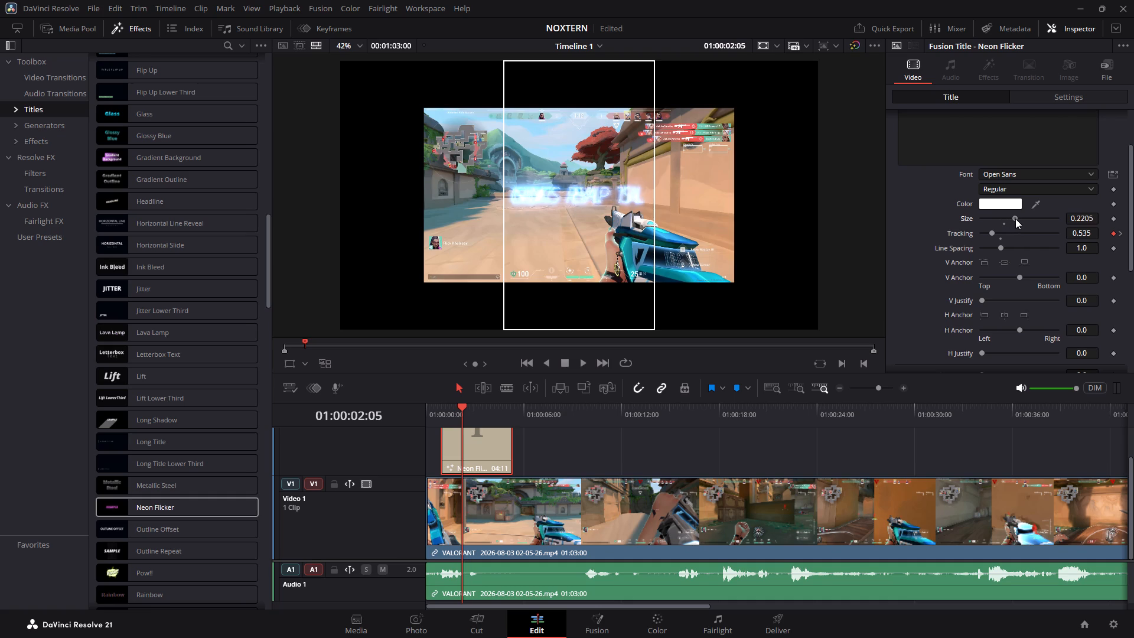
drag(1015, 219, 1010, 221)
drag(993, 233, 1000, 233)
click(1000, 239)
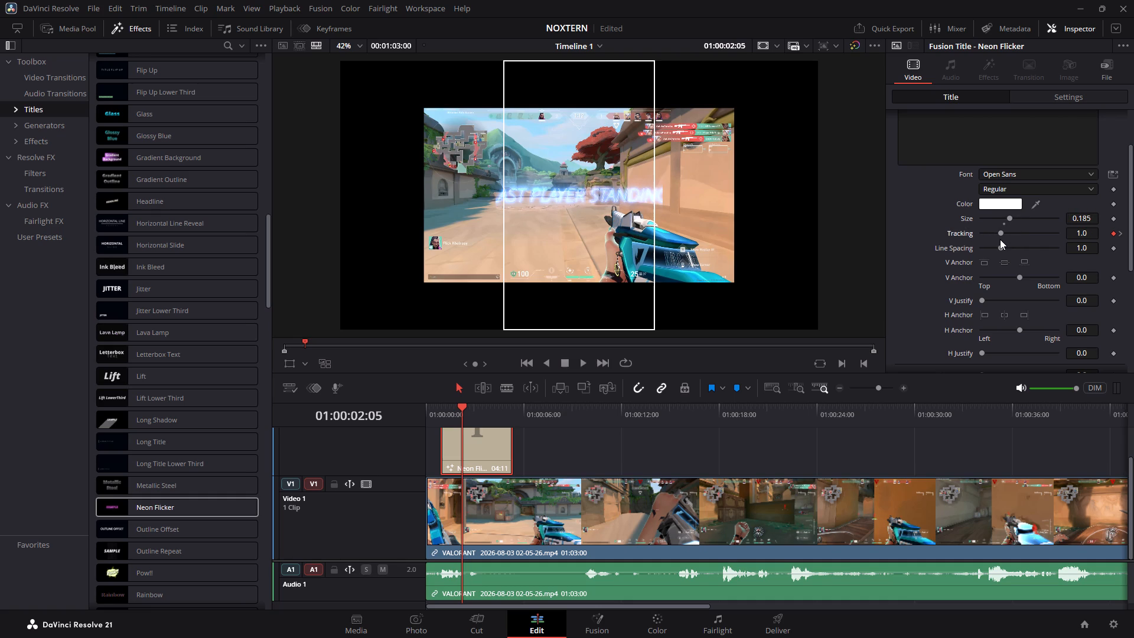
Reduce the title text's size in small decrements to 0.1063 and widen its tracking to 1.102.
drag(1009, 218, 1007, 218)
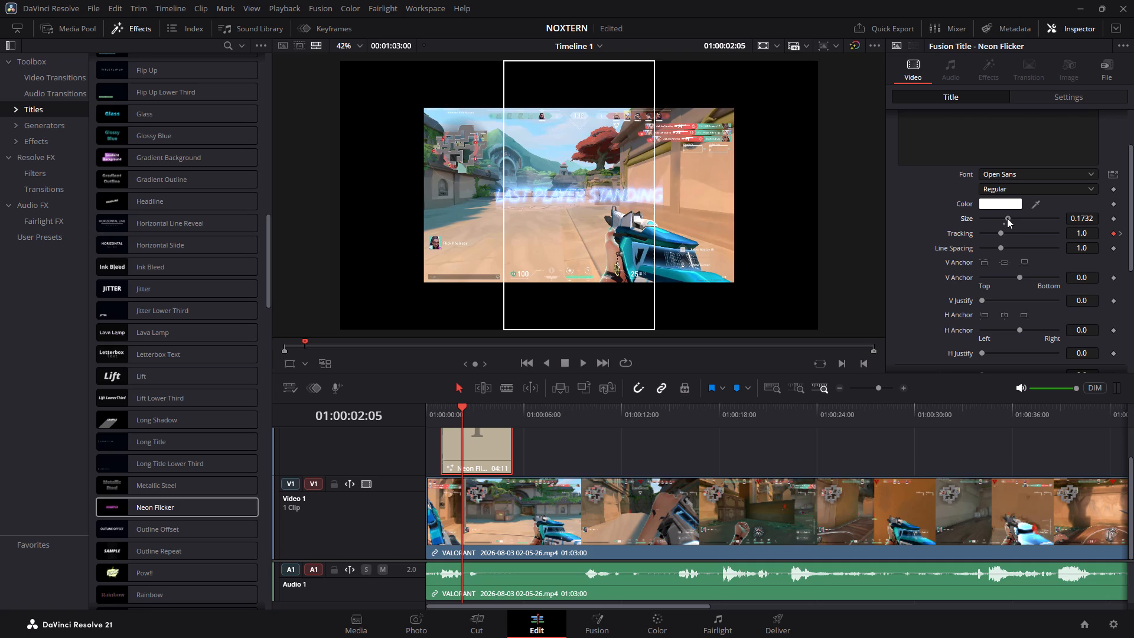
drag(1007, 218, 1003, 219)
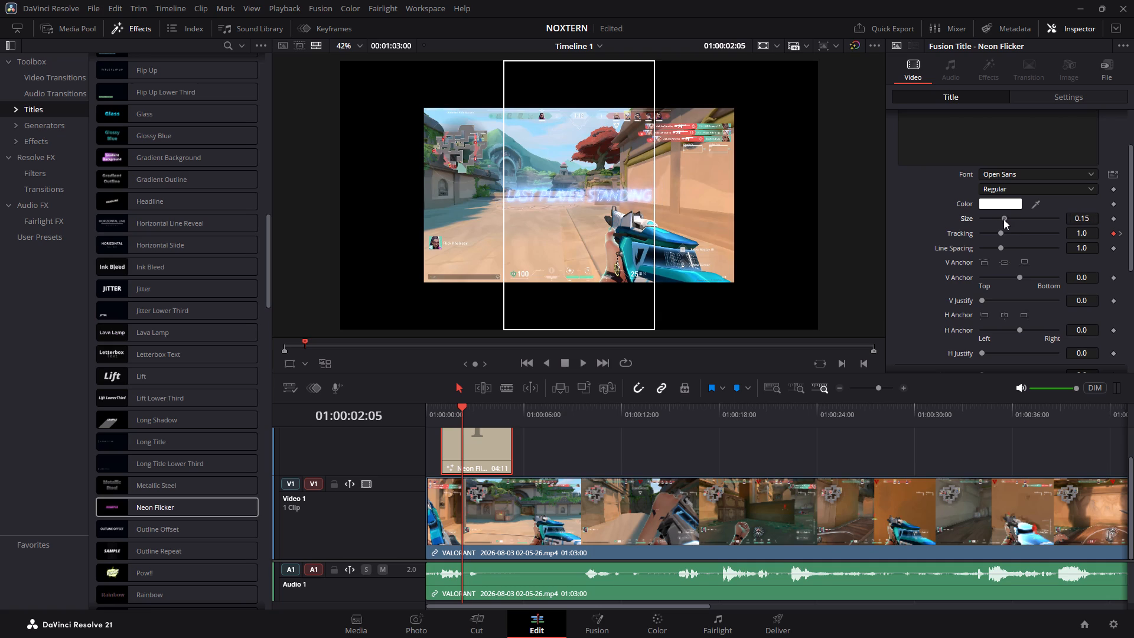
drag(1003, 219, 1000, 220)
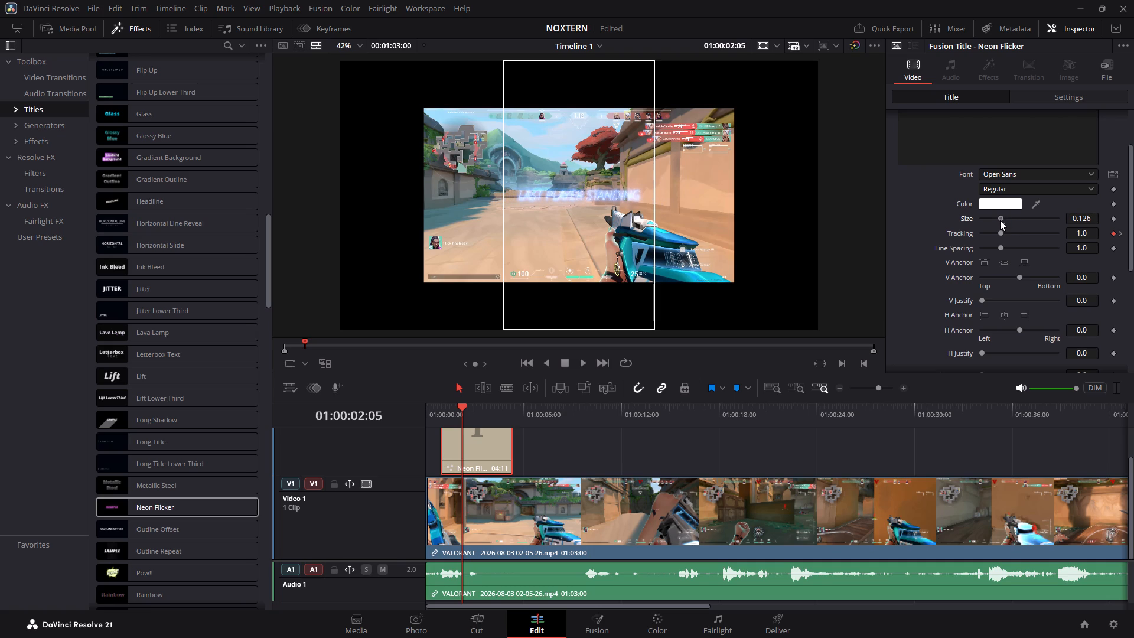
drag(1000, 220, 1002, 220)
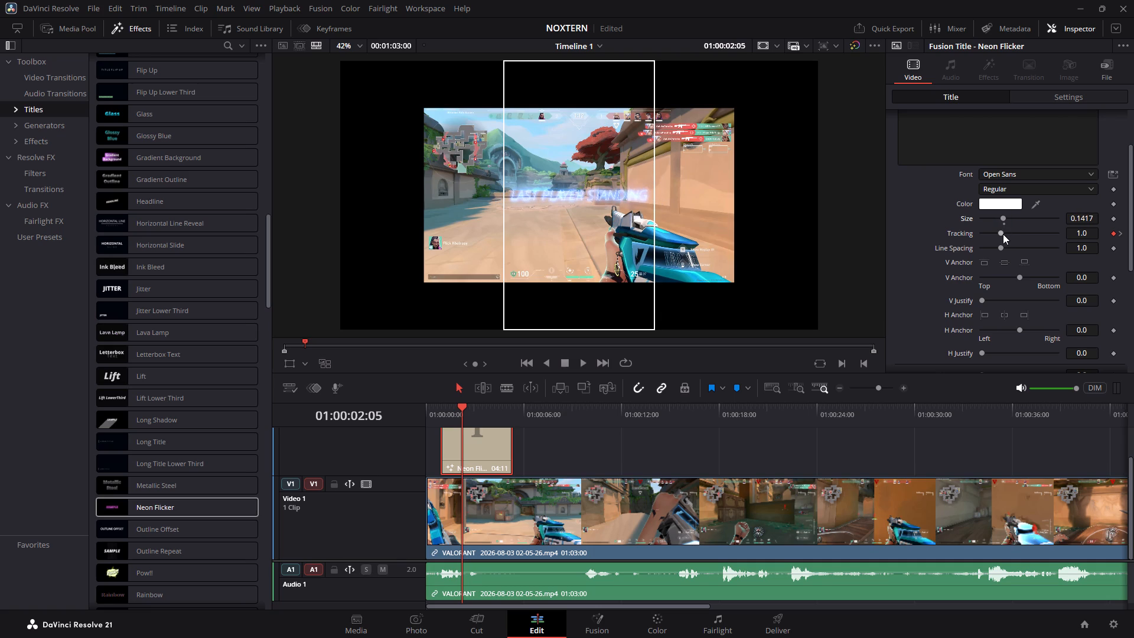
click(1002, 234)
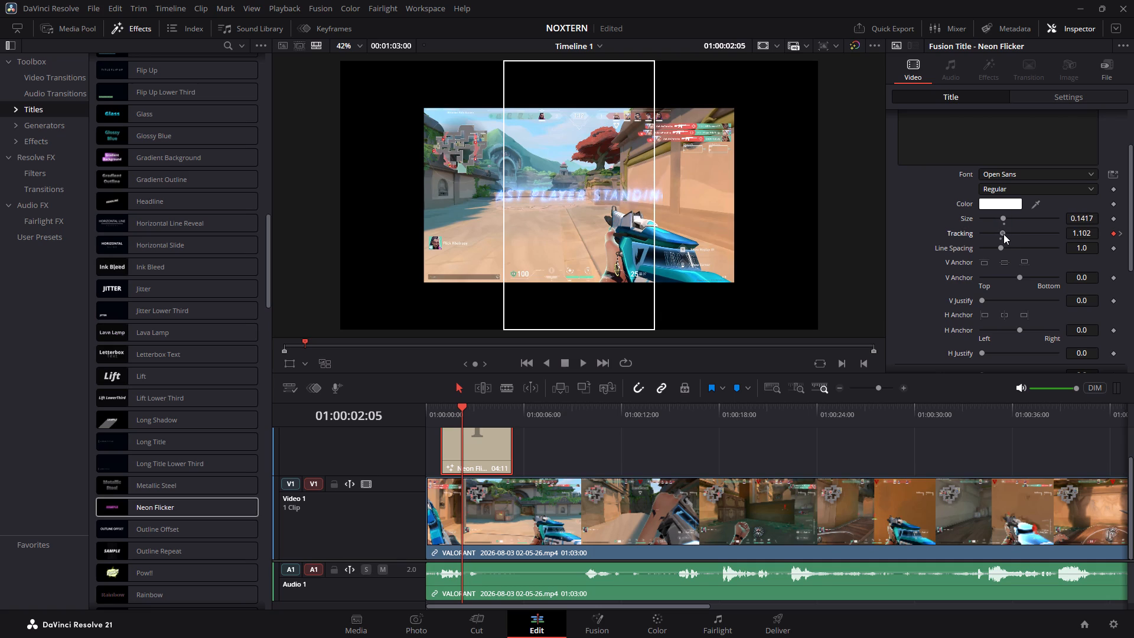
drag(1003, 220, 1001, 220)
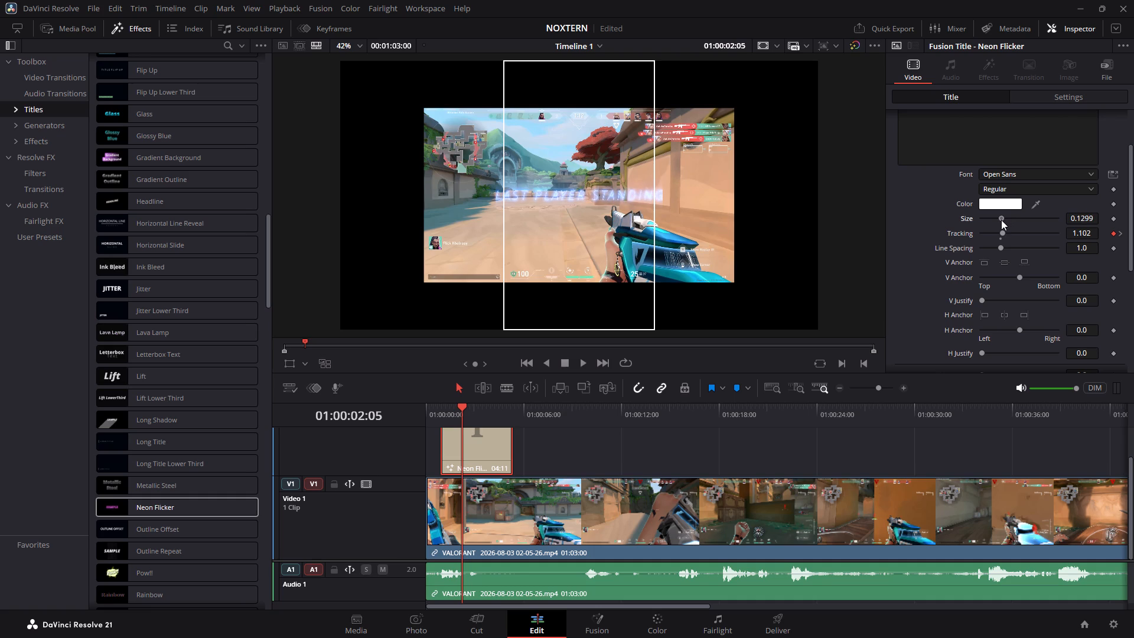
drag(1001, 220, 998, 220)
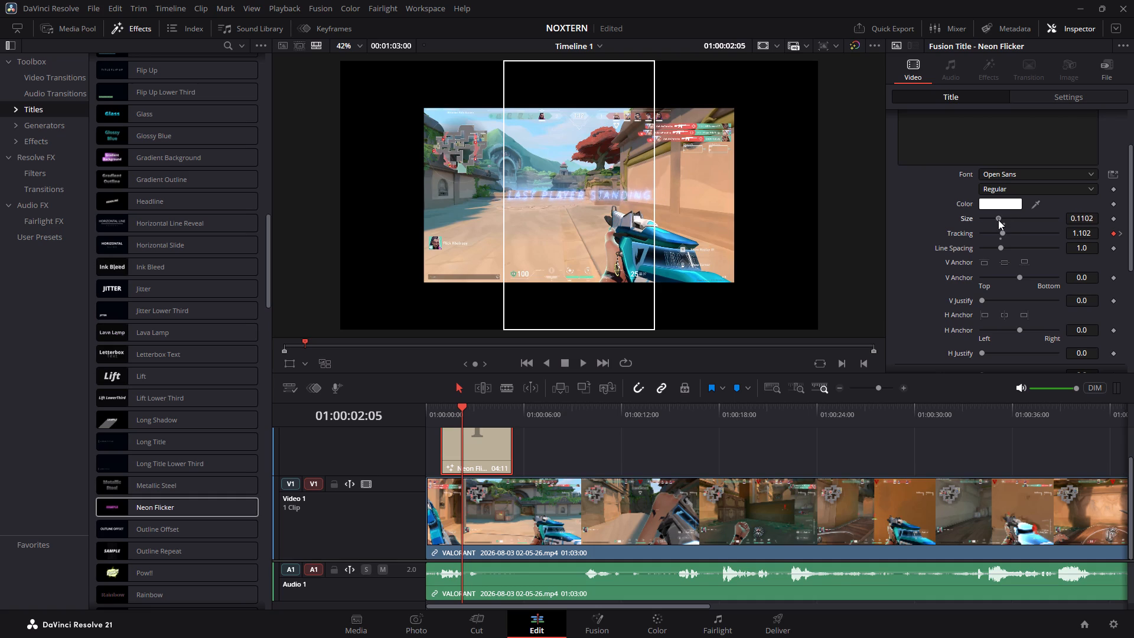
drag(998, 220, 998, 220)
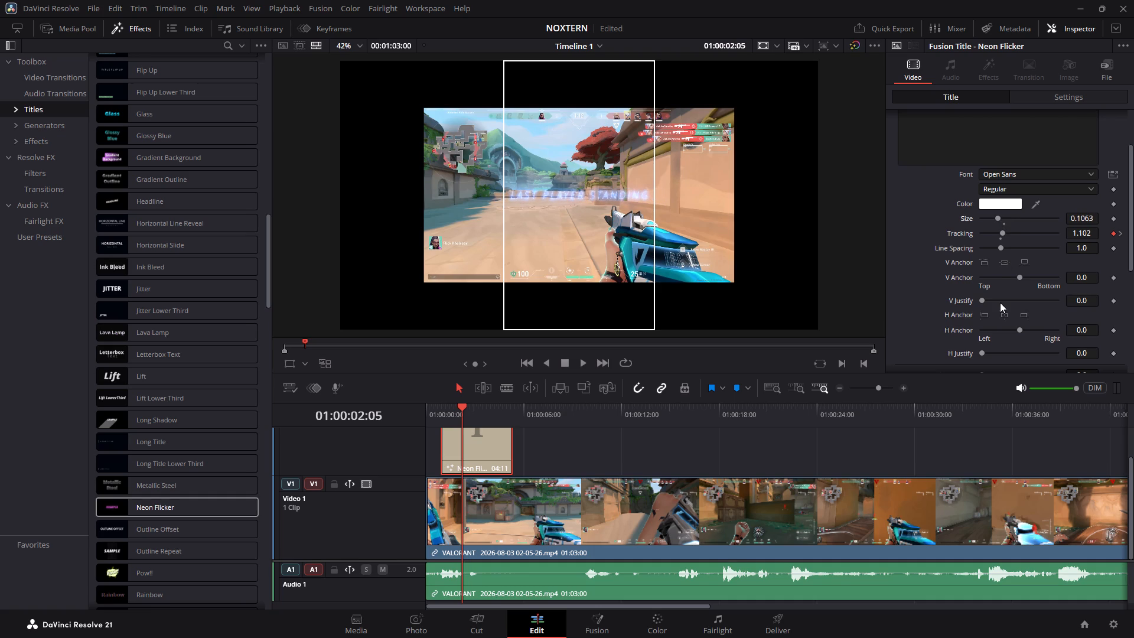
Try weaker and stronger glows on the Neon Flicker title and settle on a Glow Size of 25.2.
scroll(999, 279, down, 6)
scroll(1012, 332, down, 5)
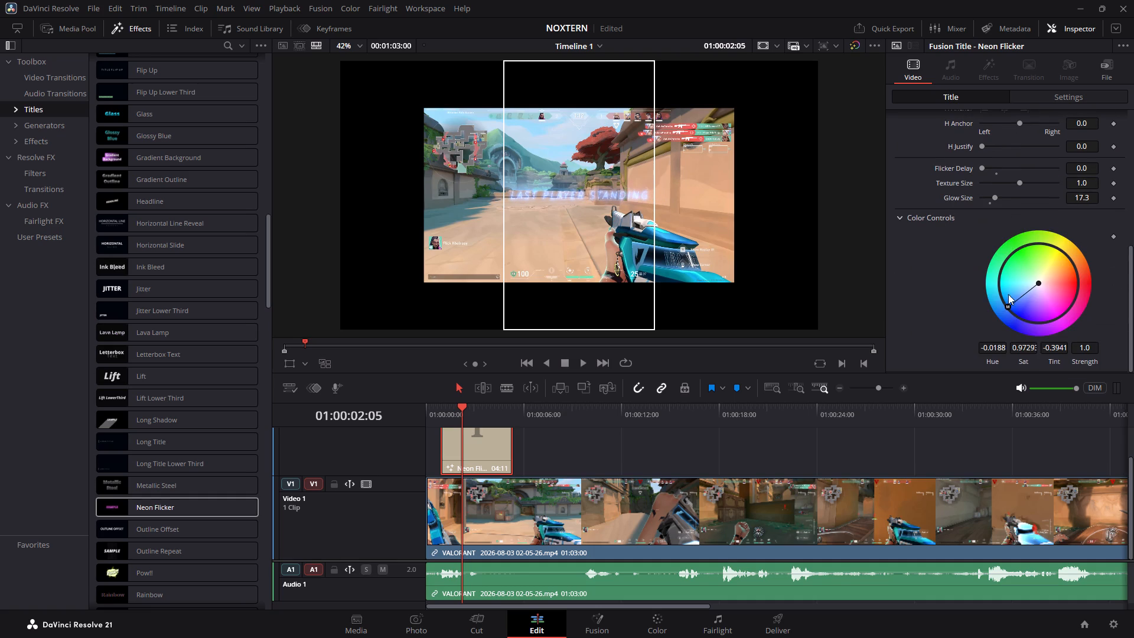
drag(994, 198, 1008, 200)
drag(1008, 200, 998, 213)
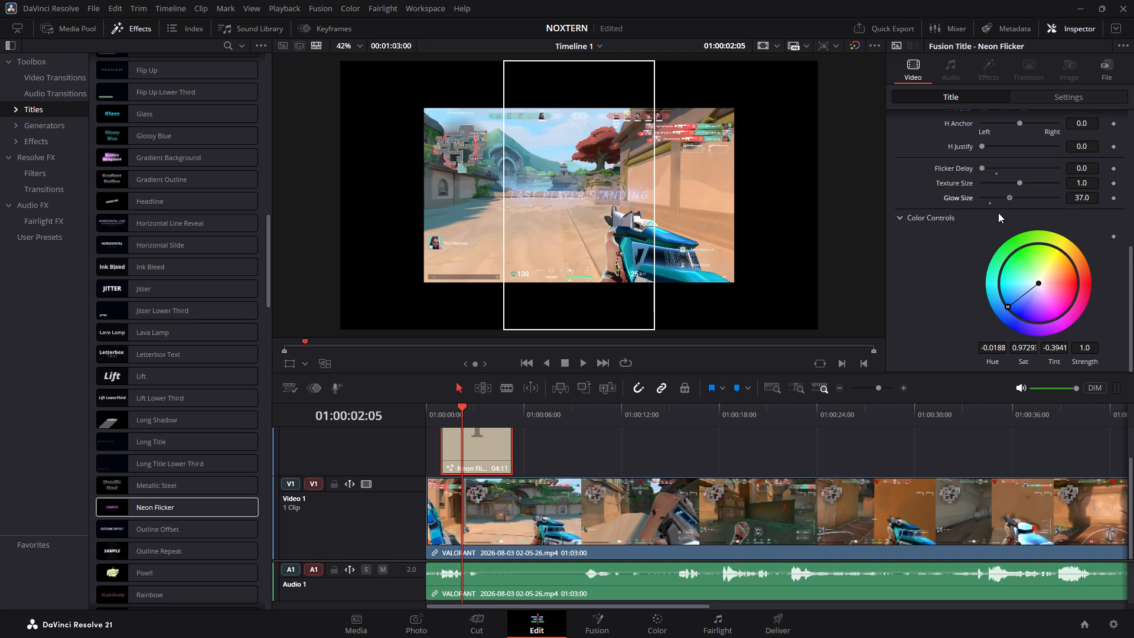
drag(998, 213, 978, 216)
click(990, 204)
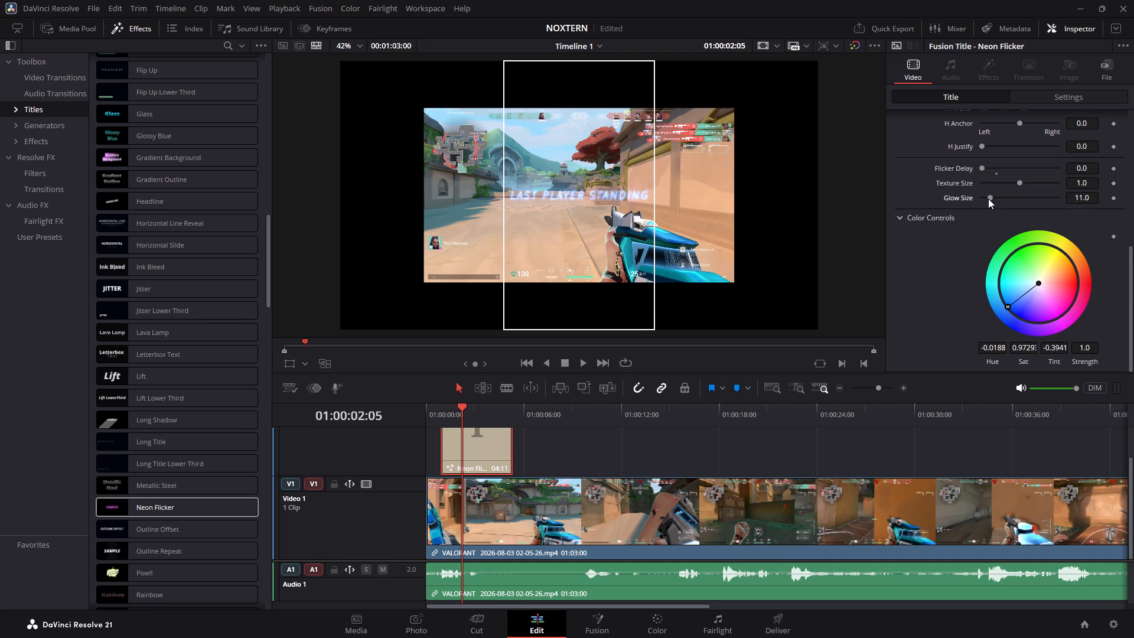
drag(991, 197, 1003, 197)
drag(1003, 197, 1019, 201)
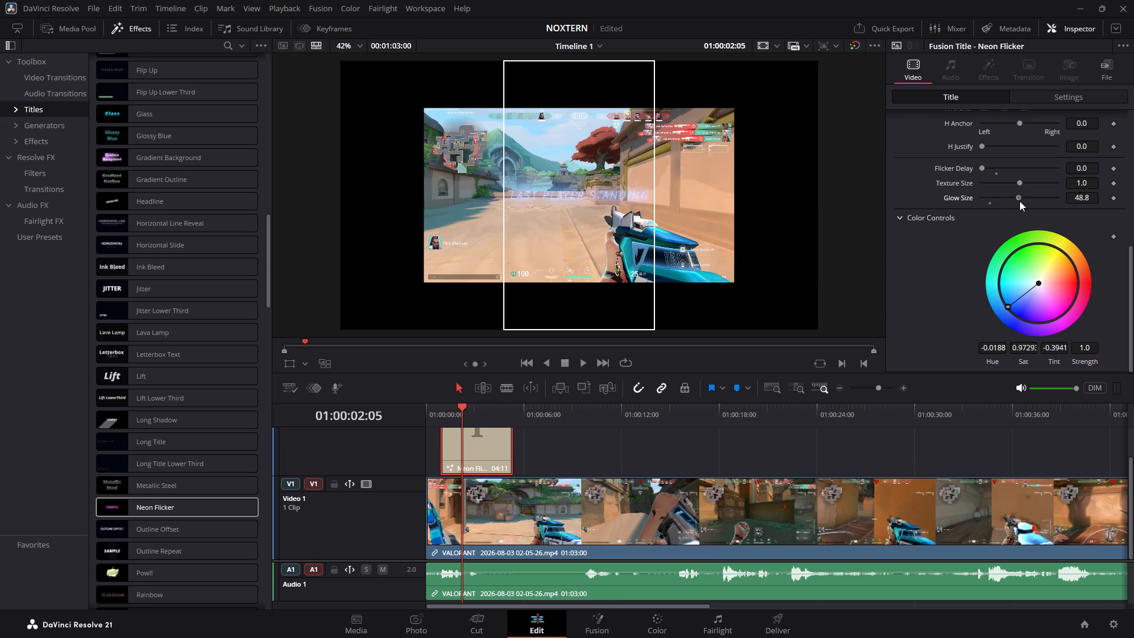
drag(1019, 201, 1002, 203)
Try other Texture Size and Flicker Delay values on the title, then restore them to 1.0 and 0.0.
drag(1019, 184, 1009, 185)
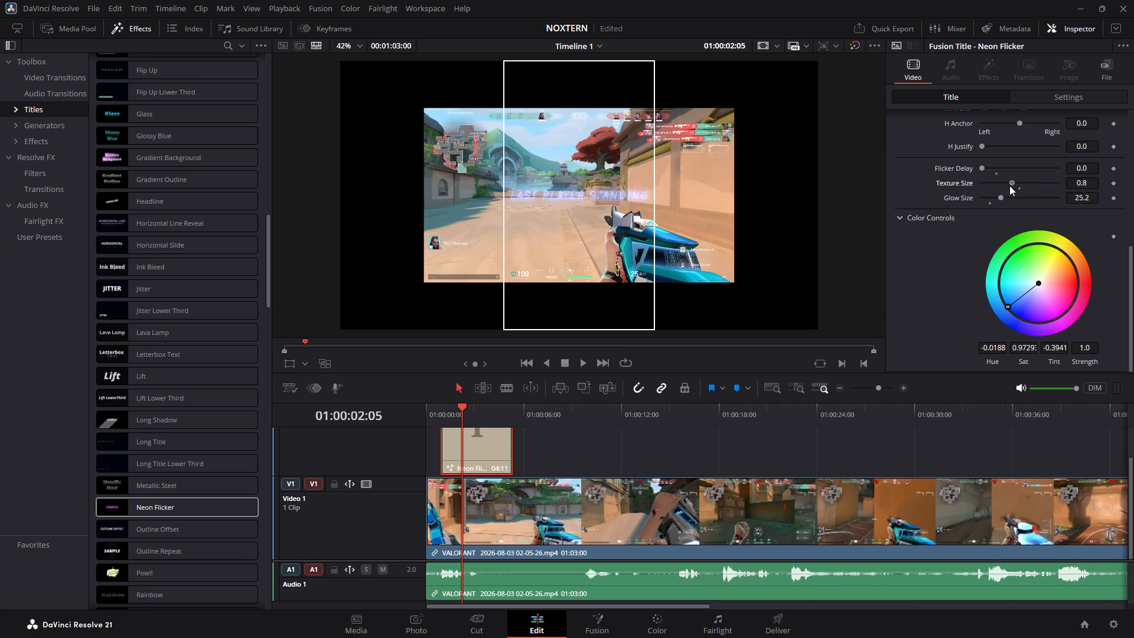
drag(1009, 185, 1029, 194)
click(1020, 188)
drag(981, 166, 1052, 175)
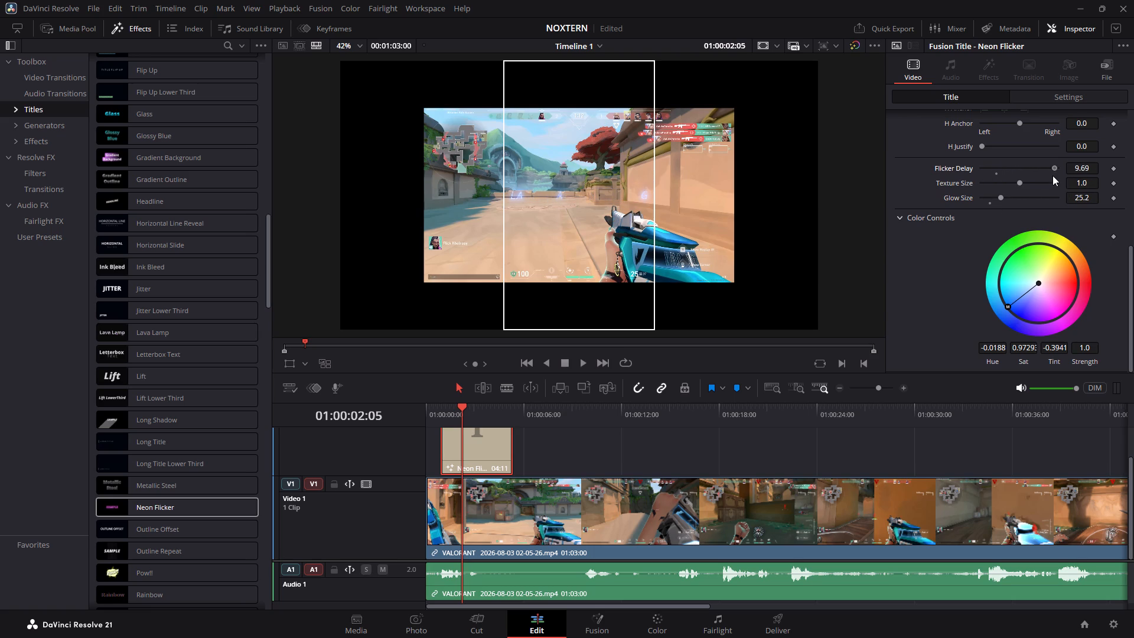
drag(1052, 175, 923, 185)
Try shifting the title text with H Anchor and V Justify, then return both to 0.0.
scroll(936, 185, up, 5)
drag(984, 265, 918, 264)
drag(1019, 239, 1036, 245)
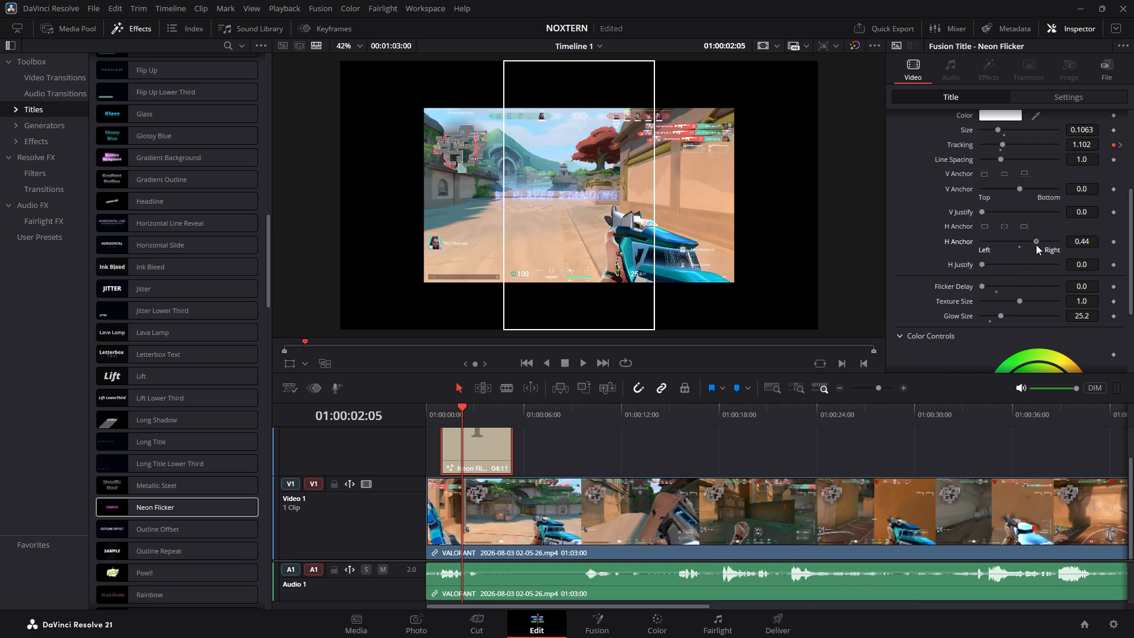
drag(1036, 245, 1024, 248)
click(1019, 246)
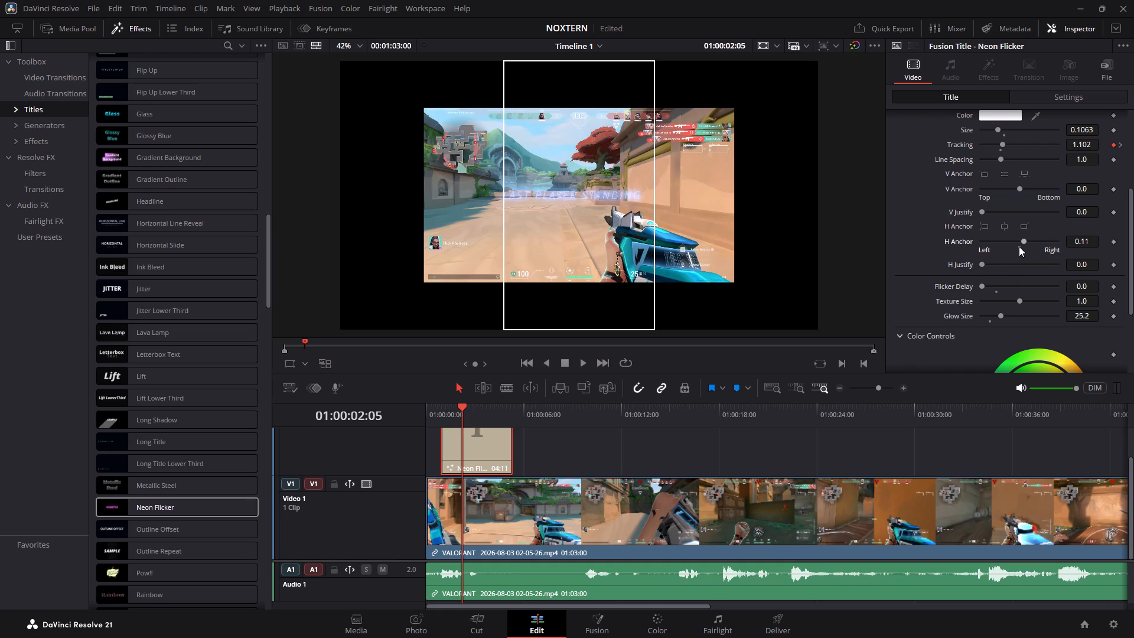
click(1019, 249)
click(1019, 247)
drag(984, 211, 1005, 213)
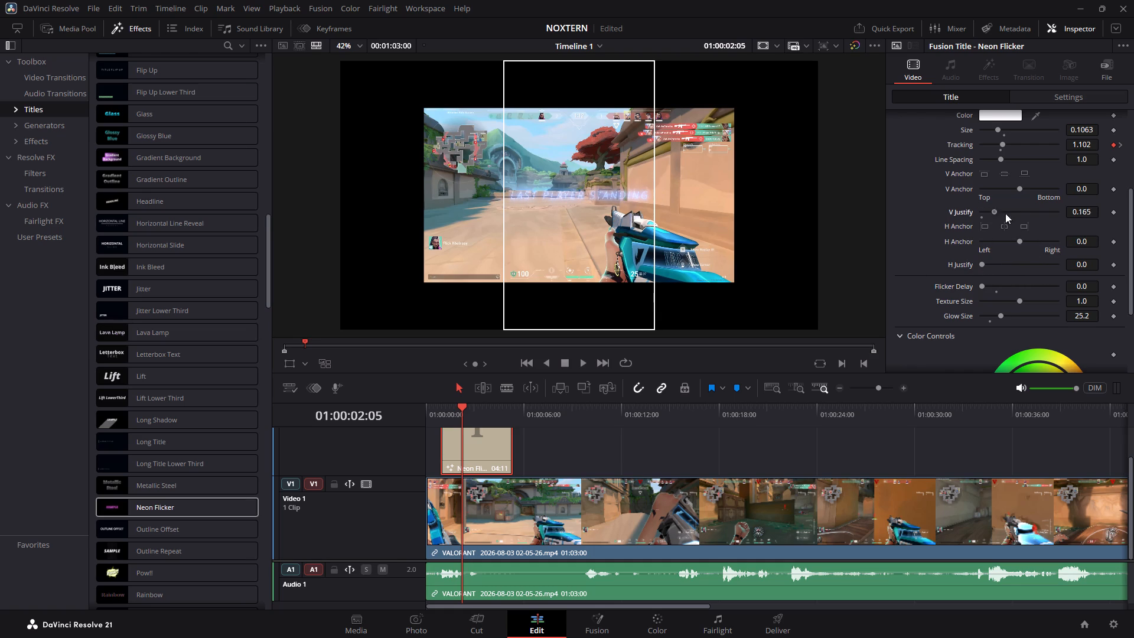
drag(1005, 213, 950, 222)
Compare the title text's top, center and bottom vertical anchors and set V Anchor to 1.0.
scroll(999, 180, up, 1)
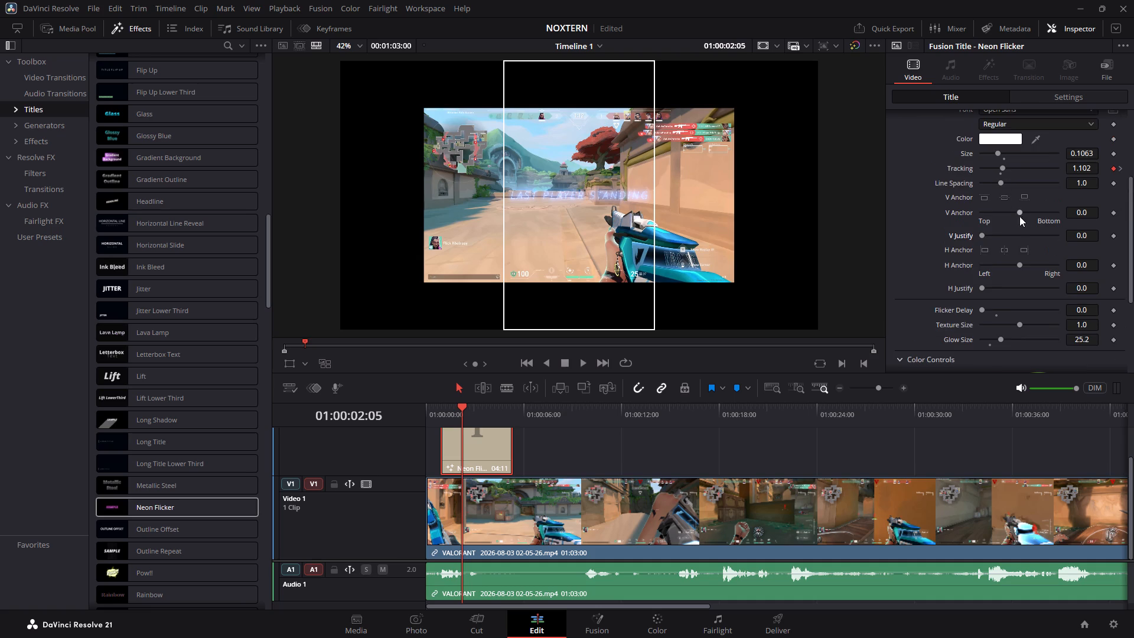
scroll(1021, 206, up, 2)
click(983, 247)
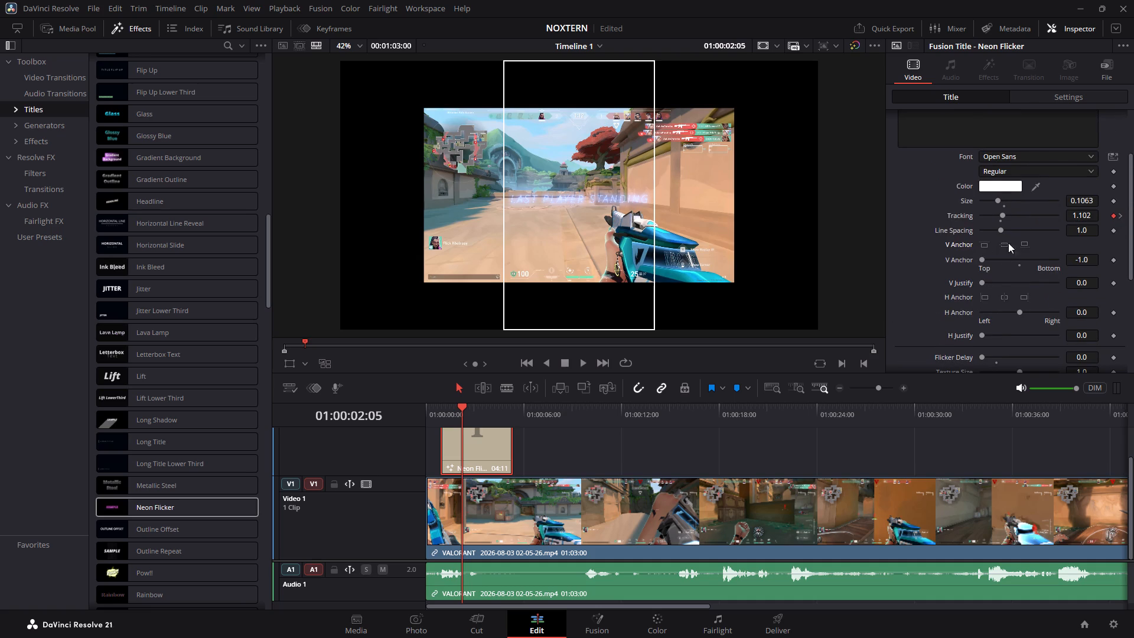
click(1009, 243)
triple_click(985, 243)
click(985, 243)
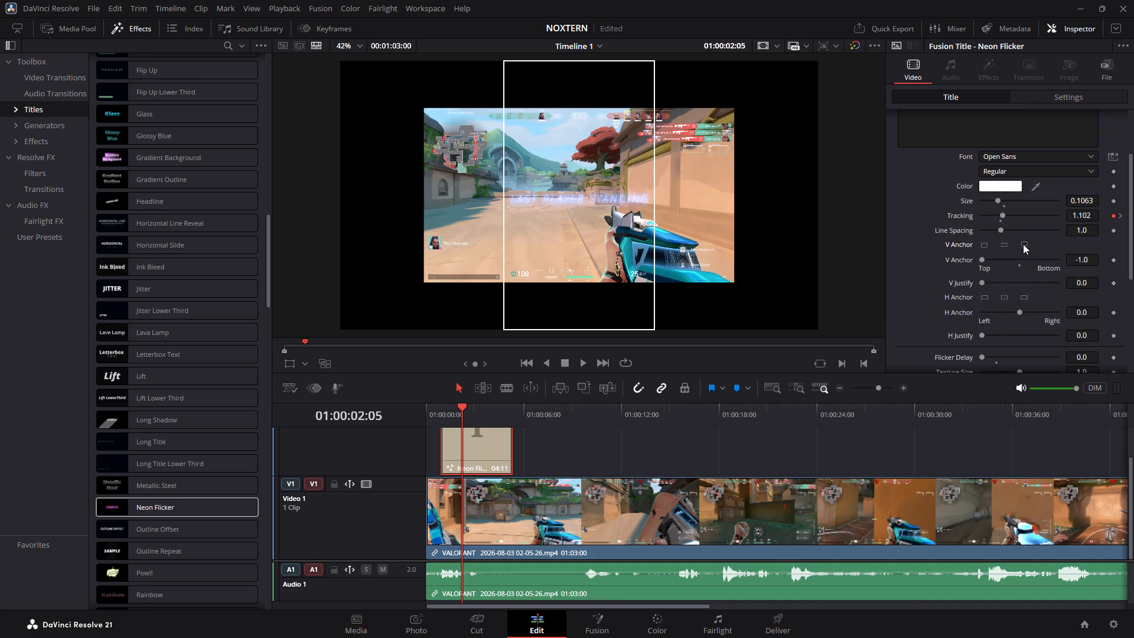
triple_click(1028, 245)
scroll(1018, 268, up, 2)
scroll(1017, 279, down, 4)
scroll(985, 239, up, 3)
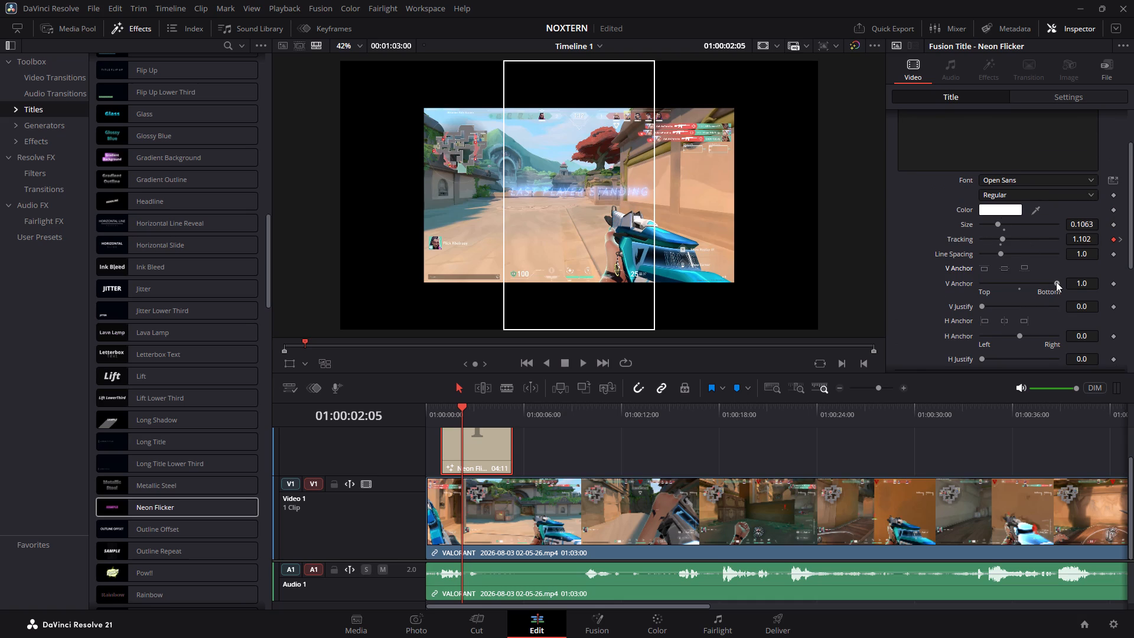
drag(1056, 282, 1057, 284)
drag(1057, 284, 1062, 284)
click(1019, 288)
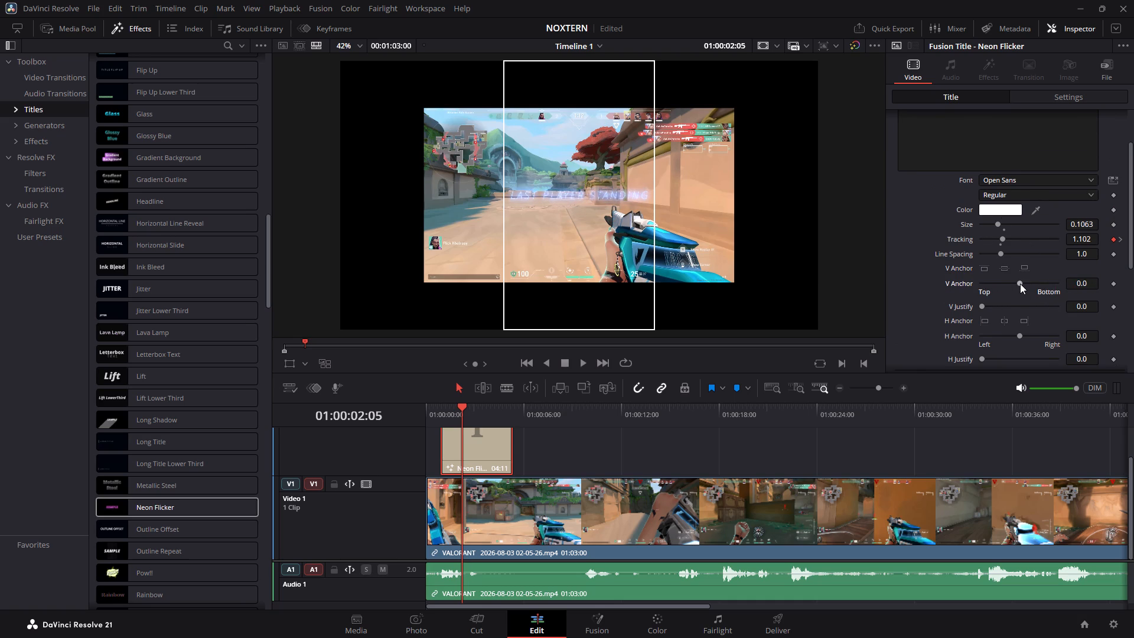
drag(1020, 282, 1106, 281)
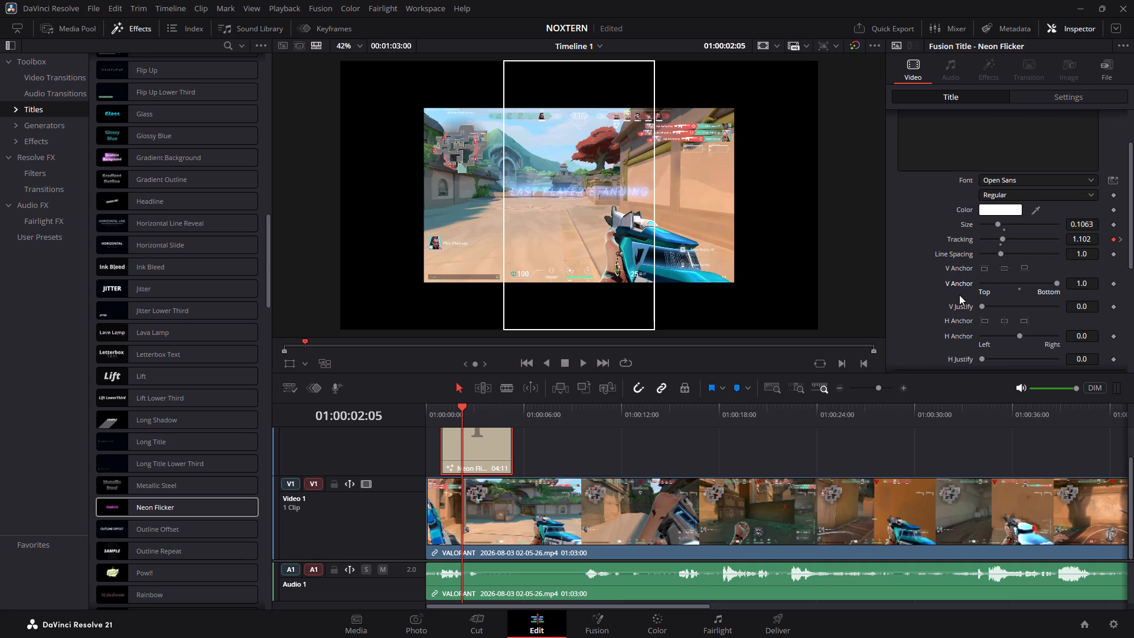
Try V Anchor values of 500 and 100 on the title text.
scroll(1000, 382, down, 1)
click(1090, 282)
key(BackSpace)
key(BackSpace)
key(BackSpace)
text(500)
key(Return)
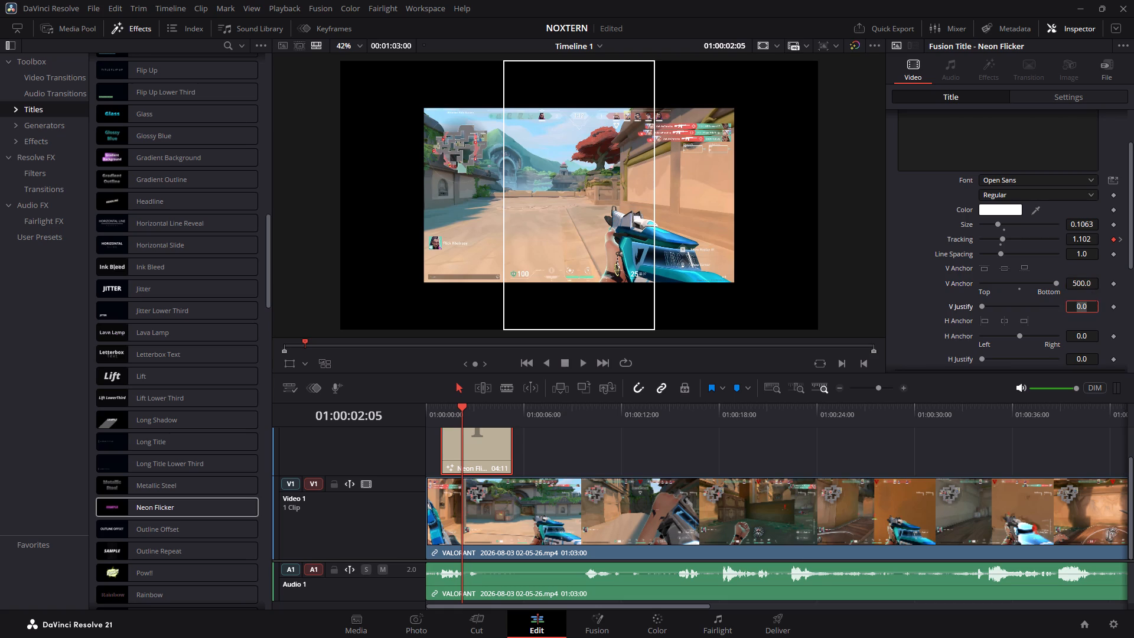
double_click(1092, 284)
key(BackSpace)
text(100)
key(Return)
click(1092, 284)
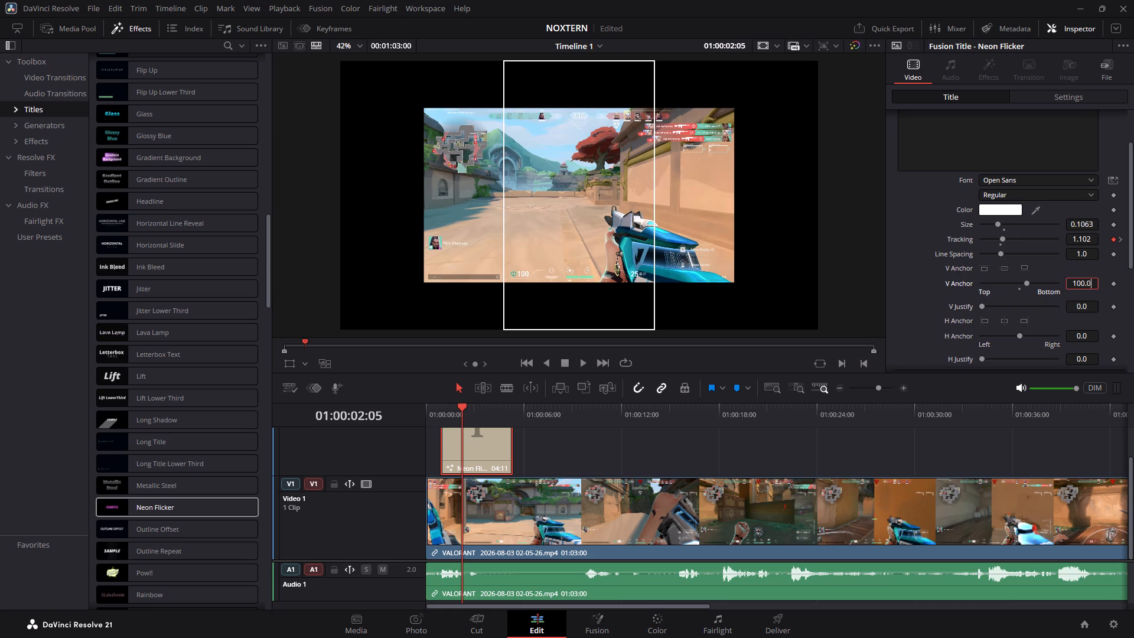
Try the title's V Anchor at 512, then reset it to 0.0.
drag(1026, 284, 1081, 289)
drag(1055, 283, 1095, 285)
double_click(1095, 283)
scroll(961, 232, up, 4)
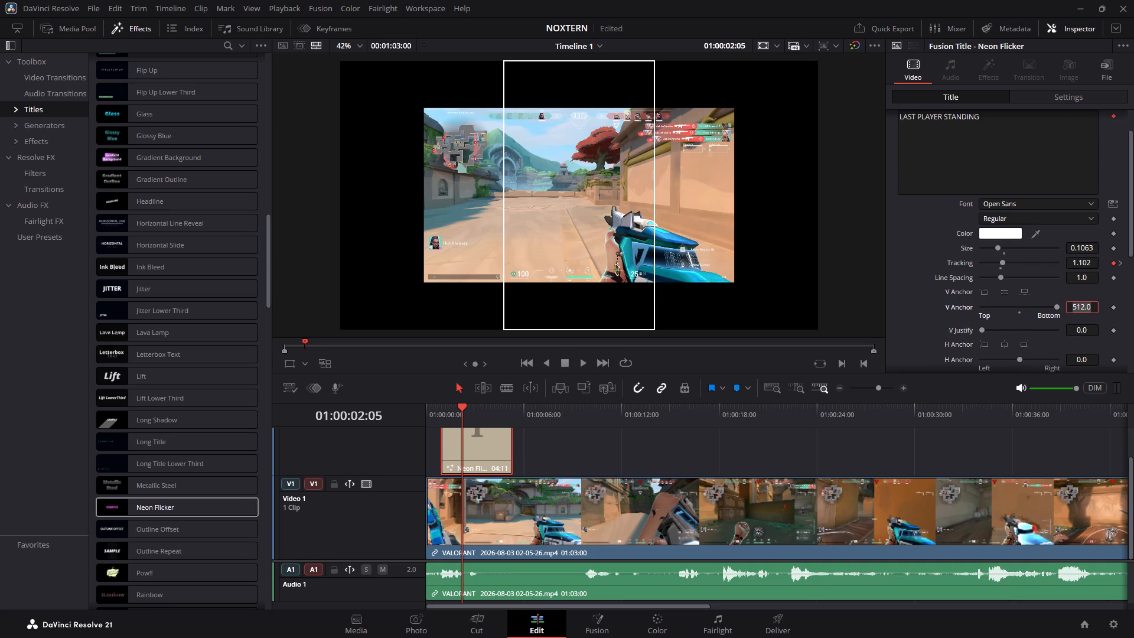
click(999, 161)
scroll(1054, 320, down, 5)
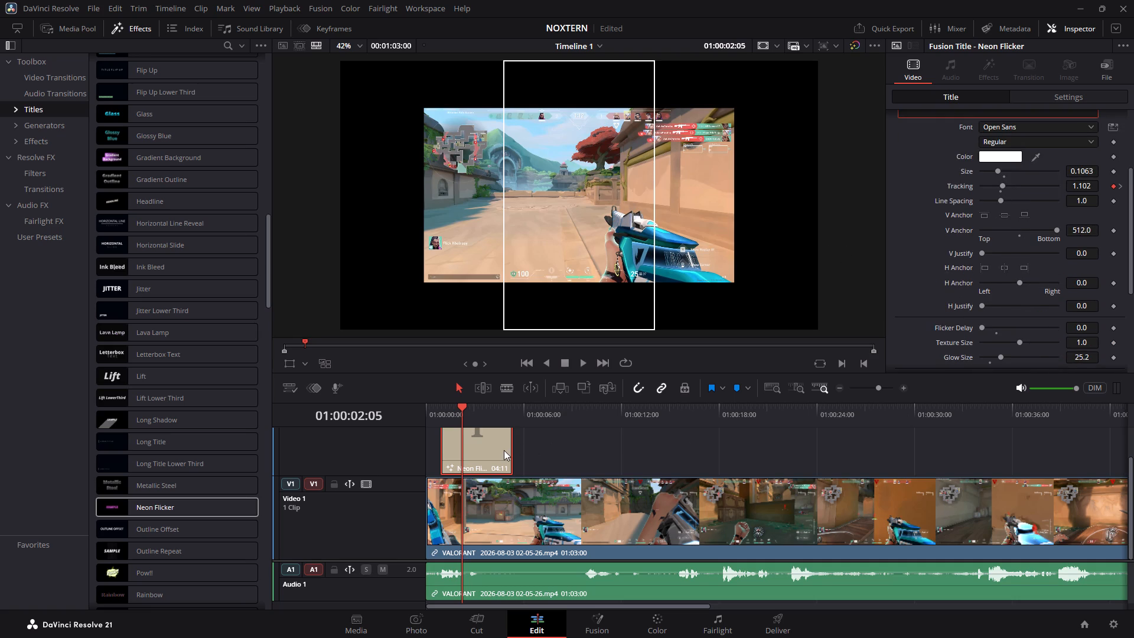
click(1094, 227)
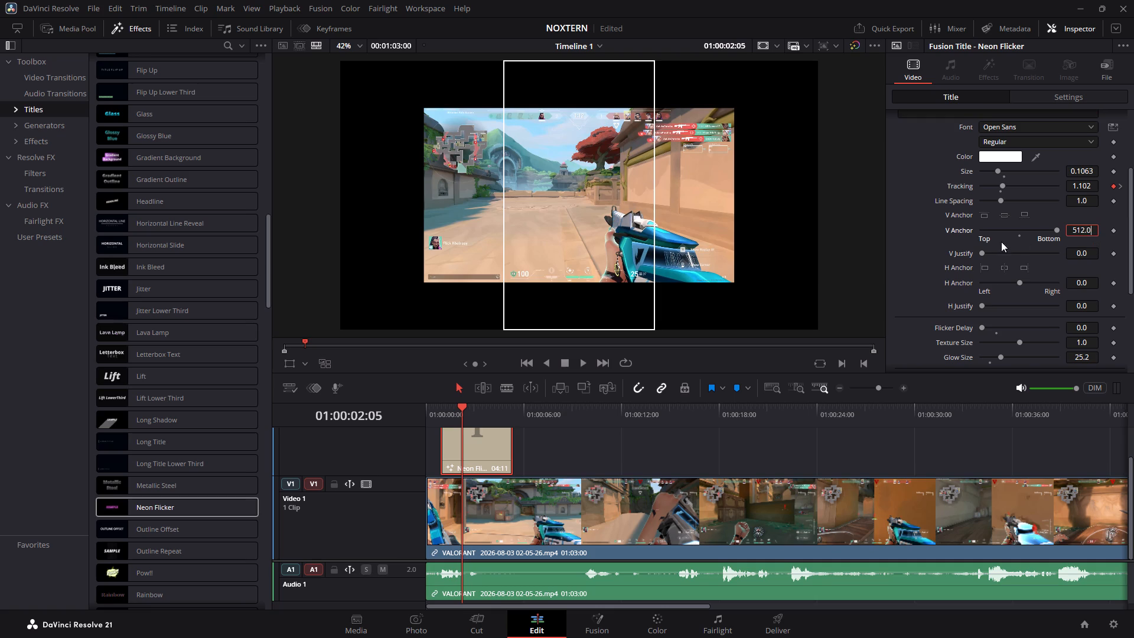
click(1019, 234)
Move the title text higher over the gameplay by fine-tuning its V Anchor to 10.9.
click(1088, 233)
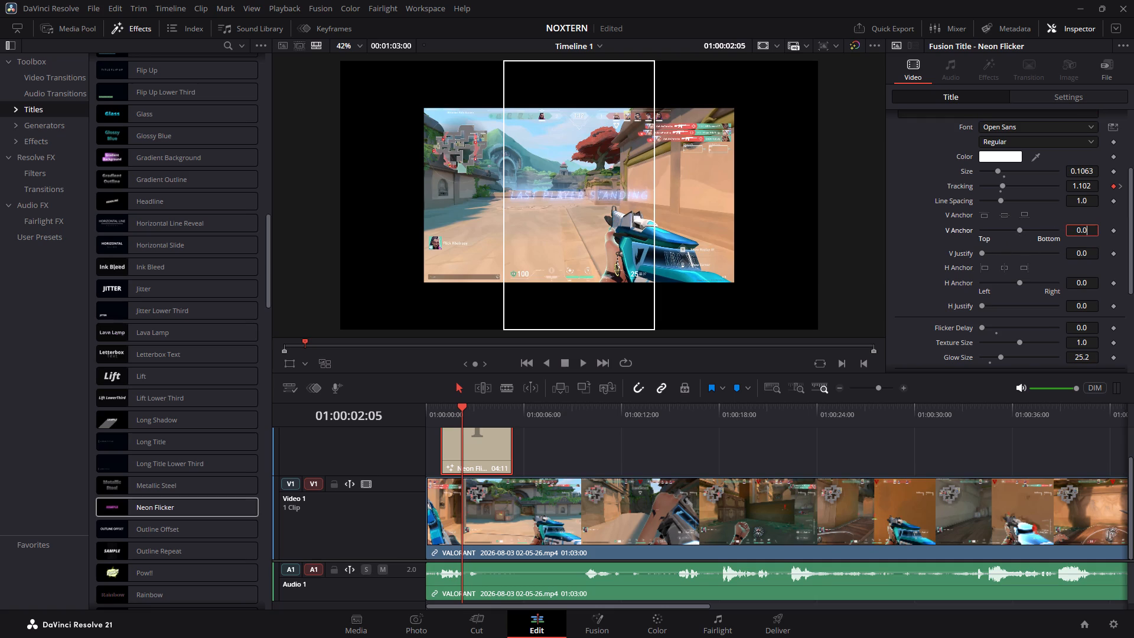
click(1088, 233)
key(Up)
key(Up)
key(Up)
key(Up)
key(Up)
key(Up)
key(Up)
key(Up)
key(Up)
key(Up)
key(Up)
key(Up)
key(Up)
key(Up)
key(Up)
key(Up)
key(Up)
key(Up)
key(Up)
key(Up)
key(Up)
key(Up)
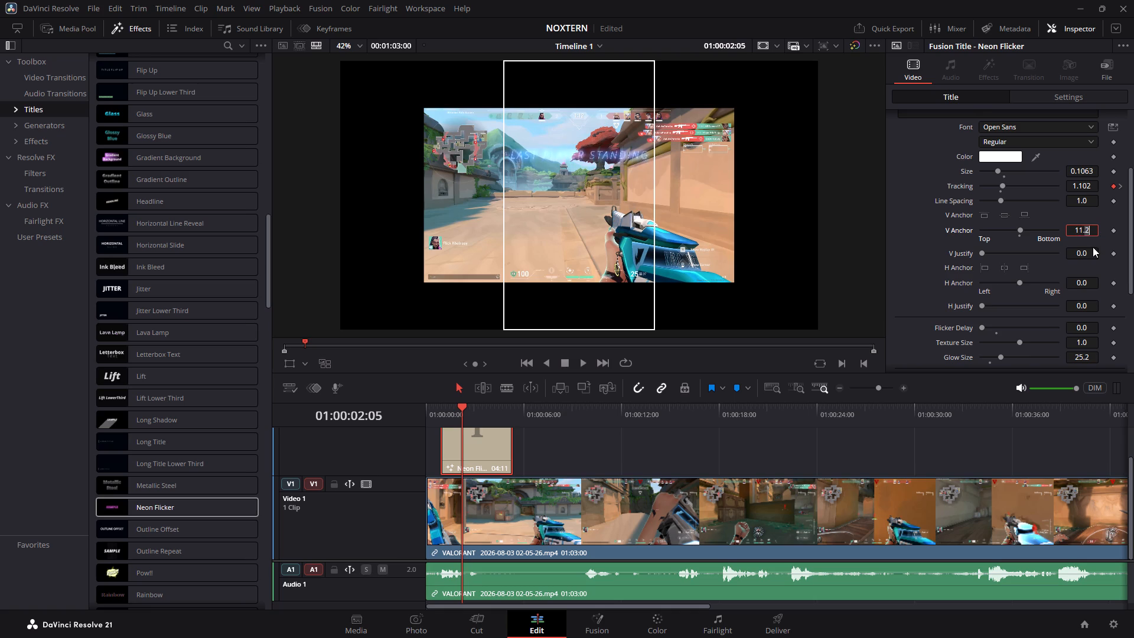
key(Down)
key(Down)
key(Down)
key(Down)
key(Down)
key(Down)
key(Down)
key(Down)
key(Down)
key(Down)
key(Down)
key(Down)
key(Down)
key(Down)
key(Down)
key(Down)
key(Down)
key(Down)
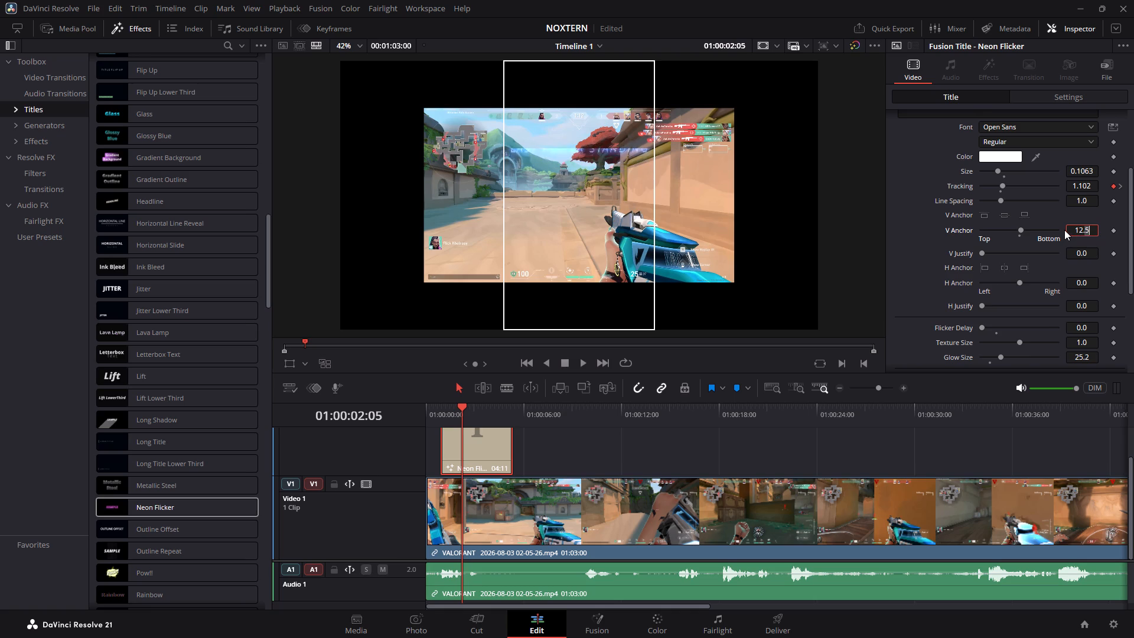
key(Down)
key(Down)
key(Down)
key(Down)
key(Down)
key(Down)
key(Down)
key(Down)
key(Down)
key(Down)
key(Down)
key(Down)
key(Down)
key(Down)
key(Down)
key(Down)
key(Down)
key(Down)
key(Up)
key(Up)
key(Up)
key(Up)
key(Up)
key(Up)
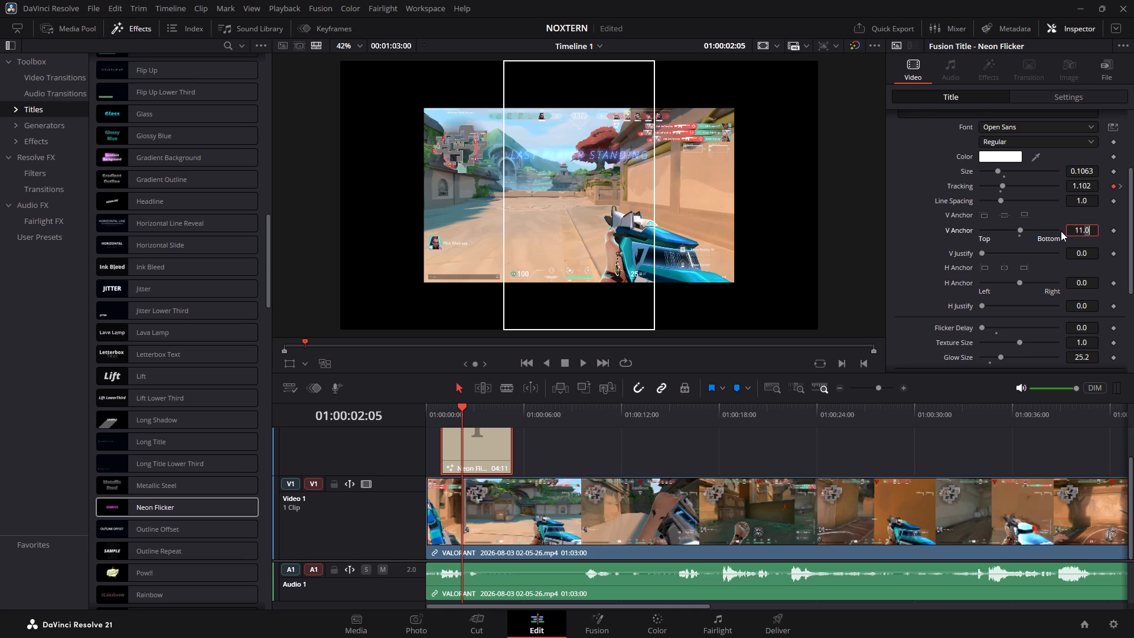
key(Down)
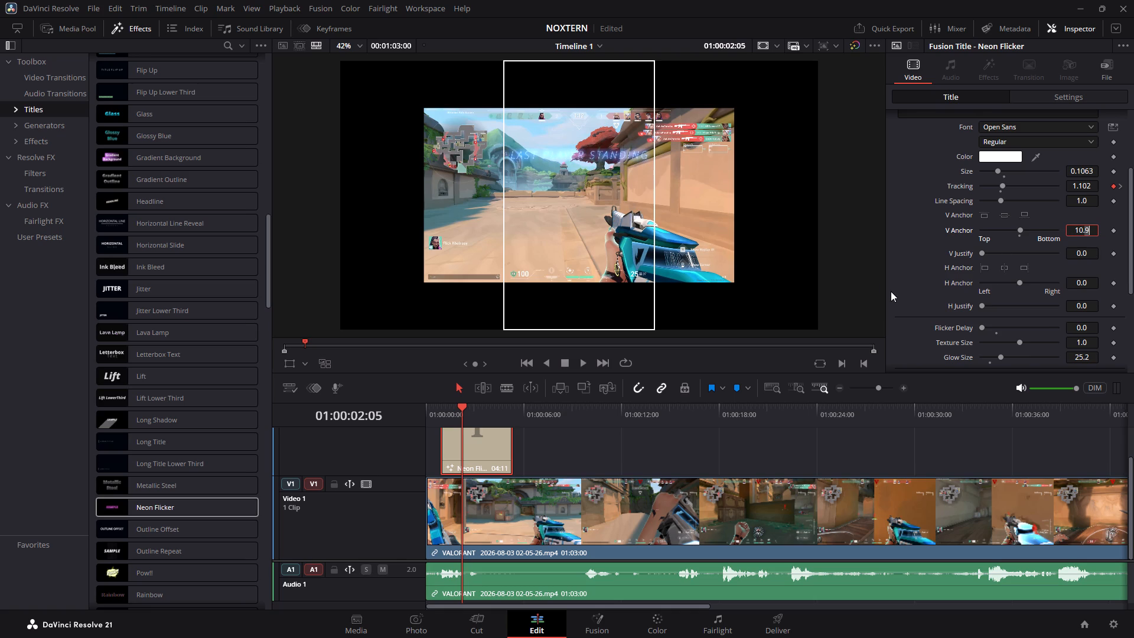
click(904, 291)
Try yellow and green hues for the title's glow in Color Controls and settle on cyan-blue, hue -0.4671.
scroll(1001, 215, down, 6)
drag(1006, 323, 1128, 211)
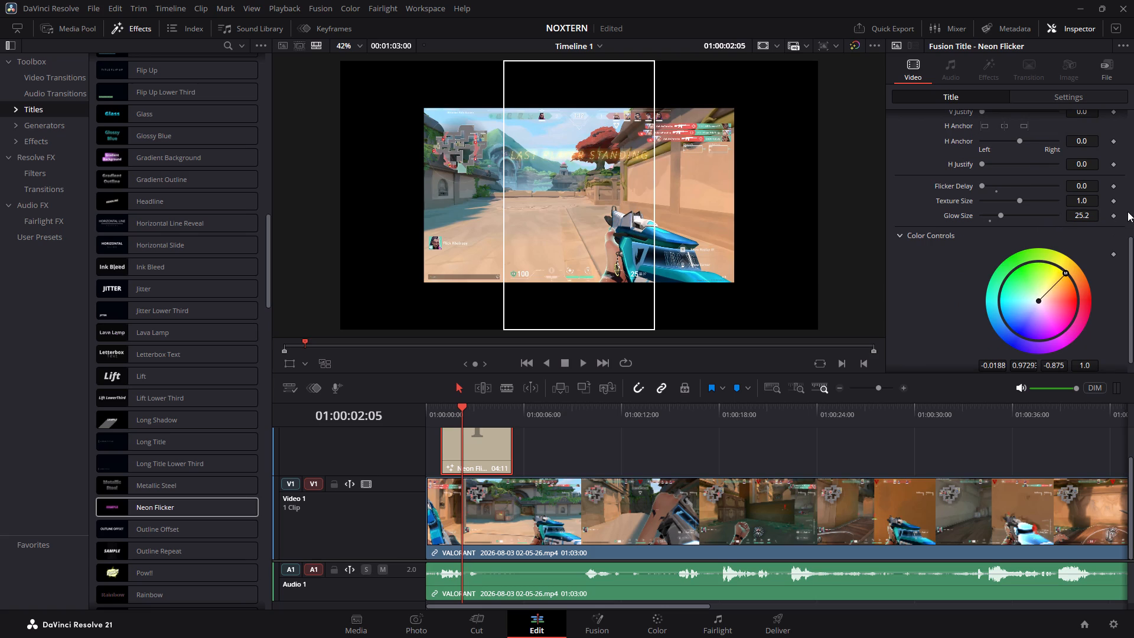
drag(1128, 211, 1025, 208)
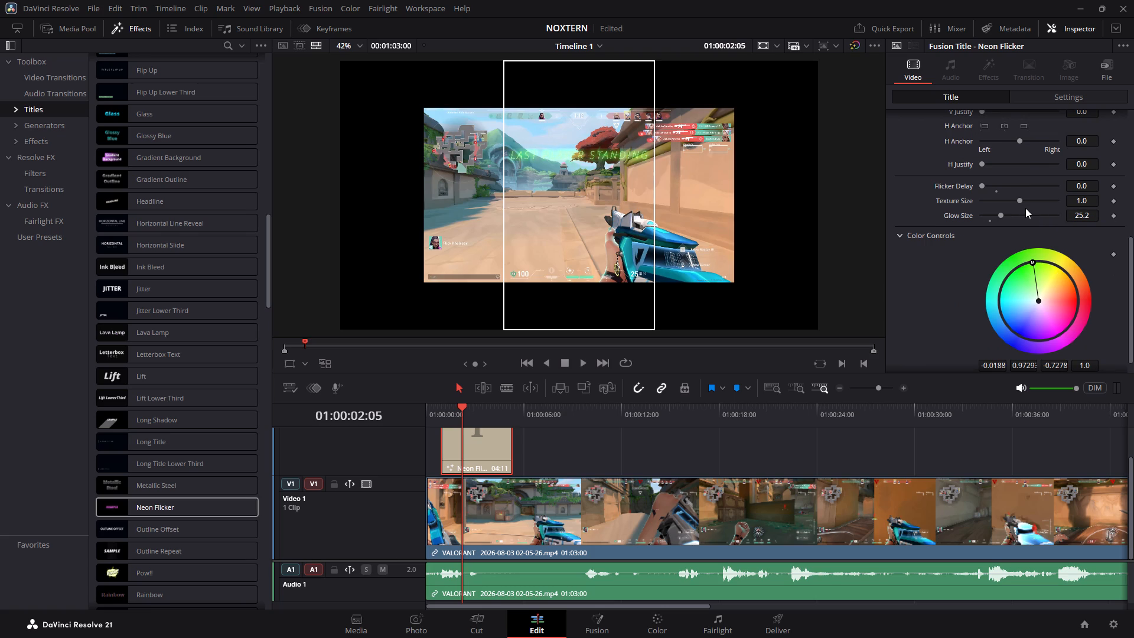
drag(1025, 208, 844, 321)
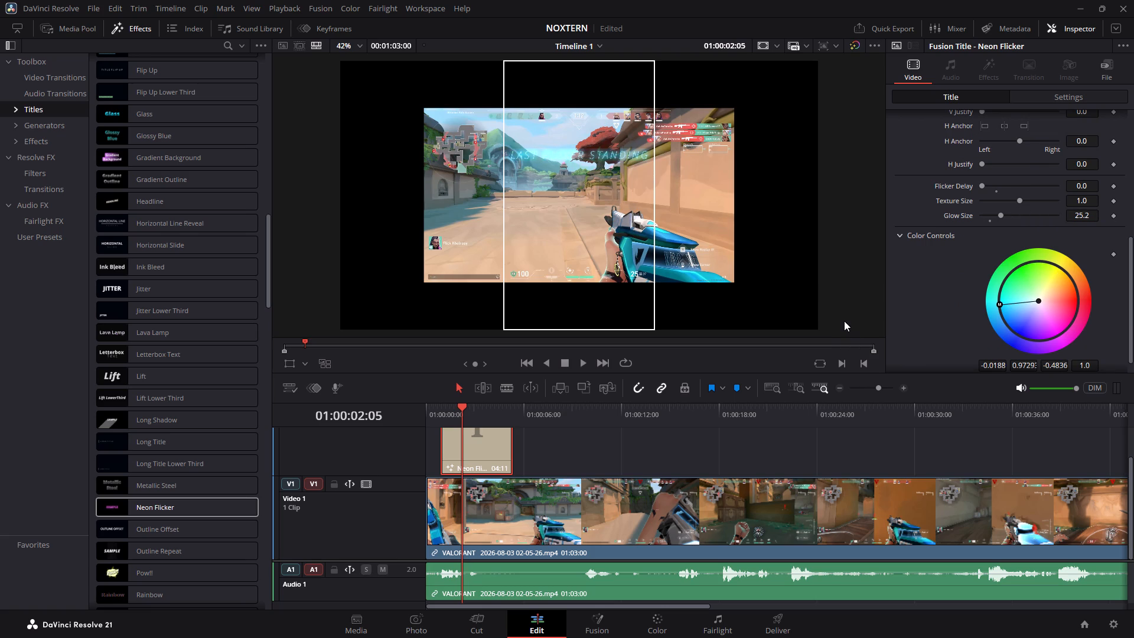
drag(844, 321, 852, 340)
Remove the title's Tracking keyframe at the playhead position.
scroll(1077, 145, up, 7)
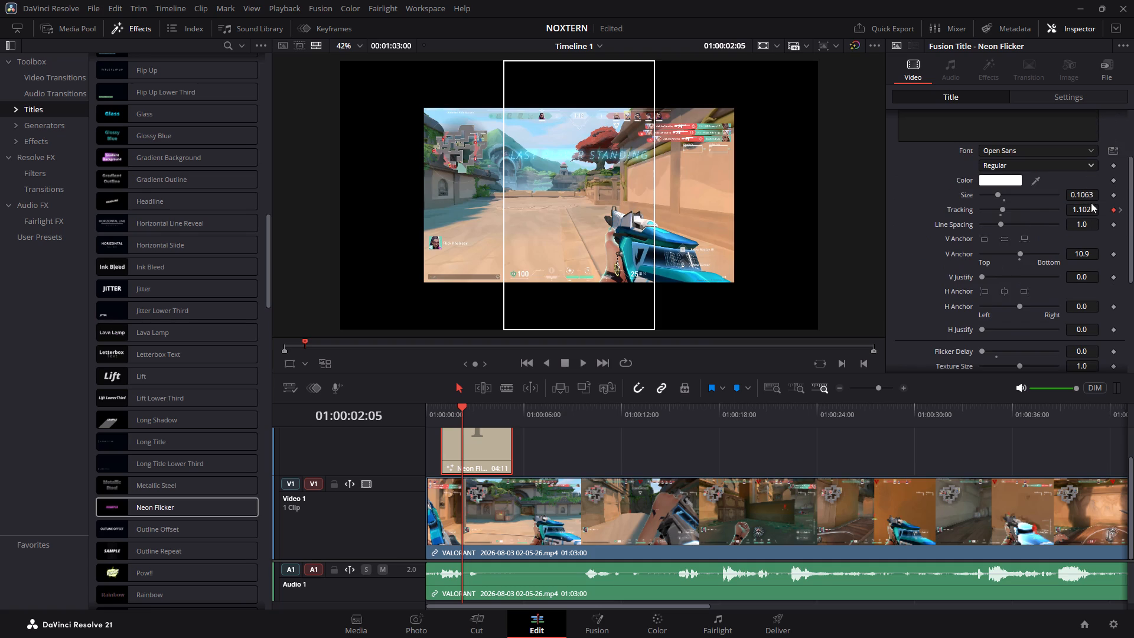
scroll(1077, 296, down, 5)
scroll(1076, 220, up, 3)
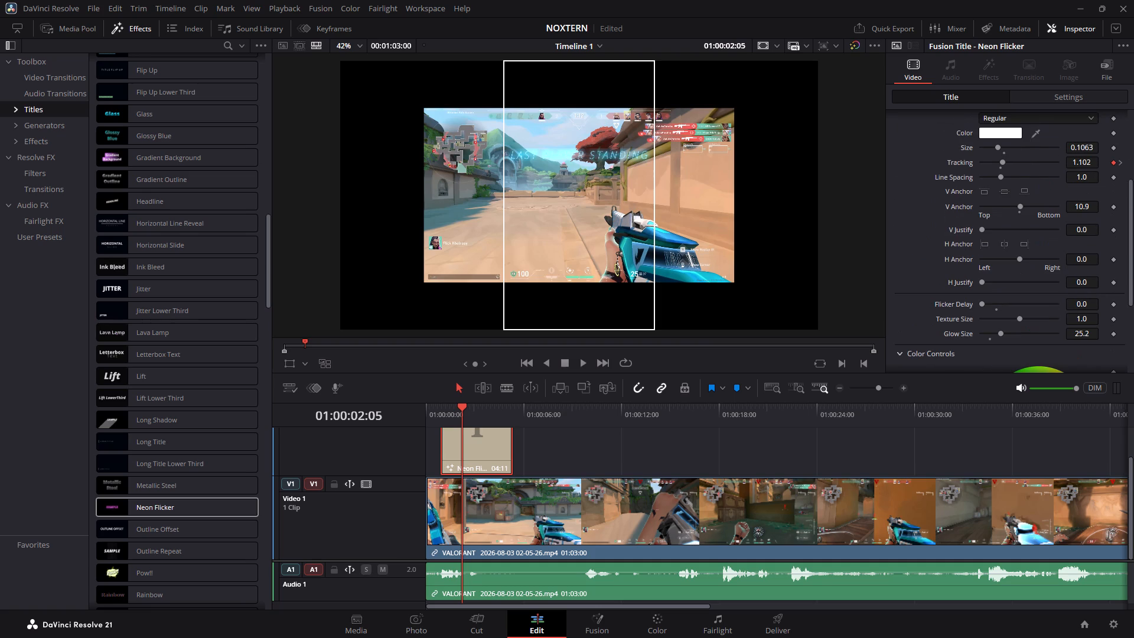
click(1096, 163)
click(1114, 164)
Fine-tune the title's letter spacing so the text fits inside the 9:16 frame, setting Tracking to 1.07.
click(1094, 163)
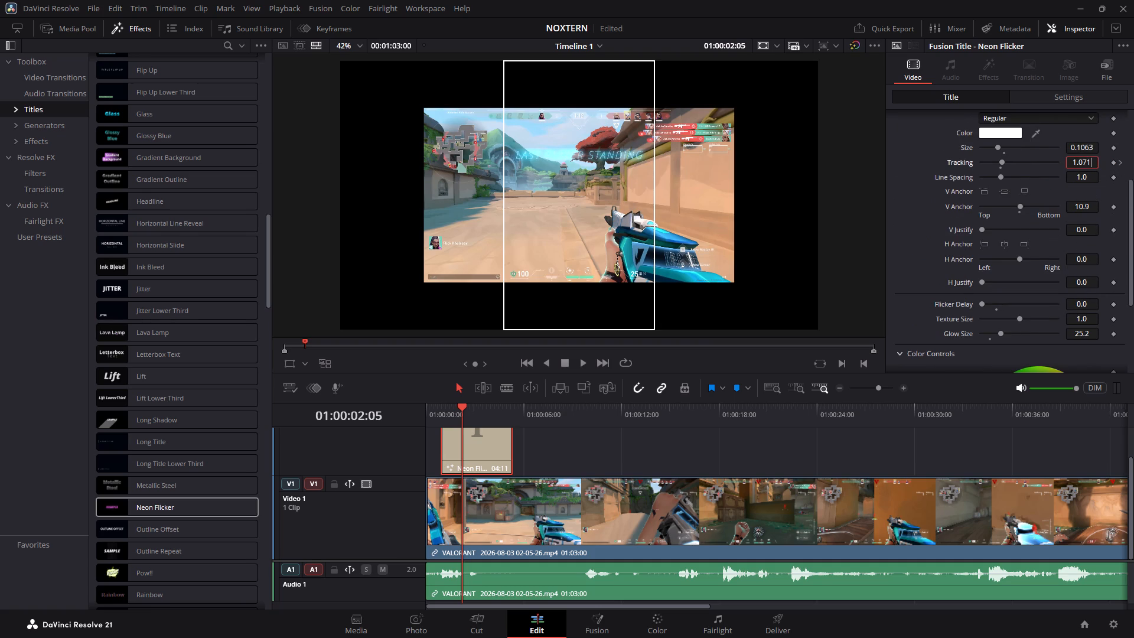
key(Down)
key(Down)
key(Down)
key(Down)
key(Down)
key(Down)
key(Down)
key(Down)
key(Down)
key(Down)
key(Down)
key(Down)
key(Down)
key(Down)
key(Down)
key(Down)
key(Down)
key(Down)
key(Down)
key(Down)
key(Down)
key(Down)
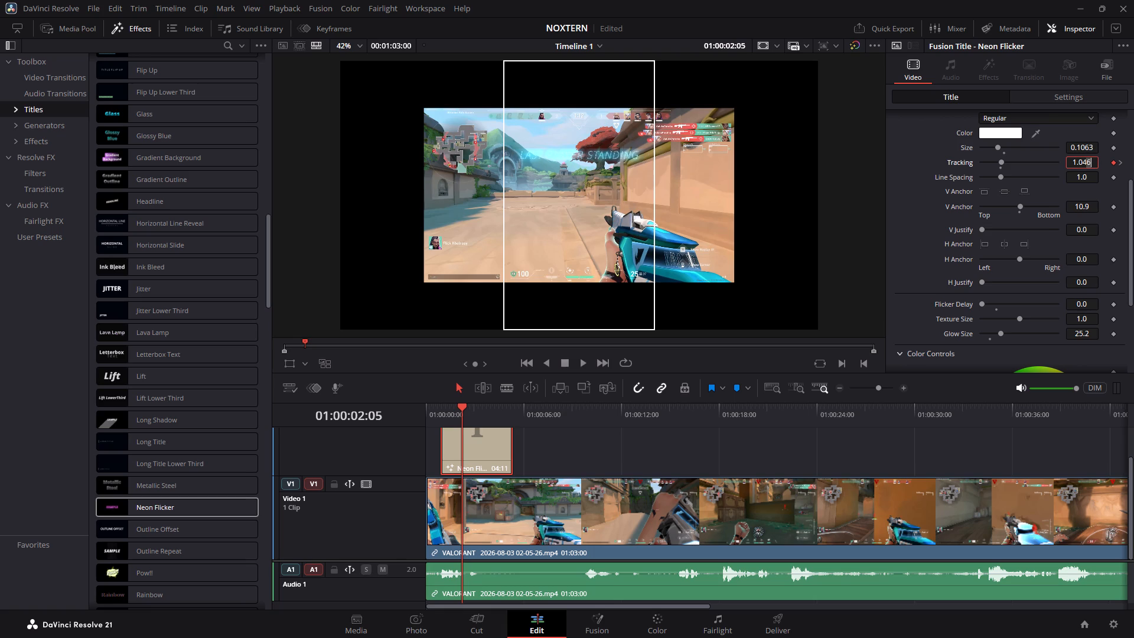
key(Up)
key(Up)
key(Up)
key(Up)
key(Up)
key(Up)
key(Up)
key(Up)
key(Up)
key(Up)
key(Up)
key(Up)
key(Up)
key(Up)
key(Down)
key(Up)
key(Up)
key(Up)
key(Up)
key(Up)
key(Up)
key(Up)
key(Up)
key(Up)
key(Up)
key(Down)
key(Up)
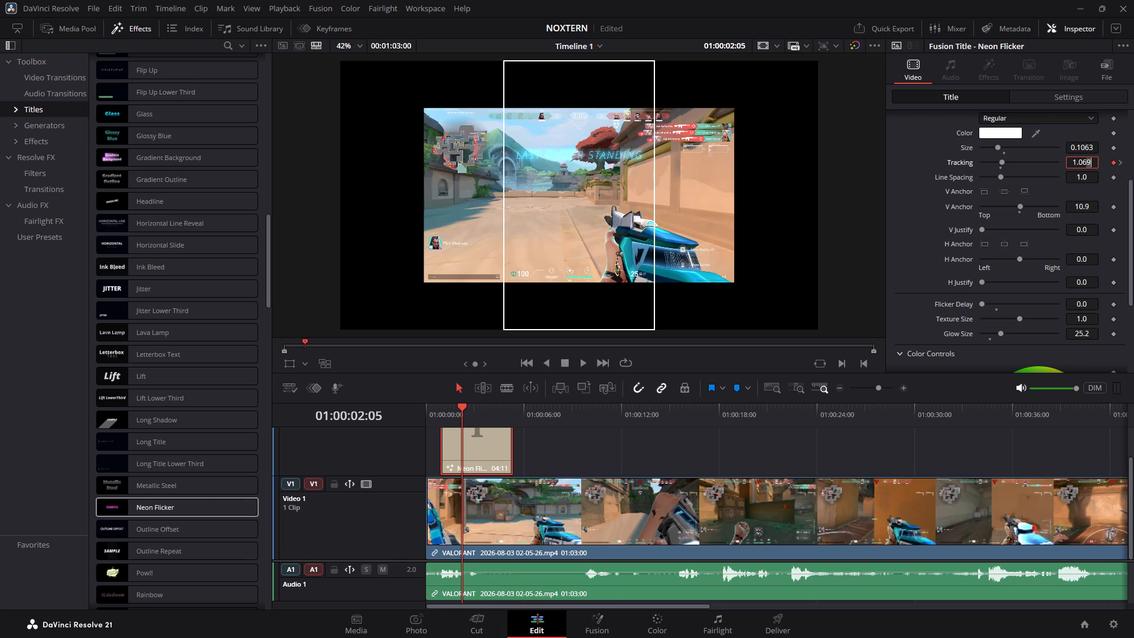
key(Up)
key(Down)
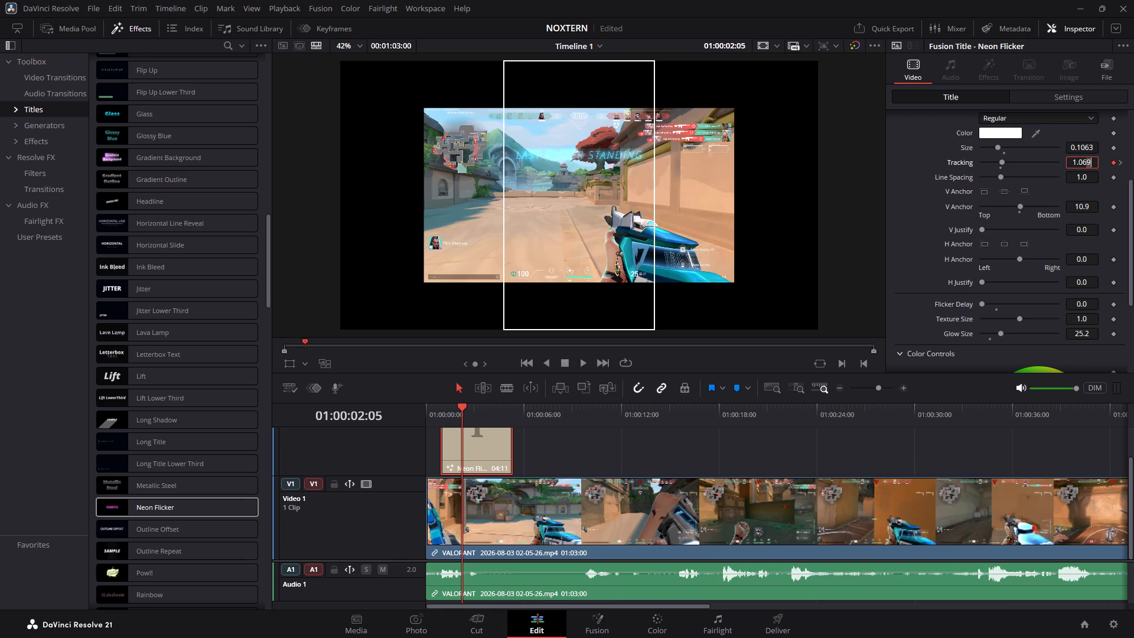
key(Up)
Fine-tune the title's vertical position by adjusting its V Anchor to 10.0.
click(1091, 205)
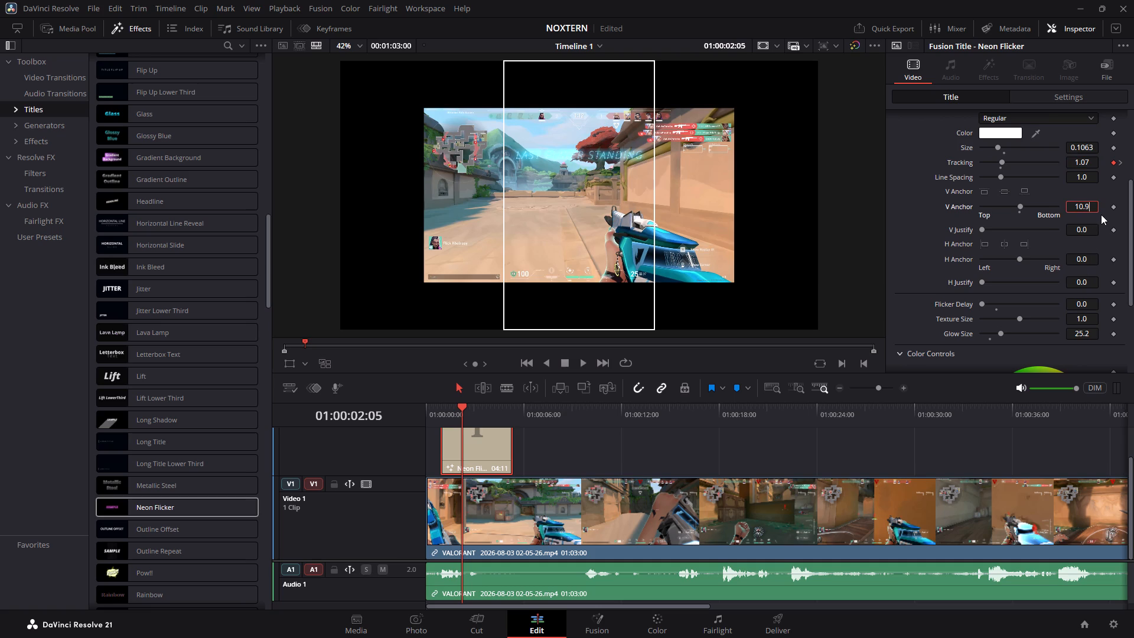
key(Up)
key(Up)
key(Down)
key(Down)
key(Down)
key(Down)
key(Down)
key(Down)
key(Down)
key(Down)
key(Down)
key(Down)
key(Down)
key(Down)
key(Up)
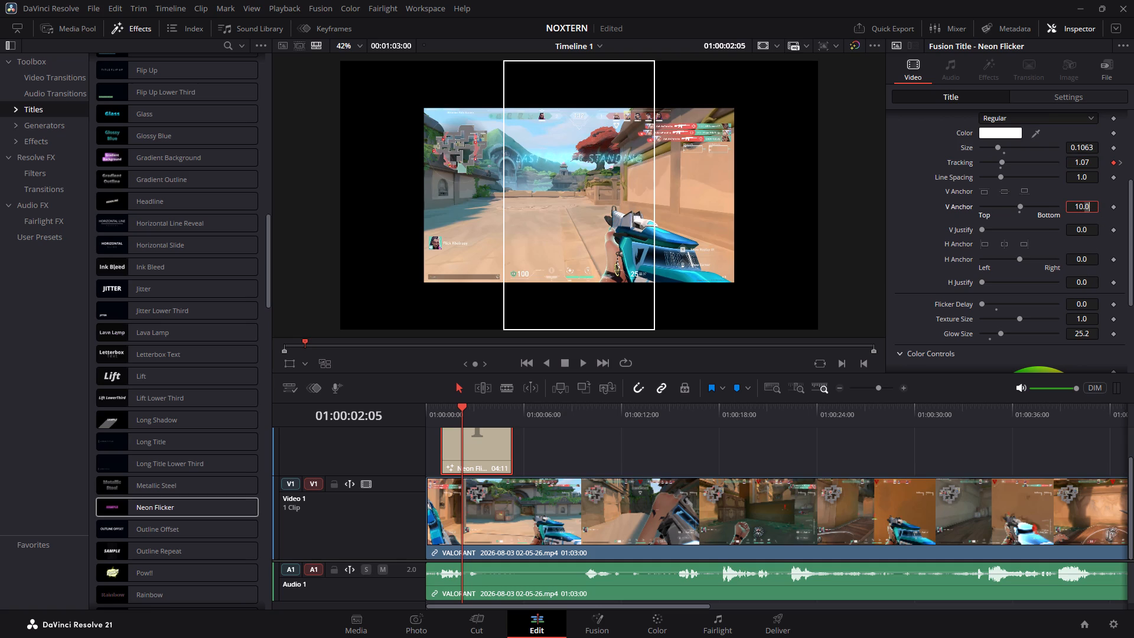
click(869, 278)
Play the timeline from its start to review the title over the gameplay.
scroll(941, 372, down, 6)
scroll(731, 411, down, 5)
drag(461, 405, 427, 408)
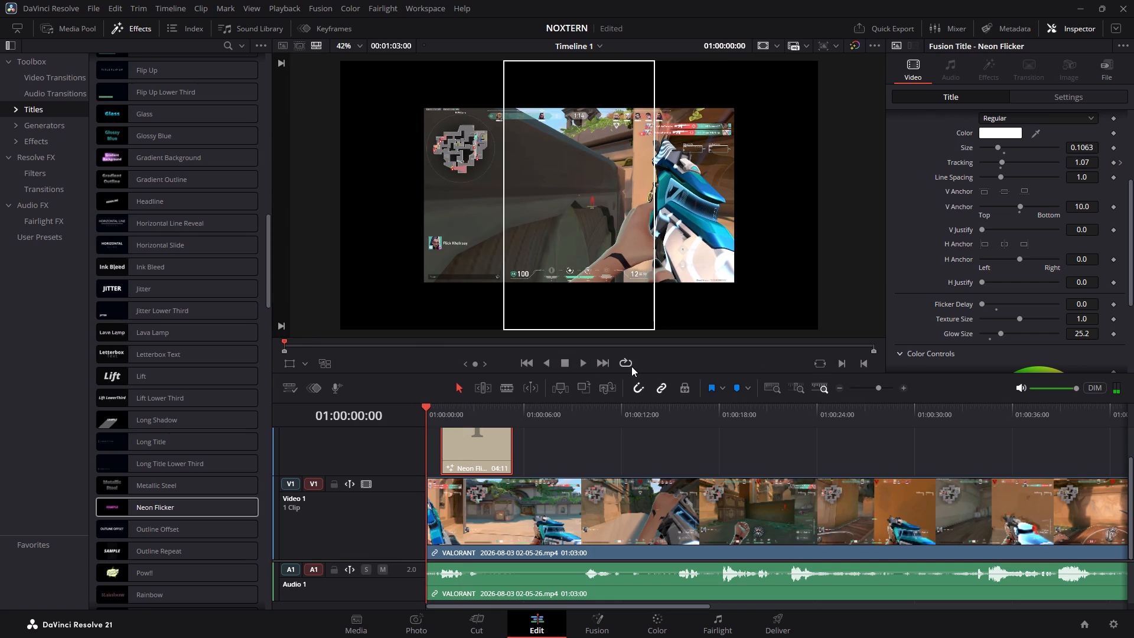
click(581, 364)
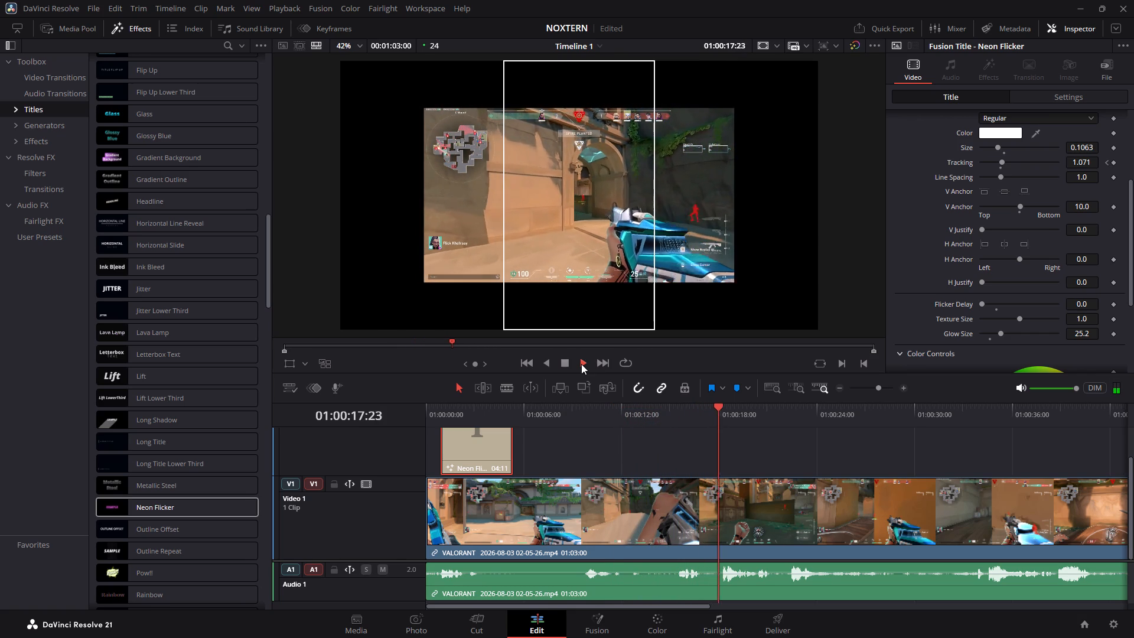
key(space)
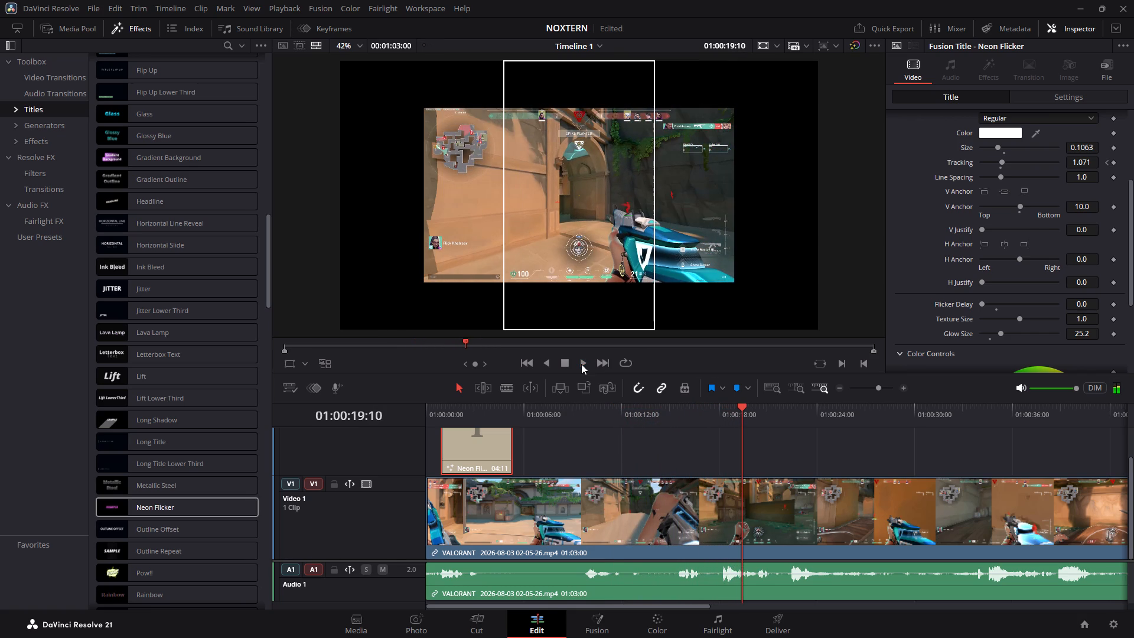
Park the playhead on the gunshot frame at 01:00:18:11.
drag(742, 408, 739, 408)
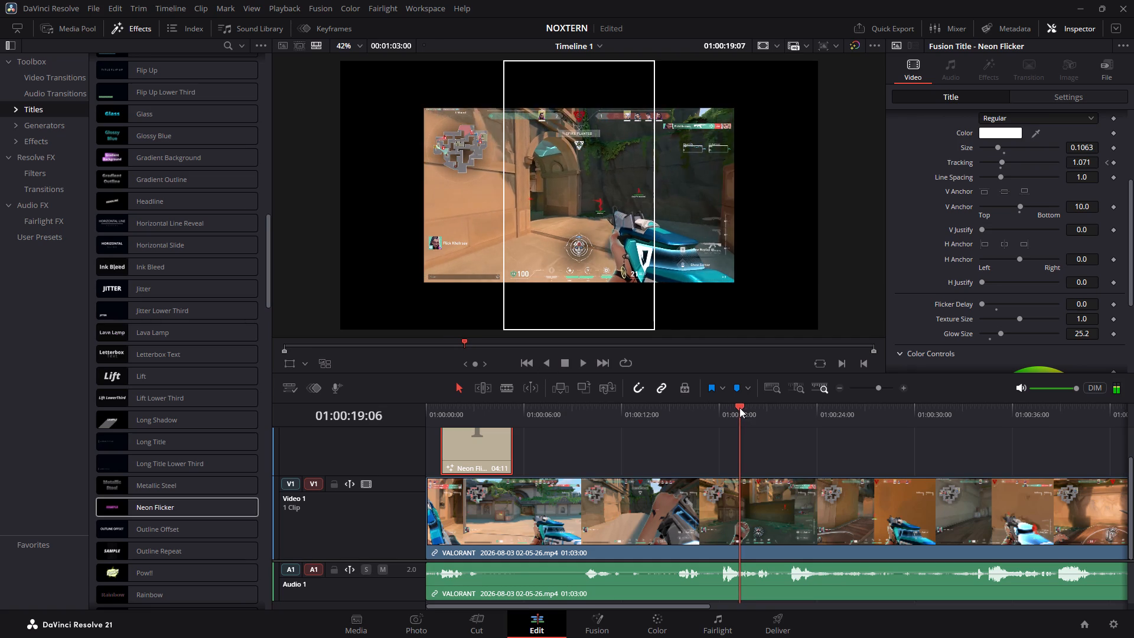
drag(739, 408, 727, 408)
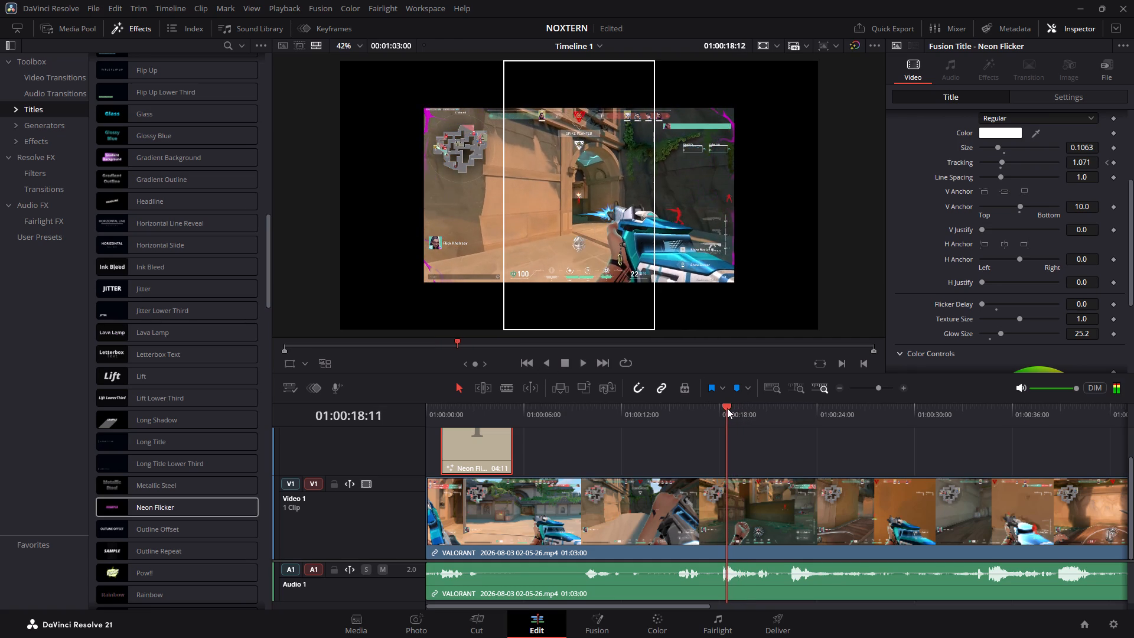
drag(727, 408, 726, 409)
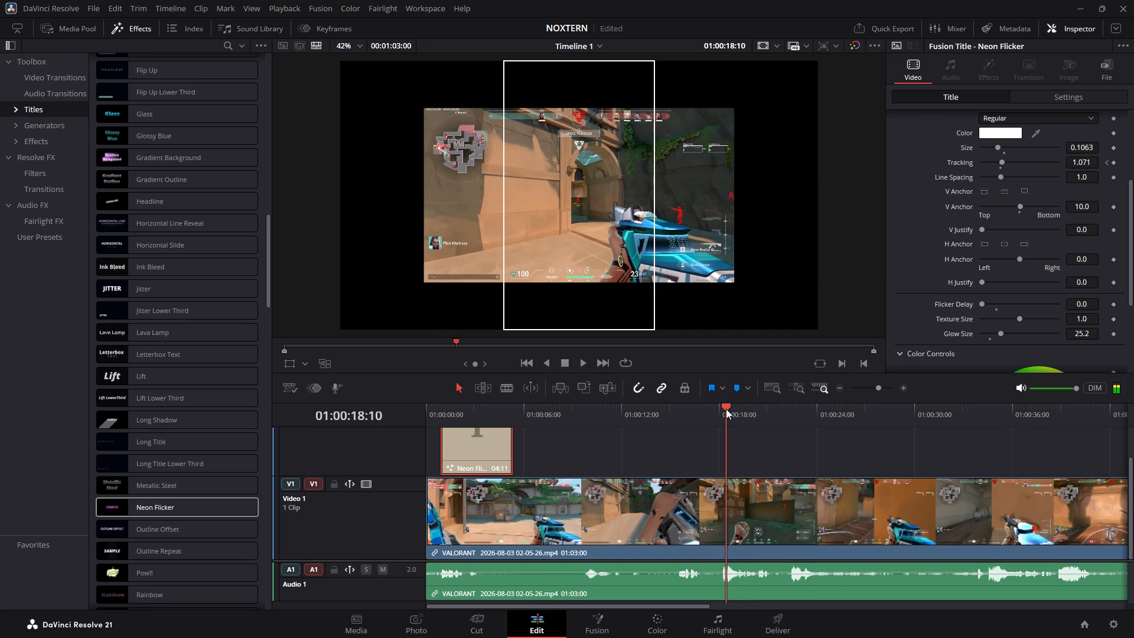
drag(726, 409, 726, 409)
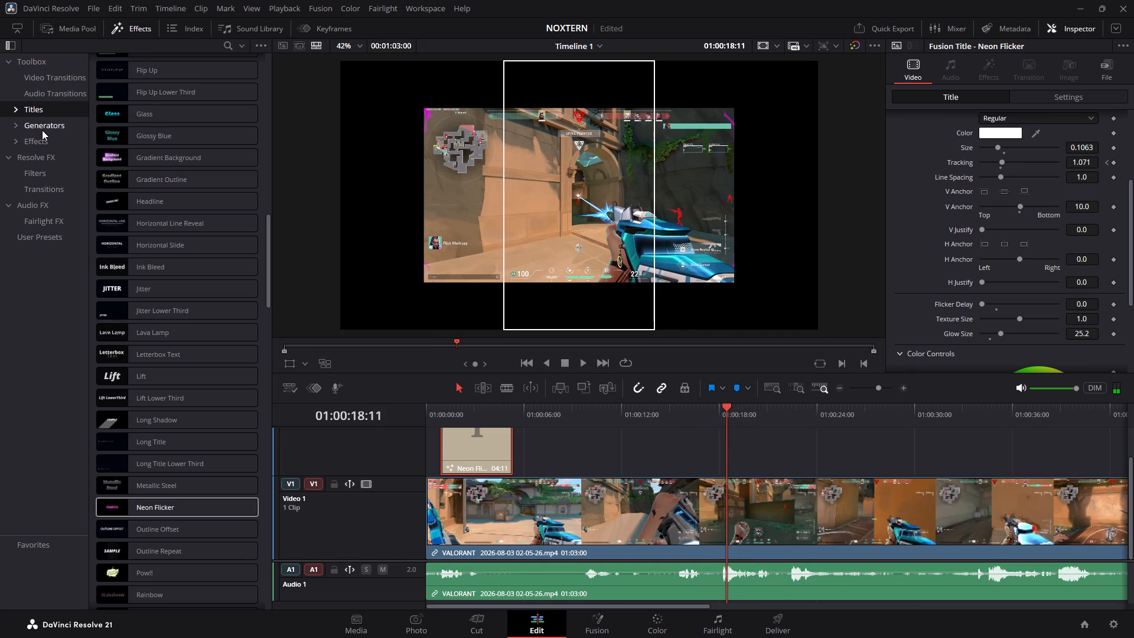
Browse the toolbox's Effects category and pick out the Arrow Name Fusion effect.
click(43, 142)
scroll(148, 94, up, 7)
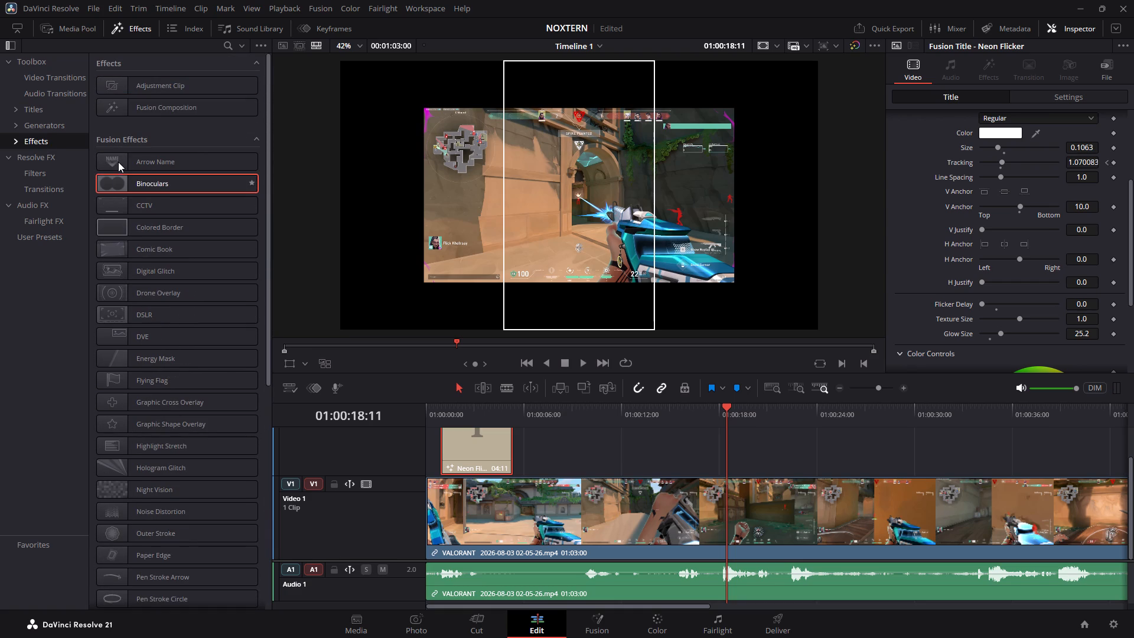
click(162, 158)
scroll(112, 164, up, 3)
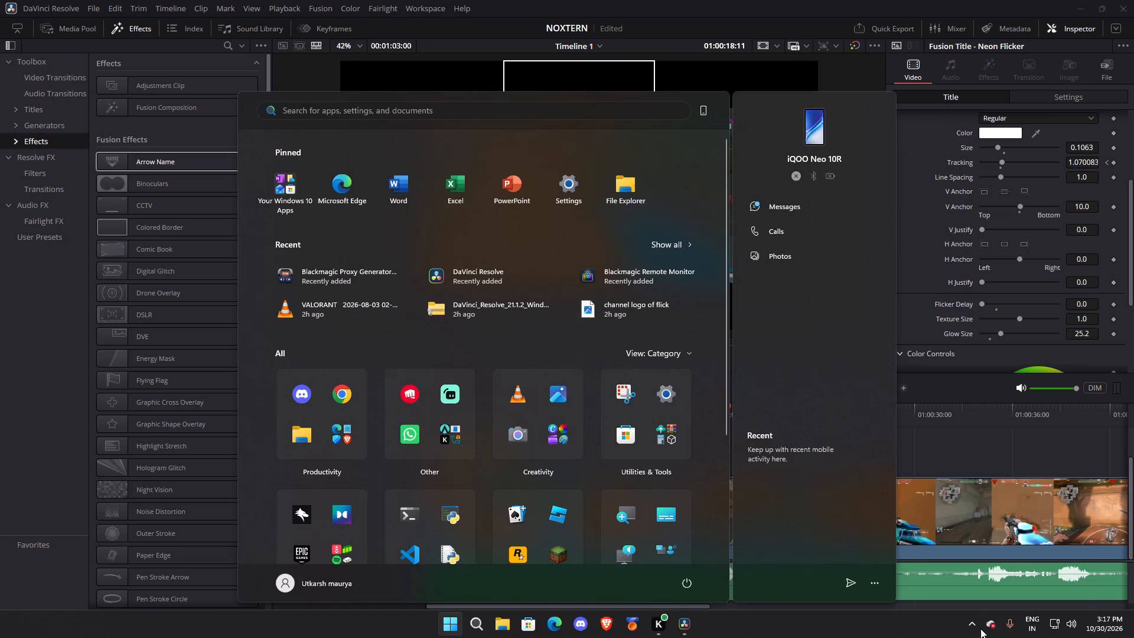
Quit OneDrive running in the background.
click(986, 624)
click(1071, 235)
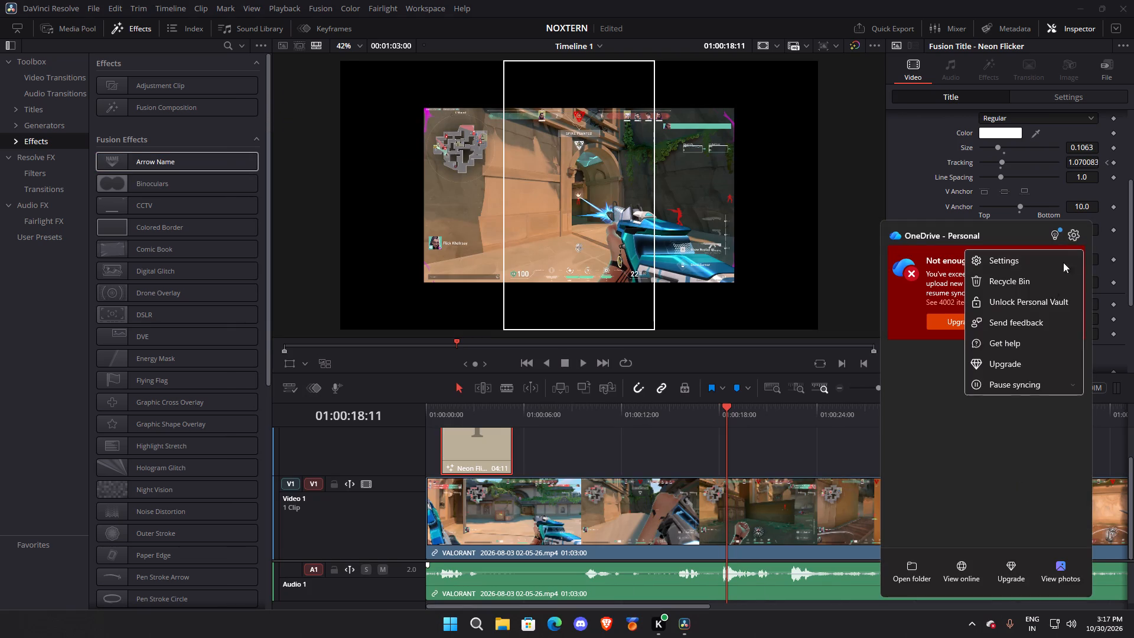
click(1021, 390)
click(987, 469)
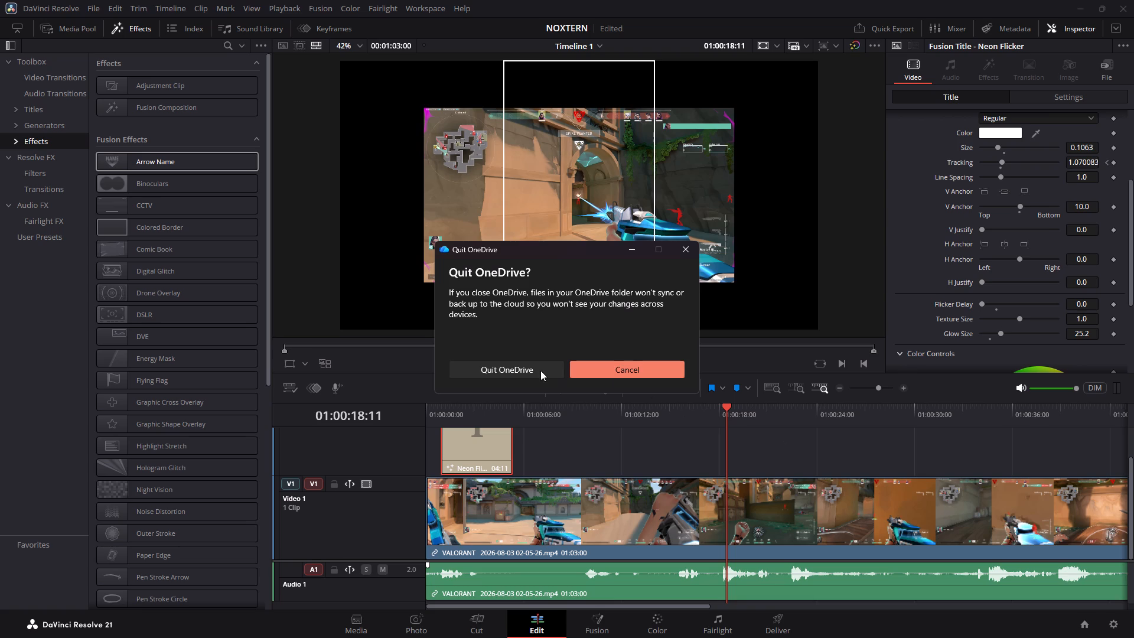
click(537, 368)
Quit Overwolf running in the background and switch back to DaVinci Resolve.
click(992, 623)
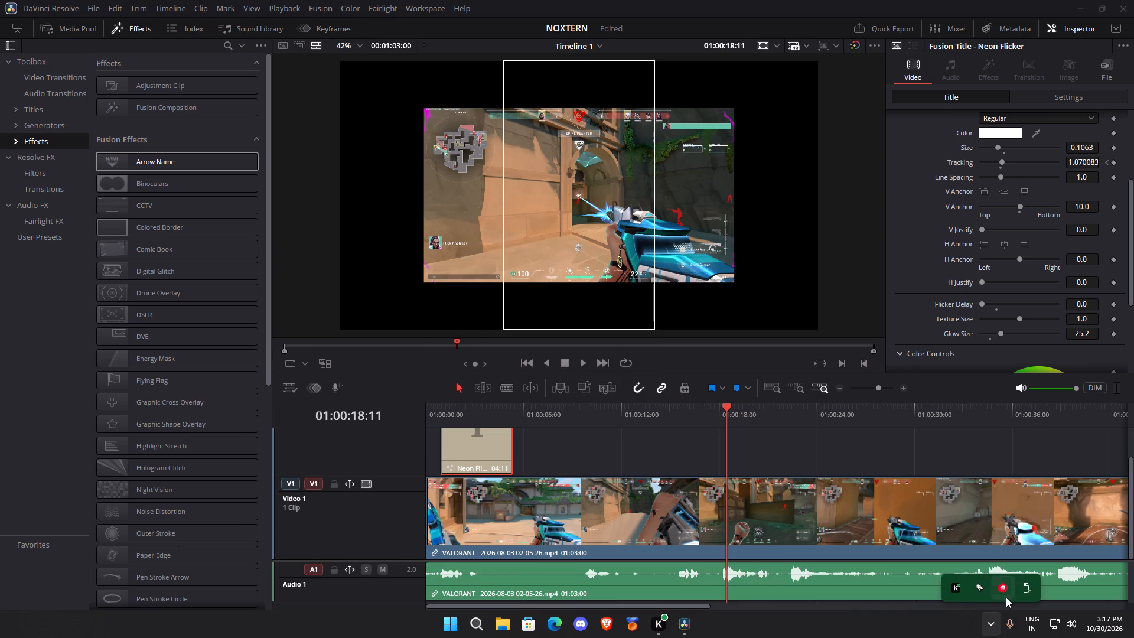
right_click(975, 588)
click(992, 572)
click(939, 637)
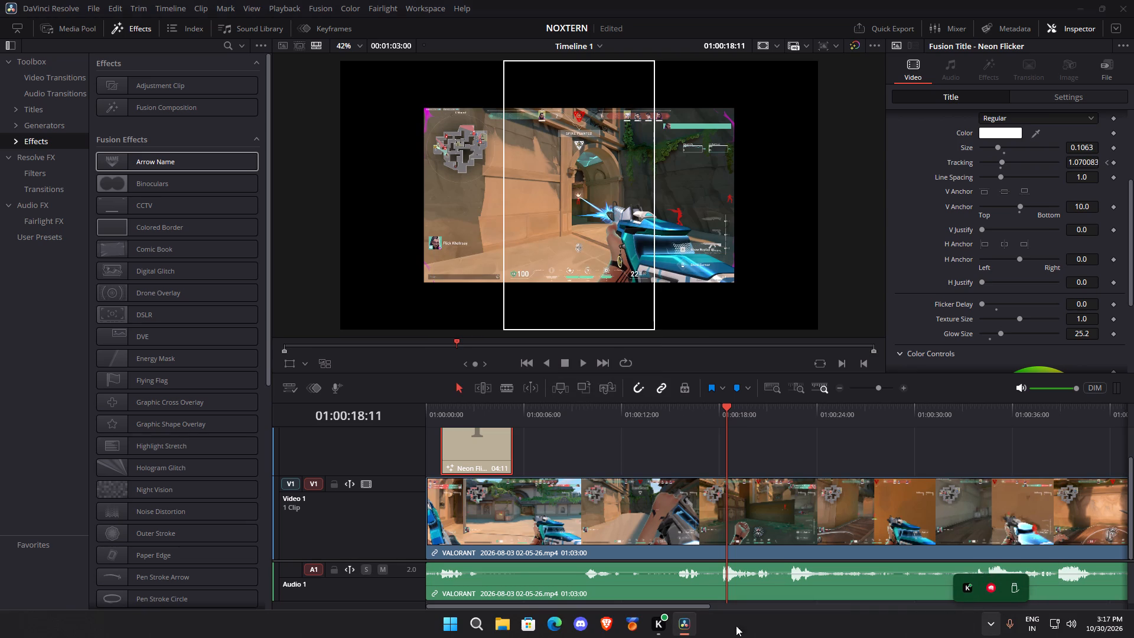
click(694, 624)
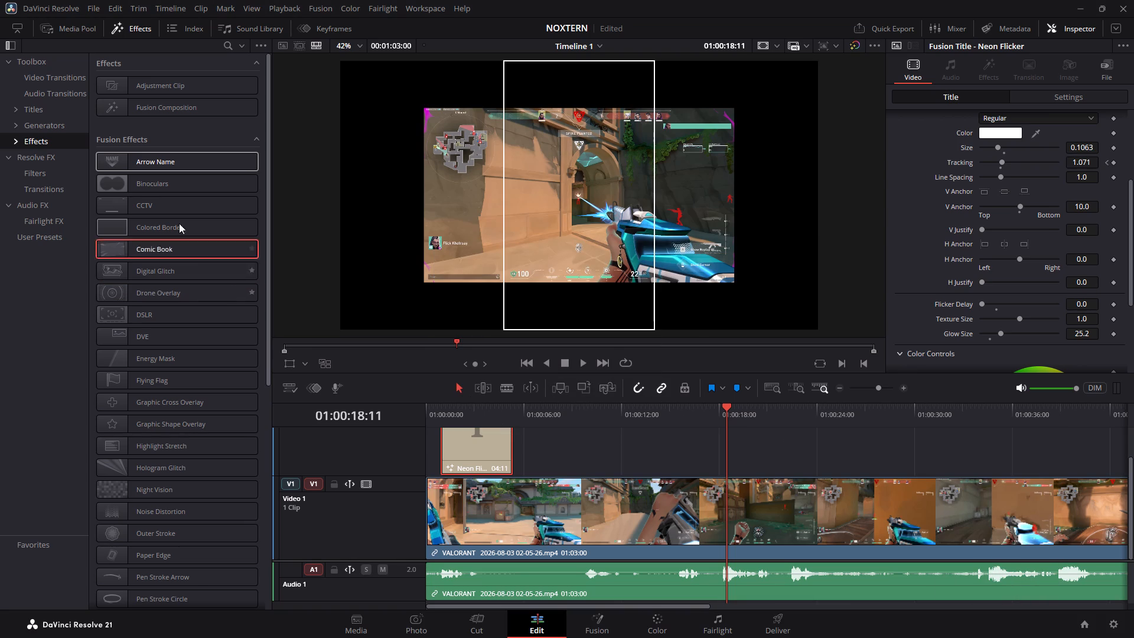
Add the Arrow Name Fusion effect to the selected Neon Flicker title clip.
click(110, 166)
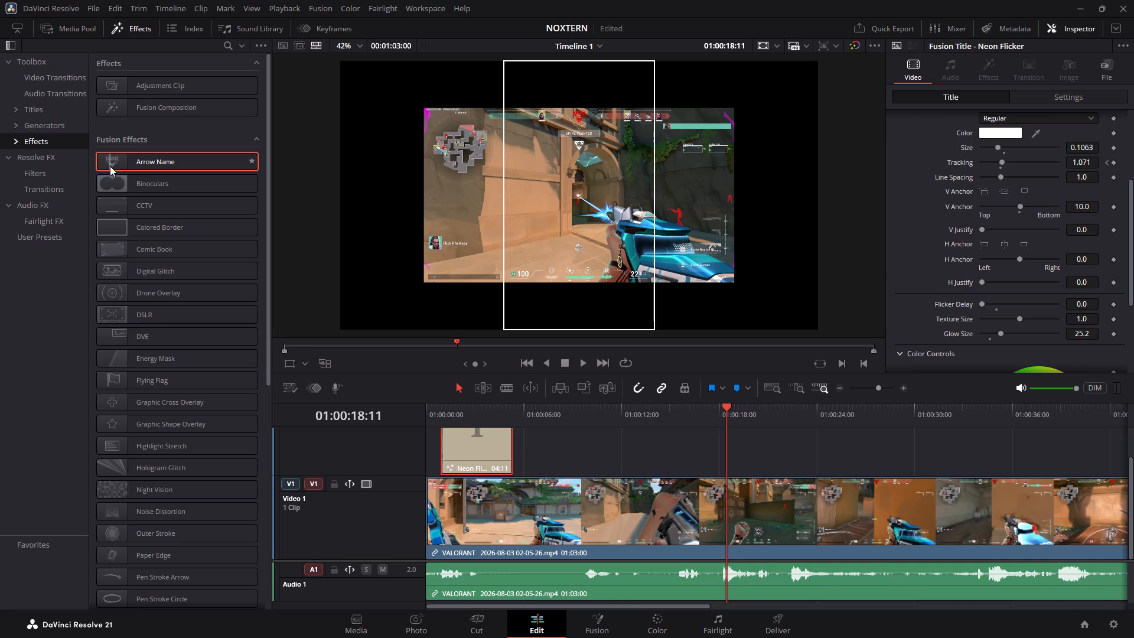
click(117, 166)
double_click(117, 166)
Browse the Resolve FX blur, color and film emulation effects, checking Radial Blur, plus the transitions, titles and generators.
scroll(131, 252, down, 5)
scroll(152, 340, down, 5)
click(56, 158)
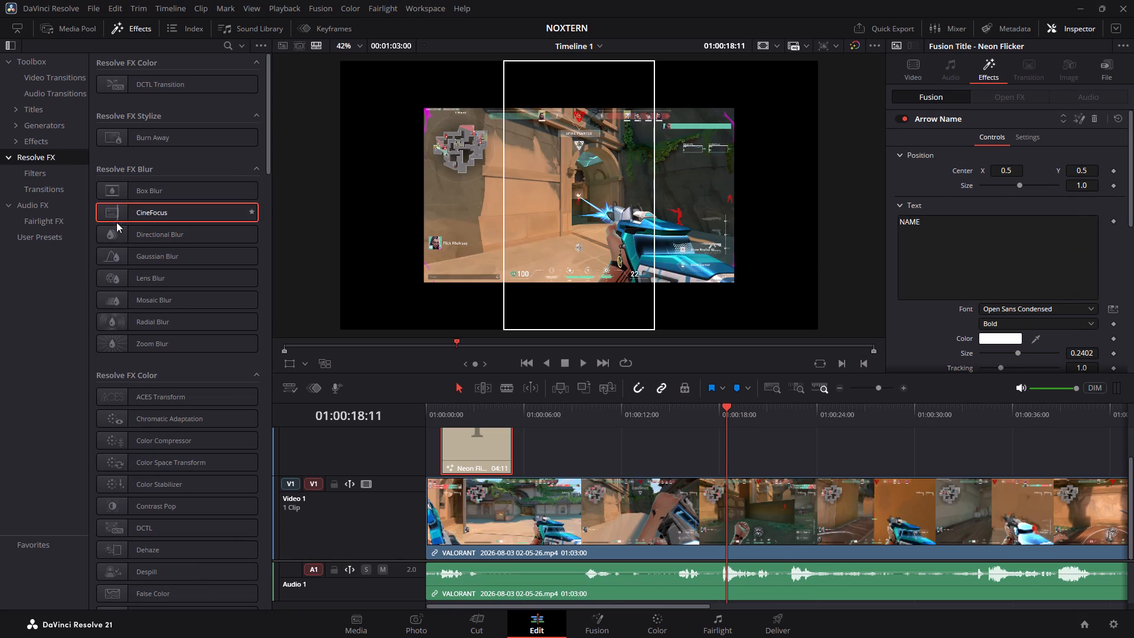
click(112, 324)
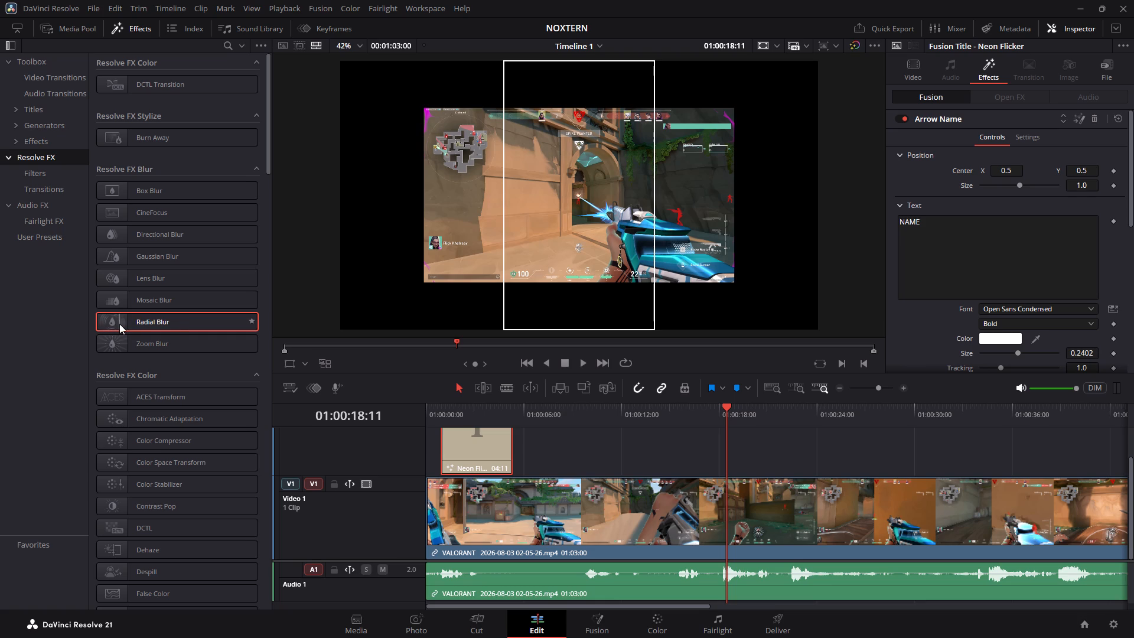
click(116, 324)
scroll(112, 349, down, 6)
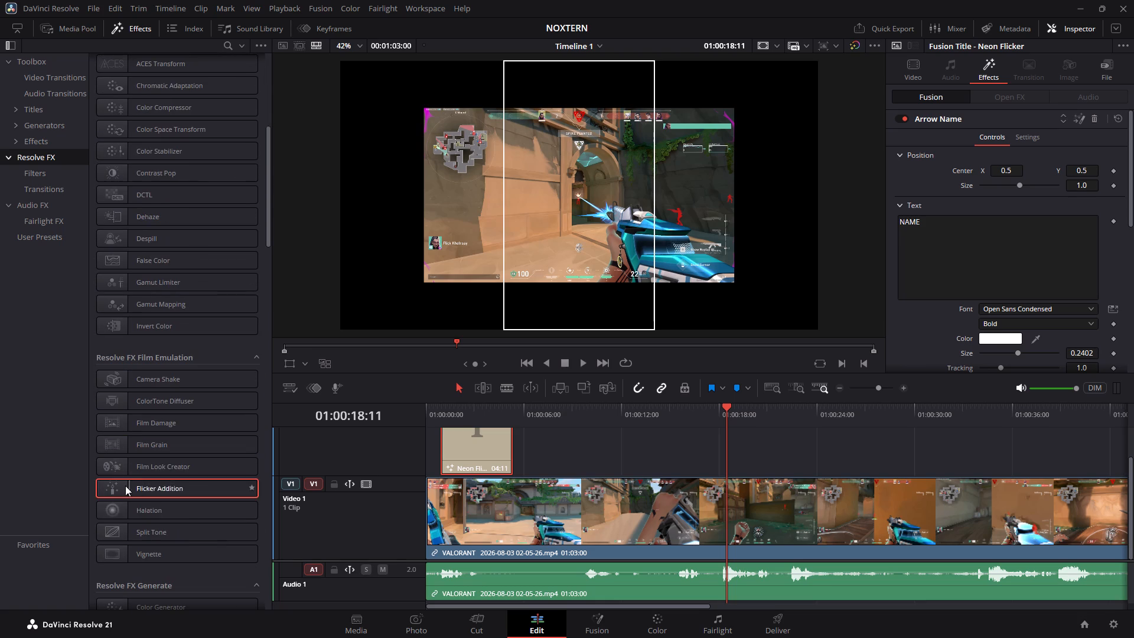
scroll(90, 503, down, 7)
scroll(35, 254, up, 5)
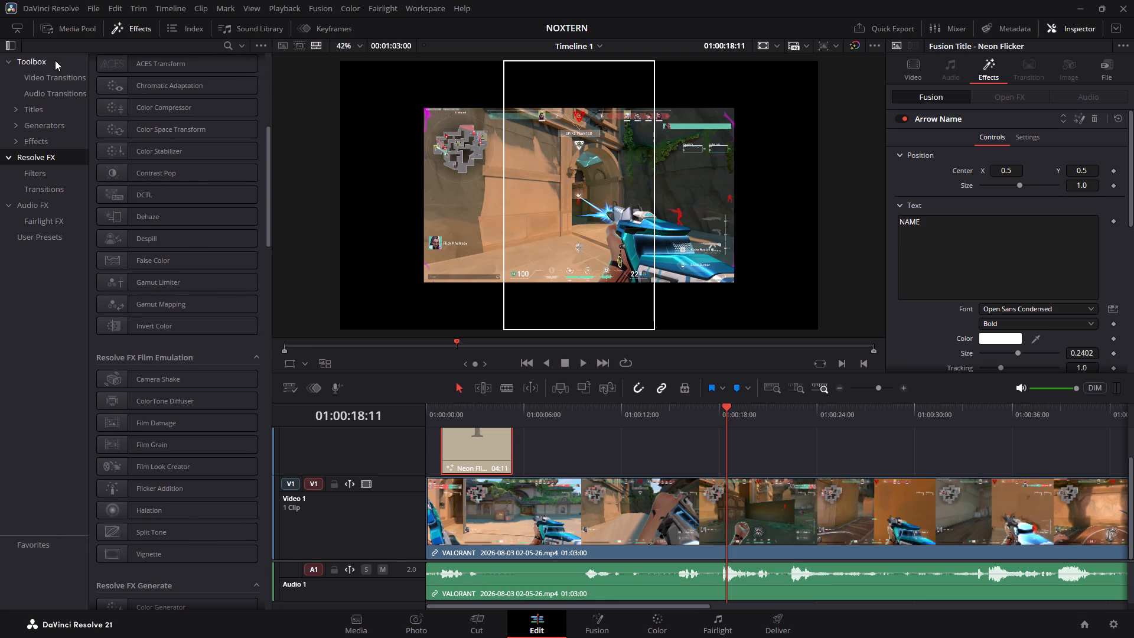
click(43, 78)
click(44, 106)
click(44, 127)
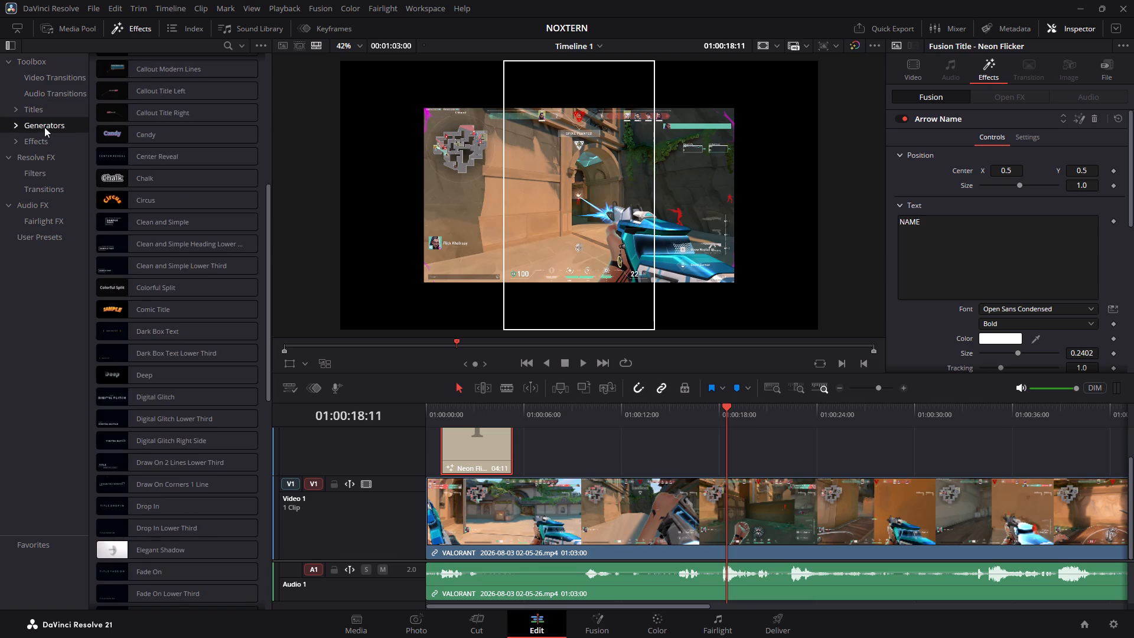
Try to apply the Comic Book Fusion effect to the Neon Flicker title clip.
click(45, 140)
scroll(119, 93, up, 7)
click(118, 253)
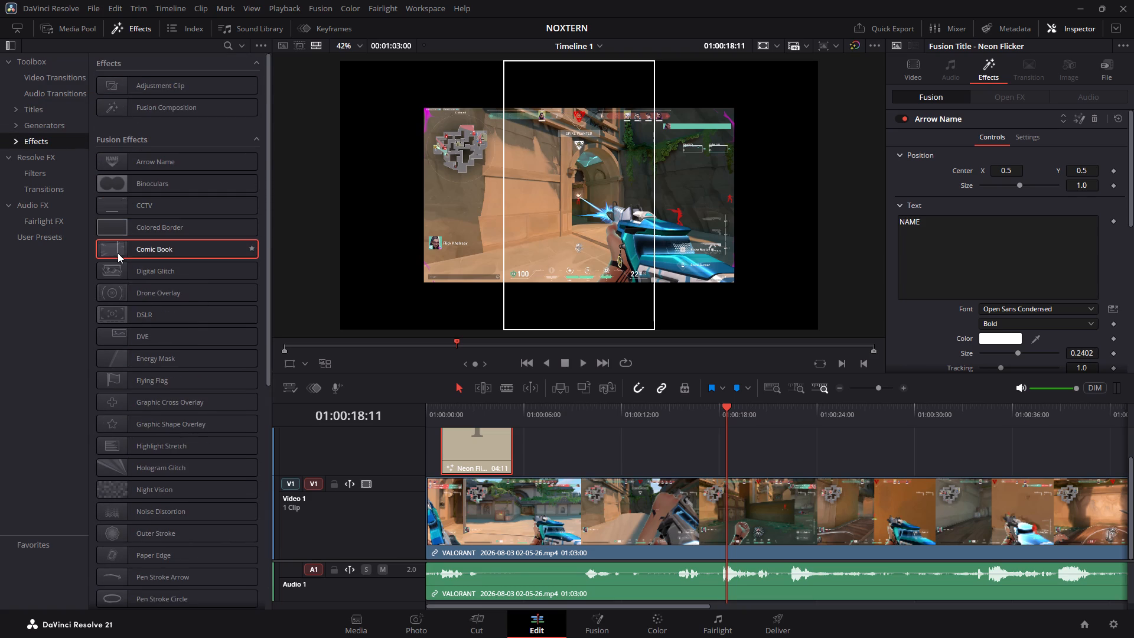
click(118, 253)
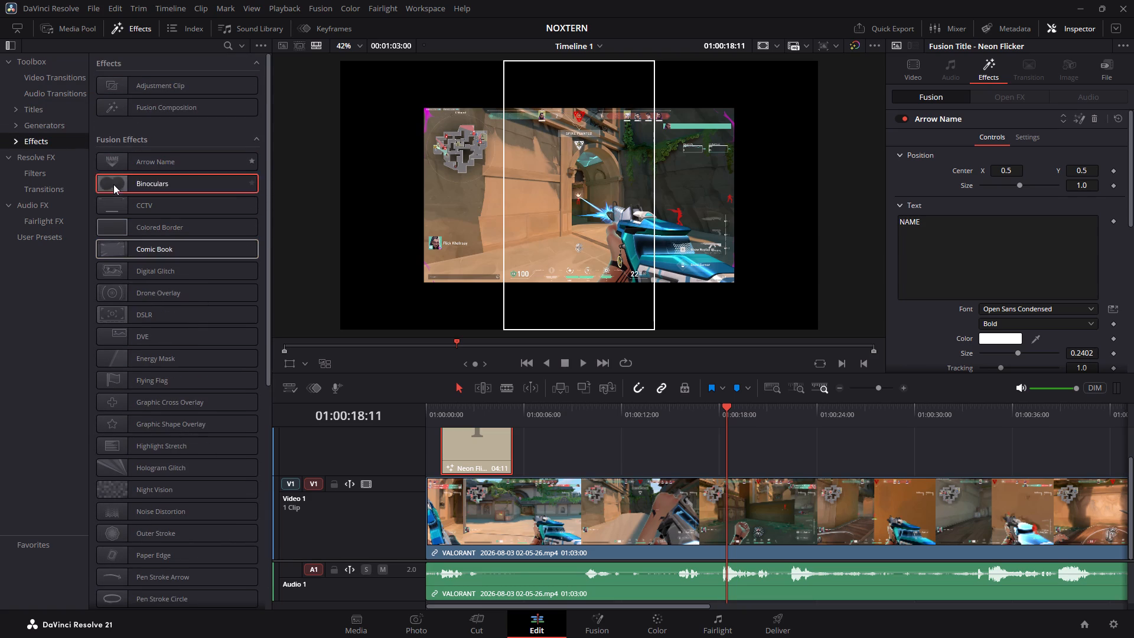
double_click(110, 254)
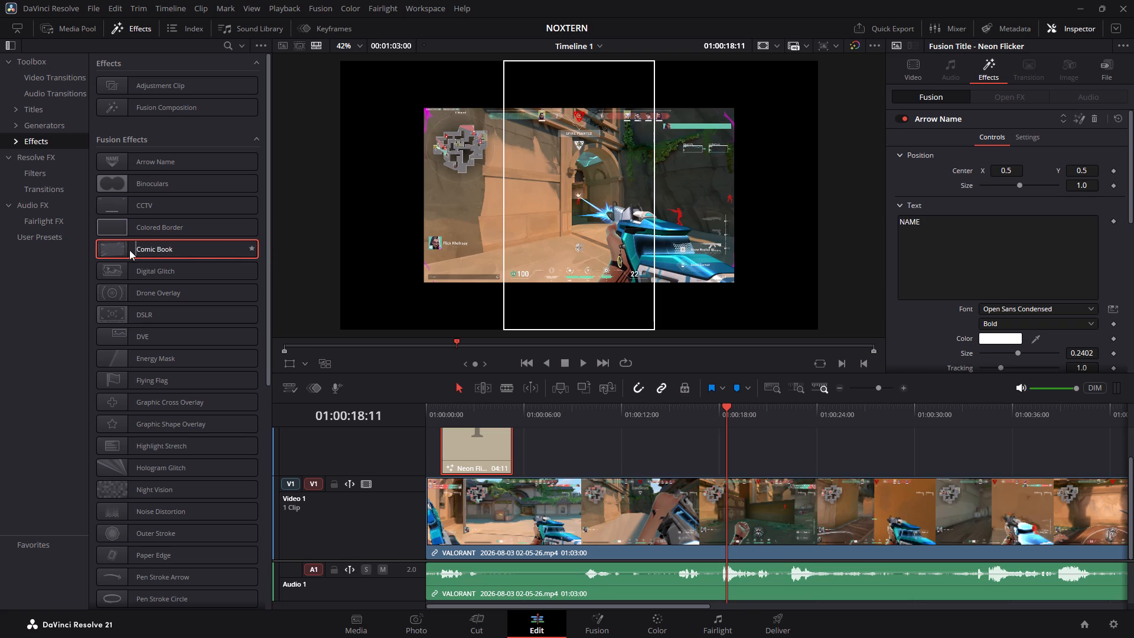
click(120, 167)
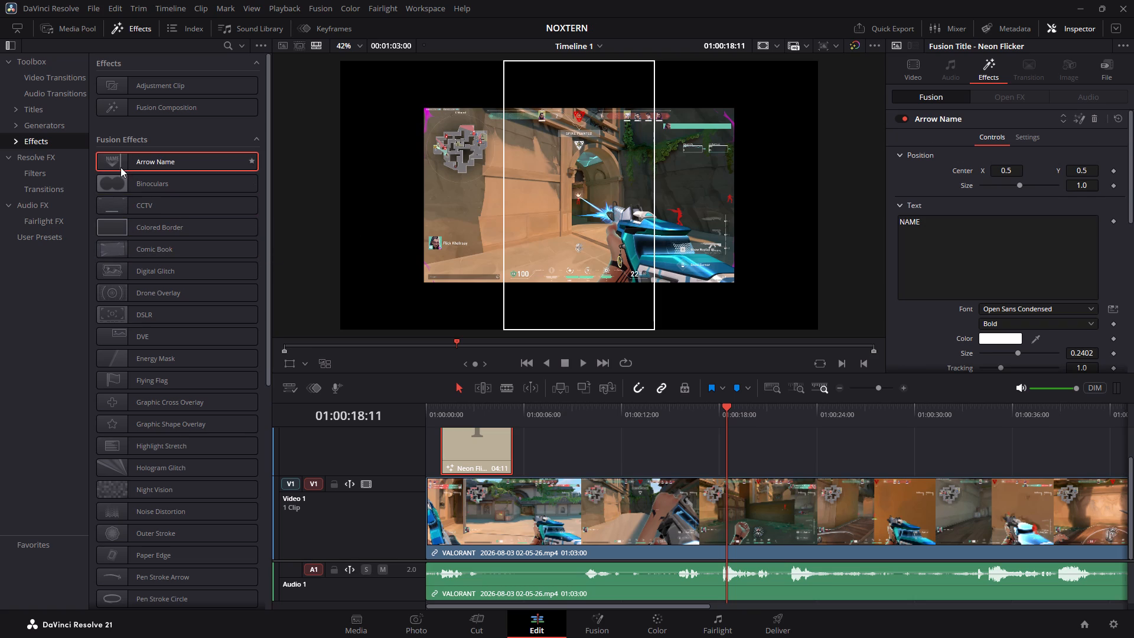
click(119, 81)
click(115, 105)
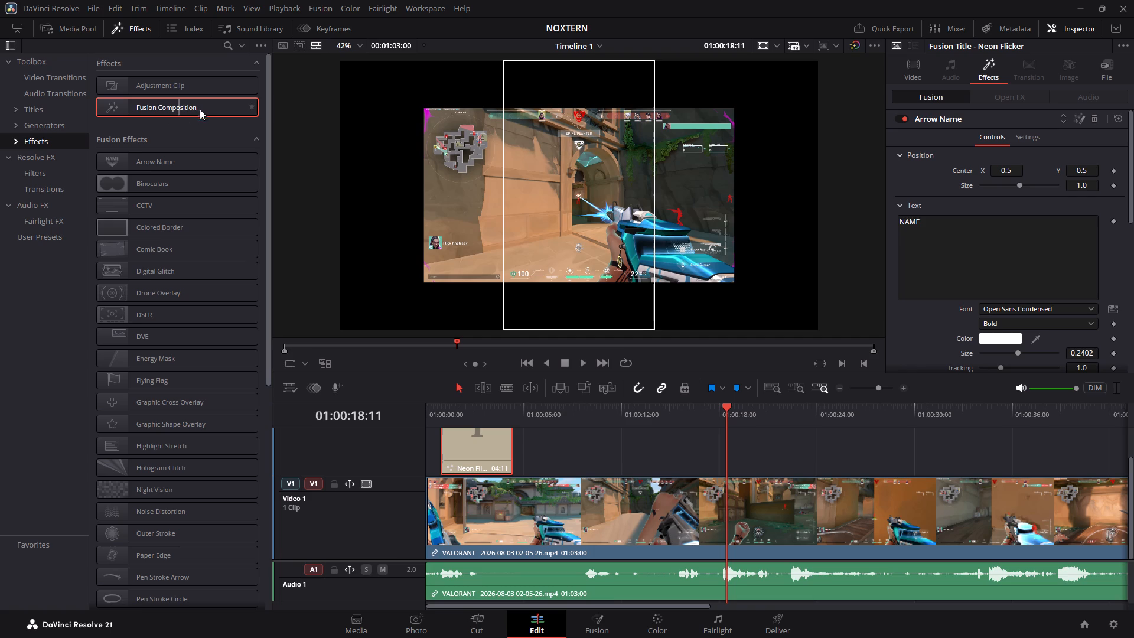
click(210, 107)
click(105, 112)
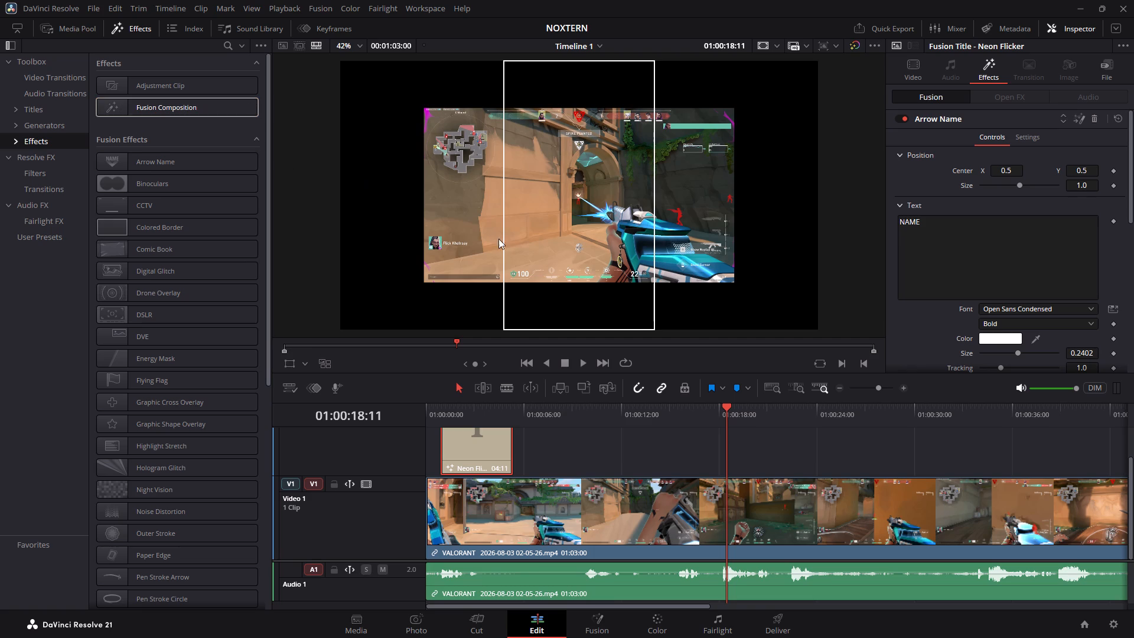
Move the playhead back over the Neon Flicker title to 01:00:03:21 and try to play the timeline.
drag(729, 405, 705, 405)
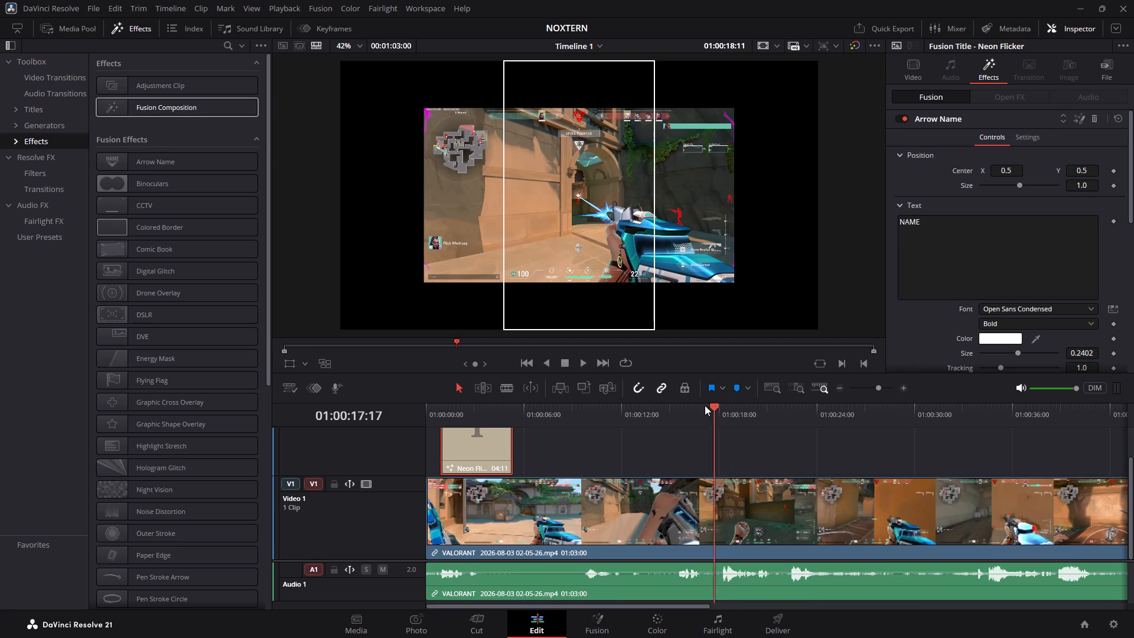
drag(705, 405, 485, 406)
drag(485, 406, 601, 413)
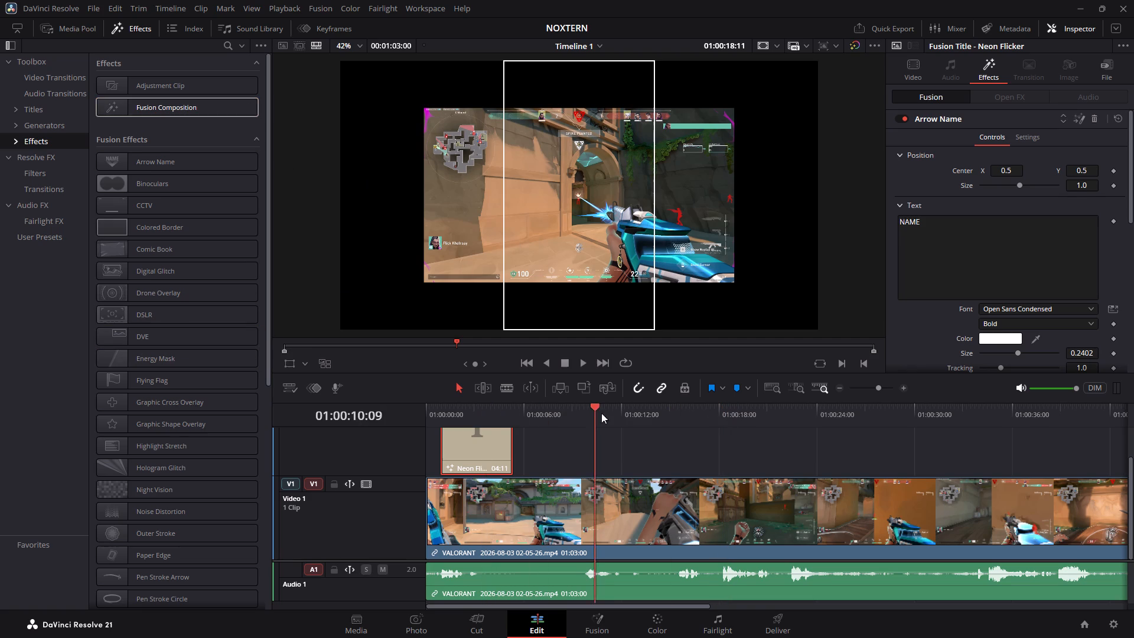
drag(601, 413, 489, 415)
key(space)
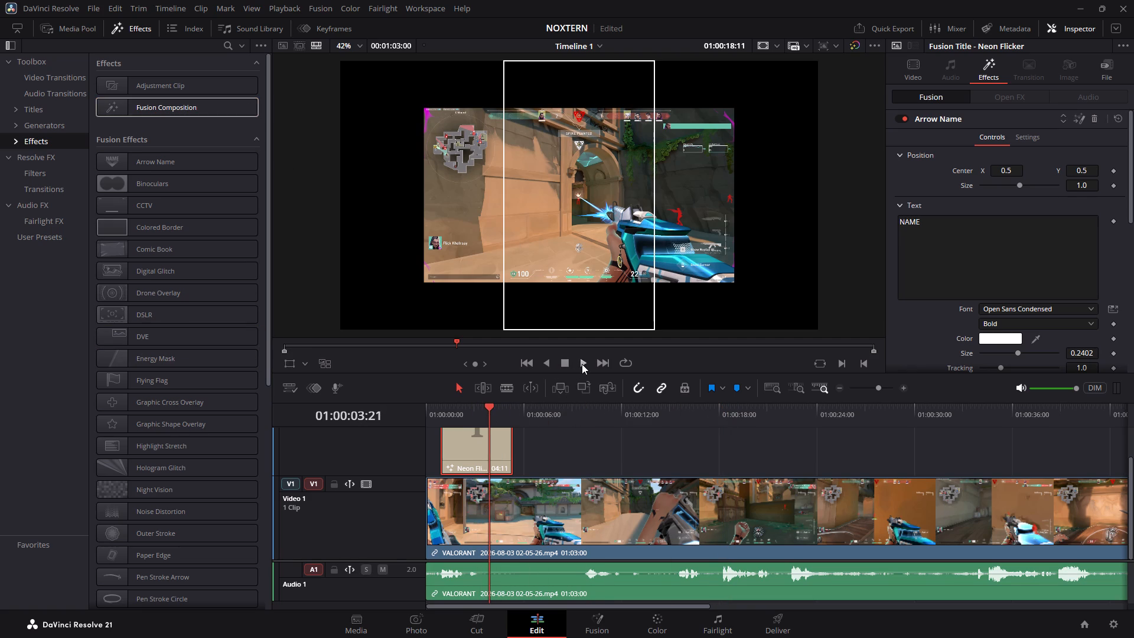
click(584, 366)
Open Task Manager to inspect the running processes.
right_click(776, 616)
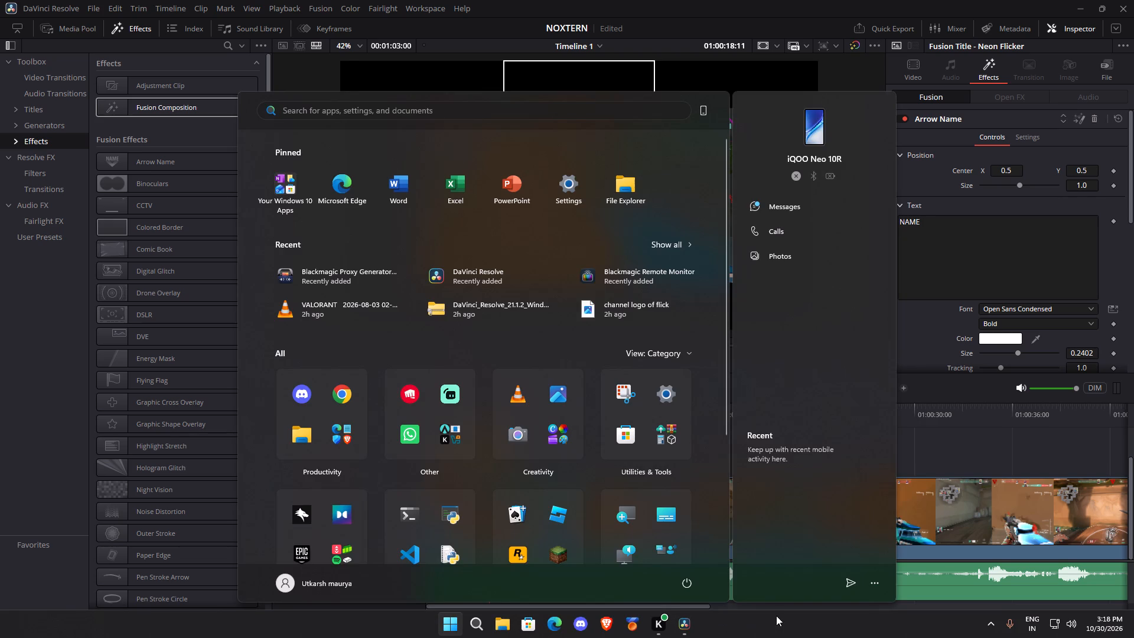
click(817, 588)
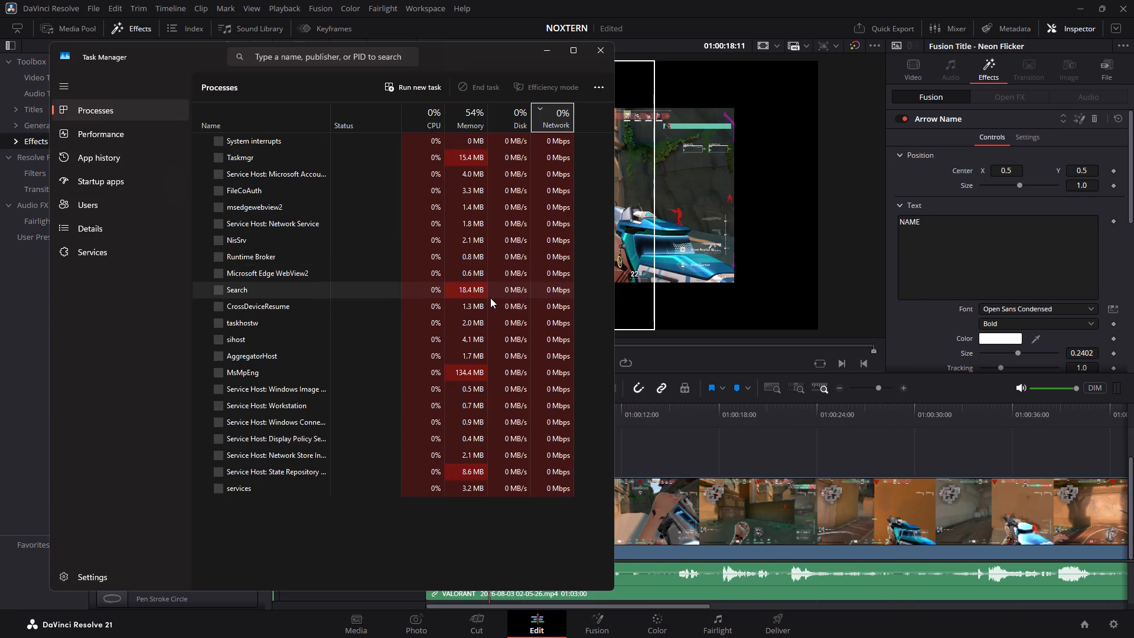
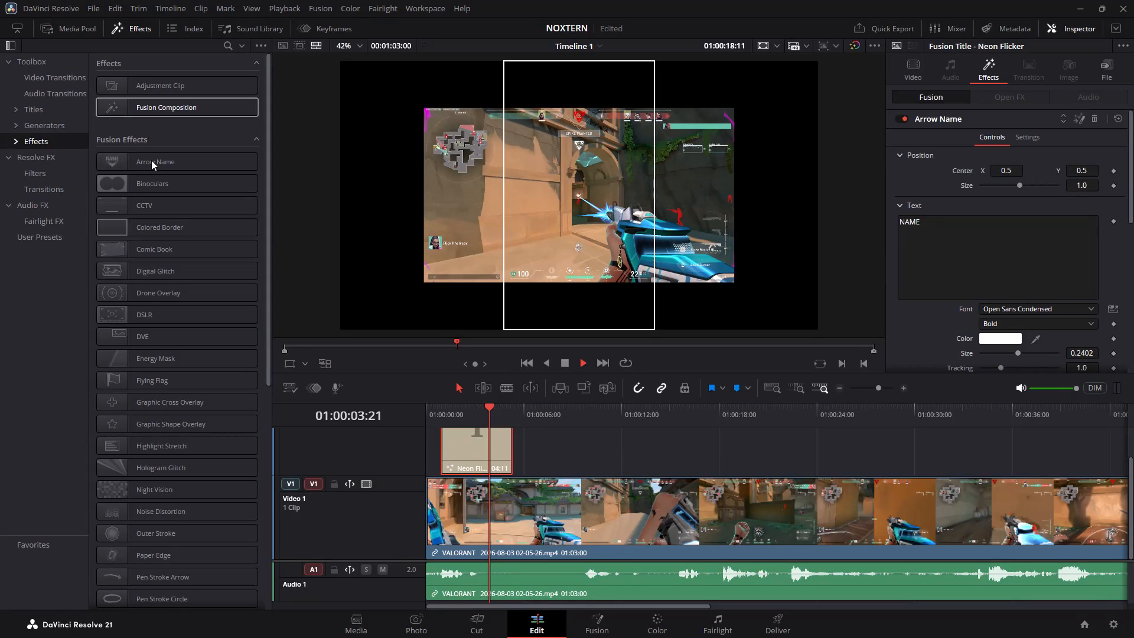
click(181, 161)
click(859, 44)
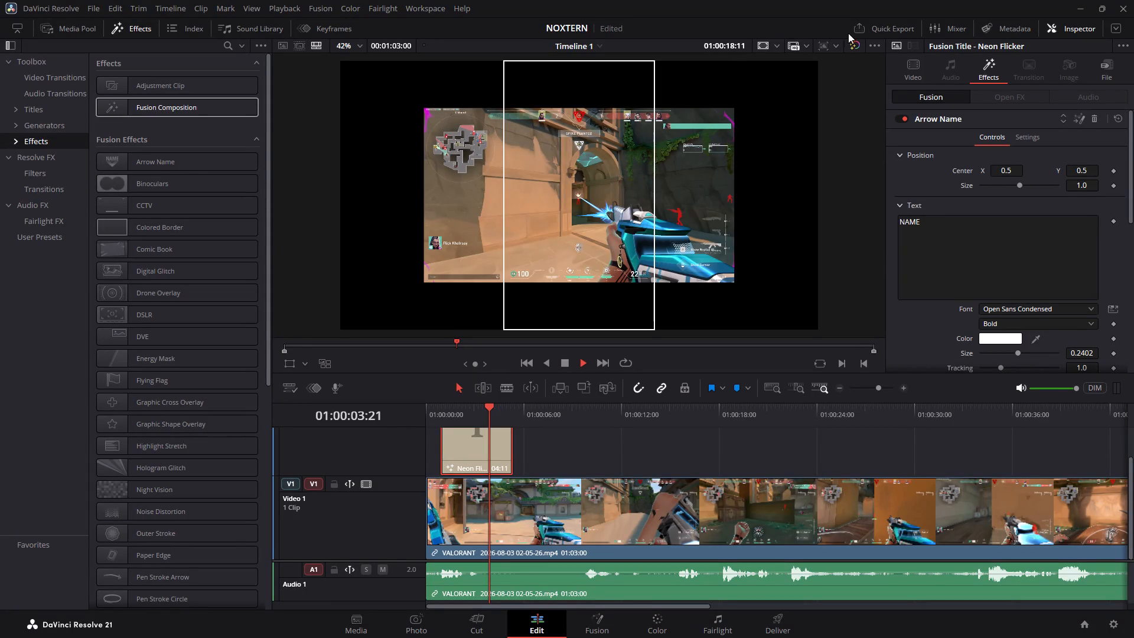
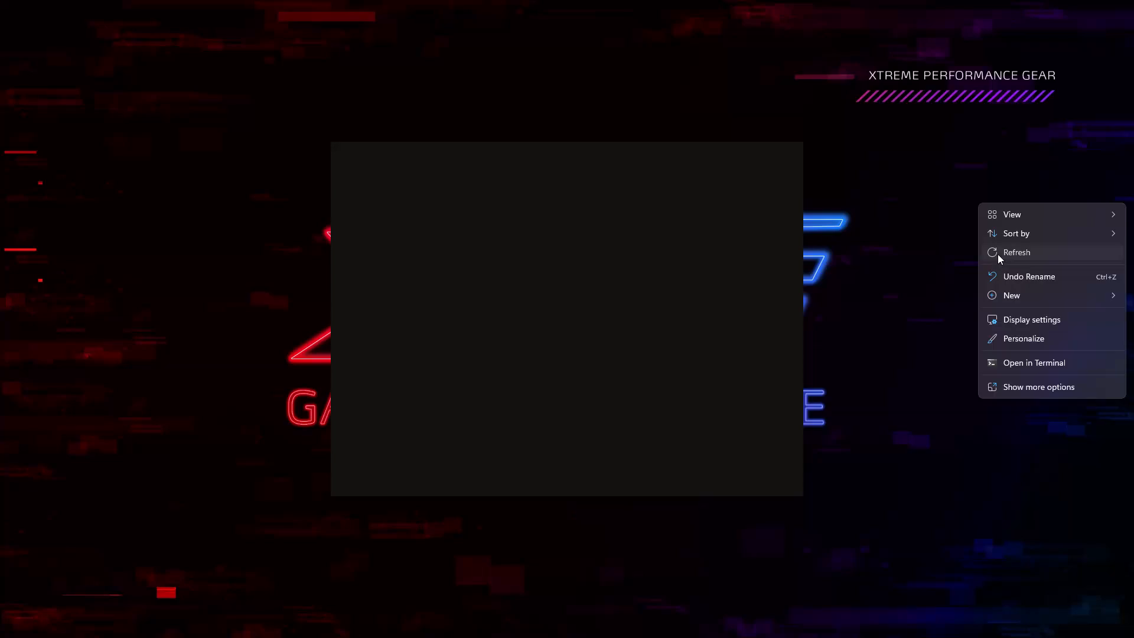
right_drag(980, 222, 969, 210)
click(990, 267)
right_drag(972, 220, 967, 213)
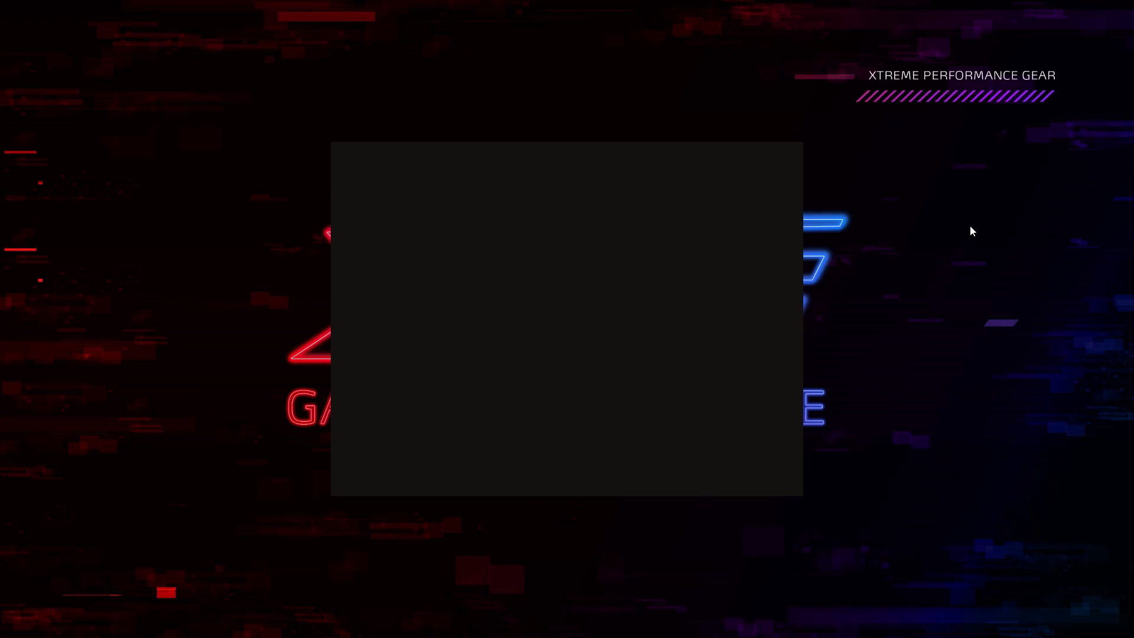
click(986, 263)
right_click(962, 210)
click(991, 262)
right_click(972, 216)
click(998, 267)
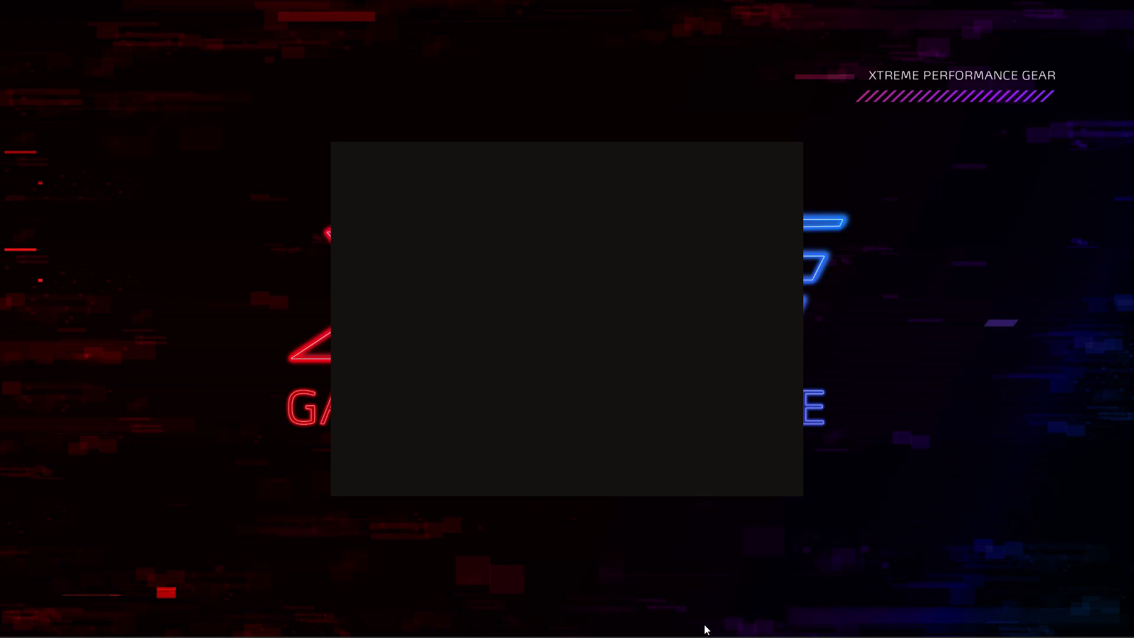
Switch to DaVinci Resolve and play back the section under the Neon Flicker title clip near the timeline's start.
click(680, 627)
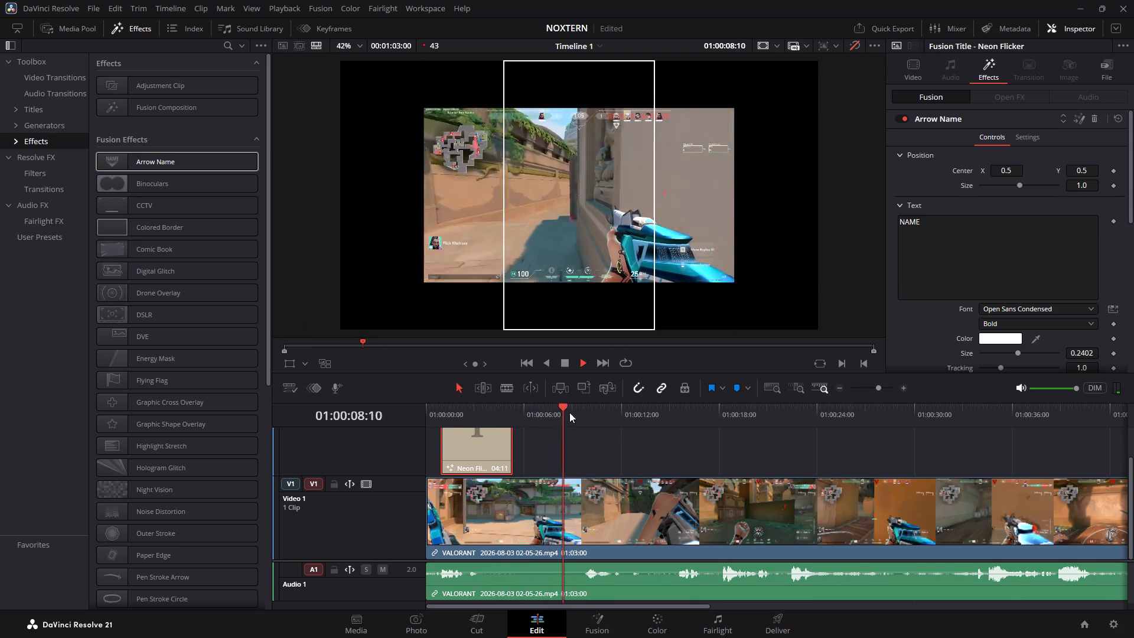
drag(574, 405, 399, 406)
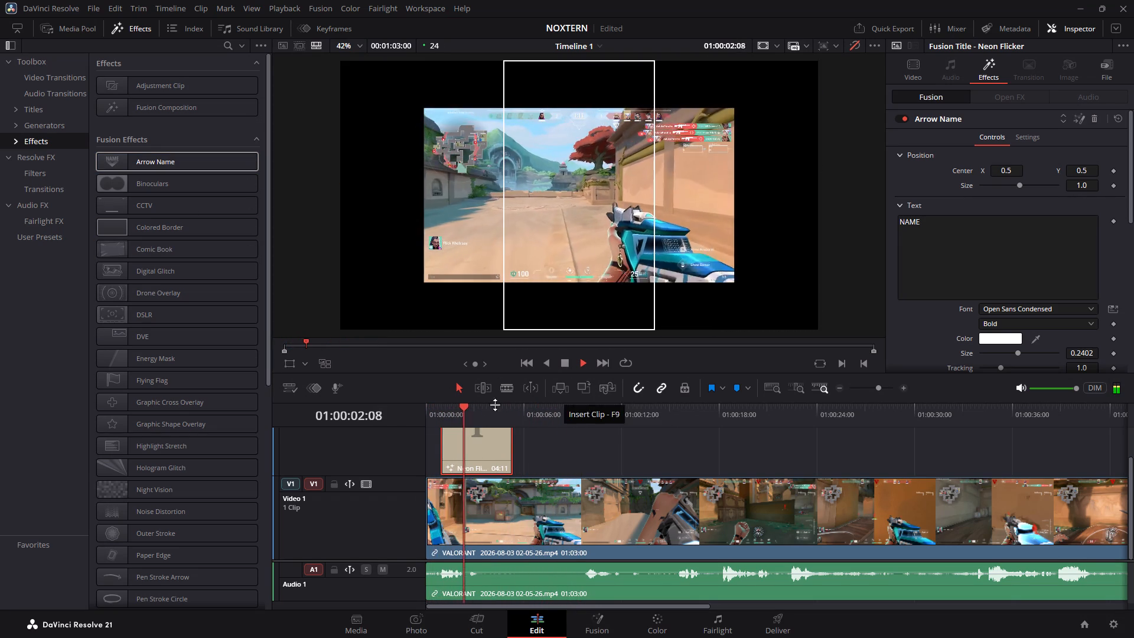
click(476, 402)
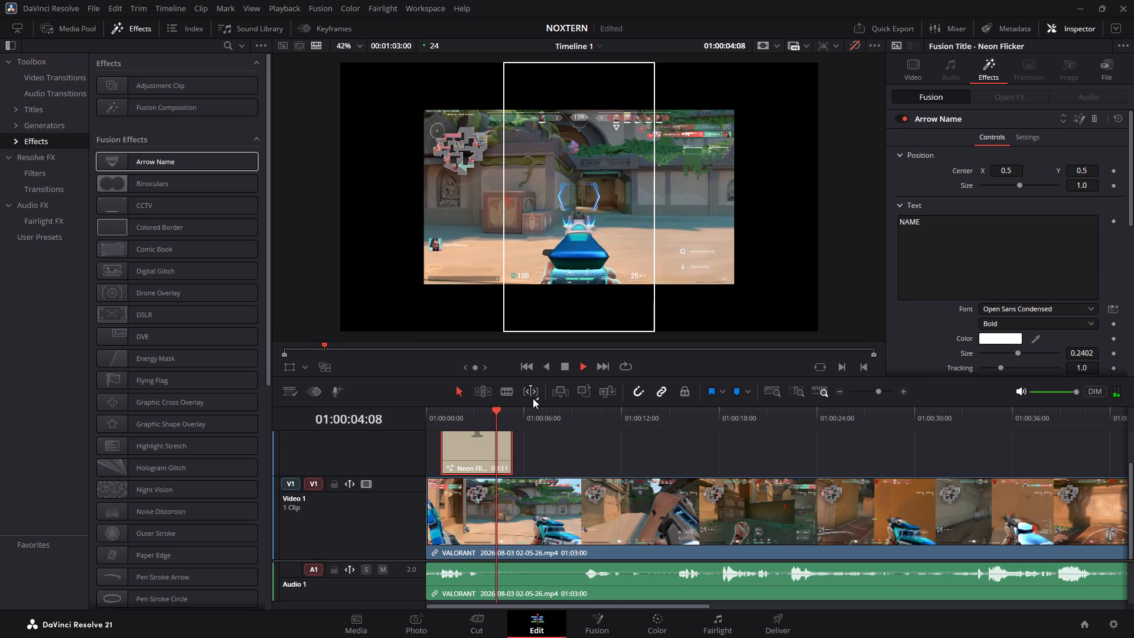
drag(533, 405, 533, 387)
drag(522, 392, 464, 403)
click(472, 431)
drag(472, 393, 467, 393)
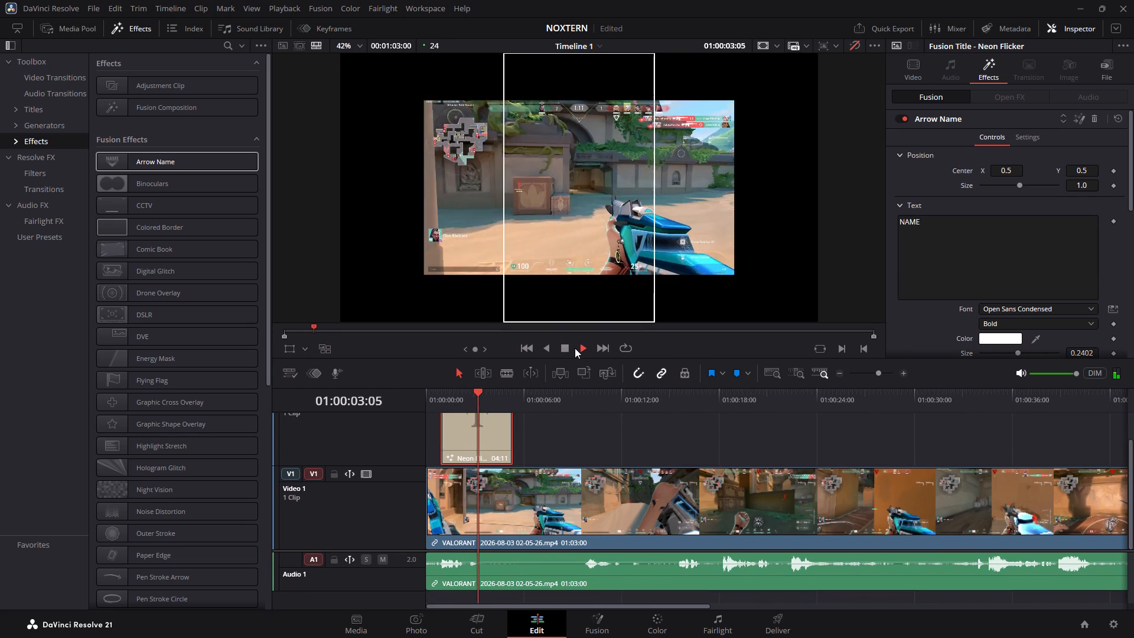
key(space)
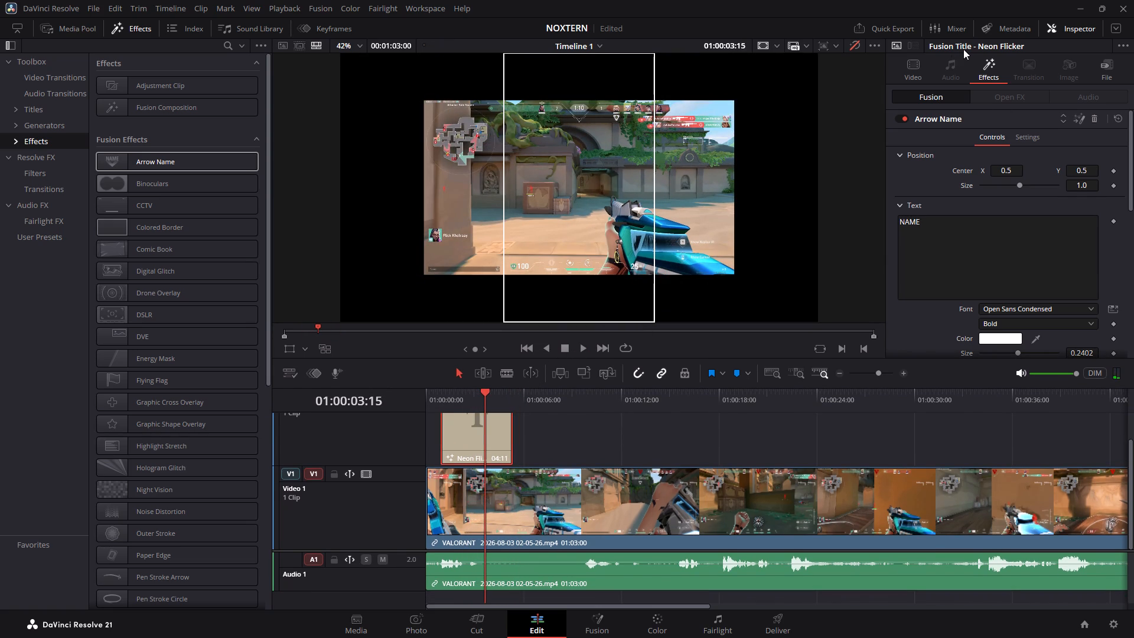
Examine the Neon Flicker title's text controls and its transform and composite settings.
click(921, 66)
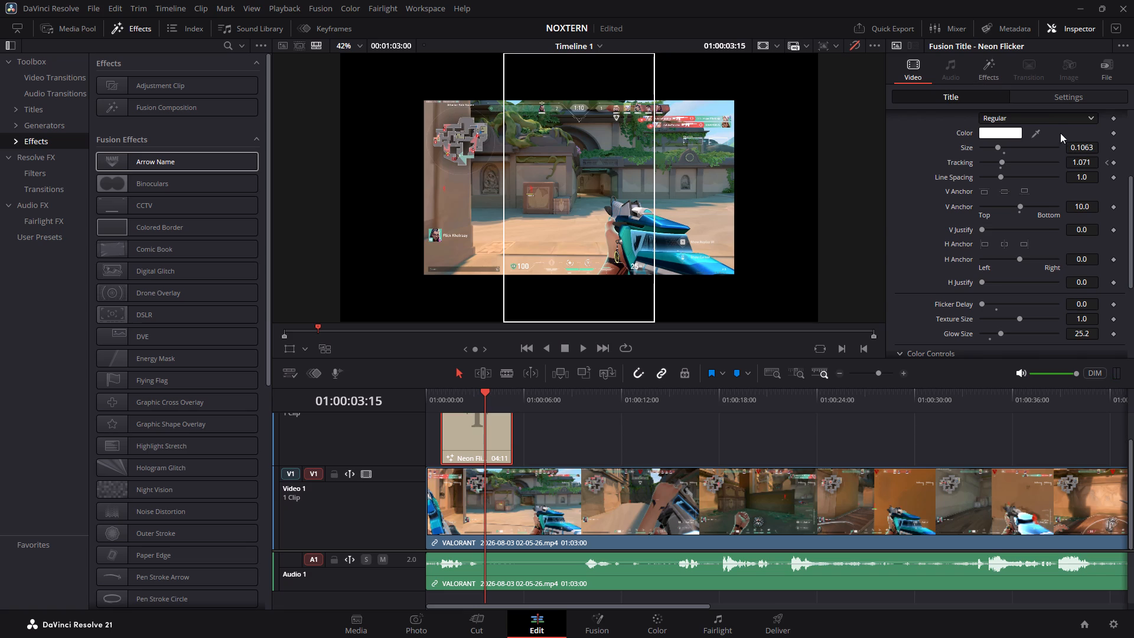
scroll(1075, 155, up, 8)
scroll(1024, 144, down, 5)
scroll(1023, 128, up, 5)
click(1025, 139)
scroll(1029, 162, down, 6)
click(985, 131)
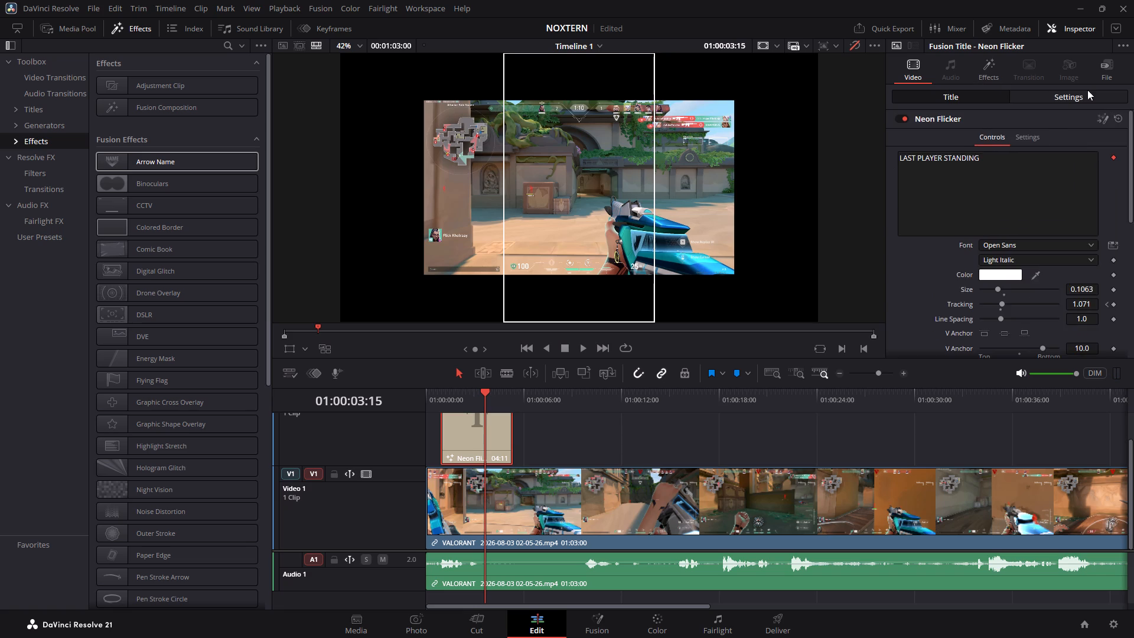
click(1087, 90)
scroll(1011, 200, down, 3)
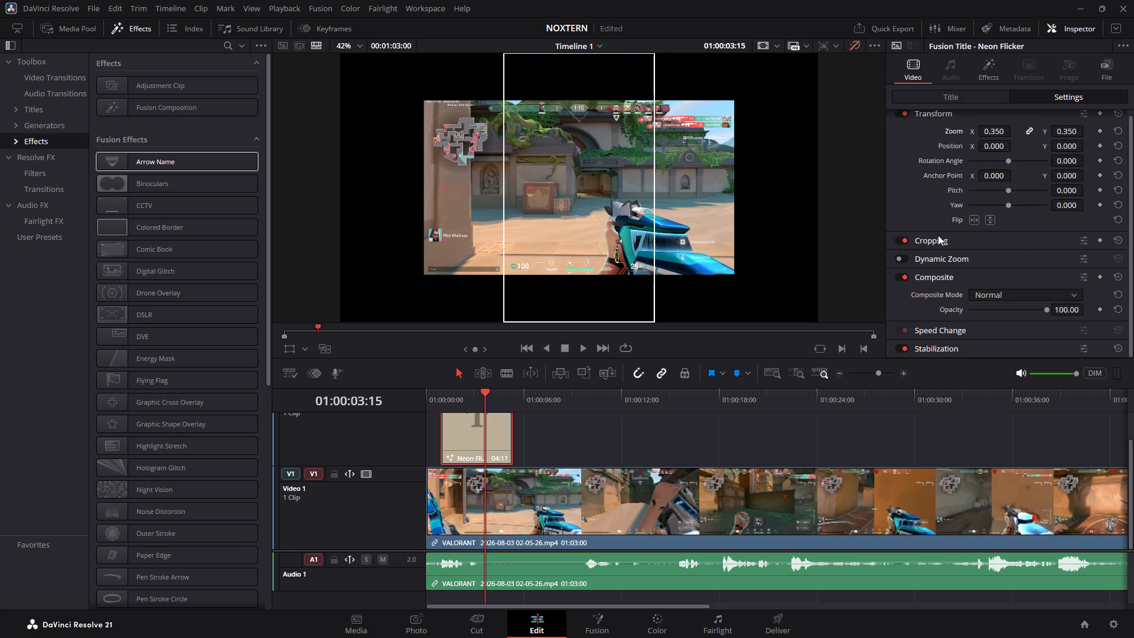
click(494, 432)
scroll(1030, 263, down, 5)
scroll(1037, 147, down, 1)
scroll(1003, 236, down, 4)
scroll(1002, 312, down, 4)
Shift the Neon Flicker title's colour wheel toward blue, to a tint of about -0.356.
click(943, 102)
scroll(1012, 235, down, 11)
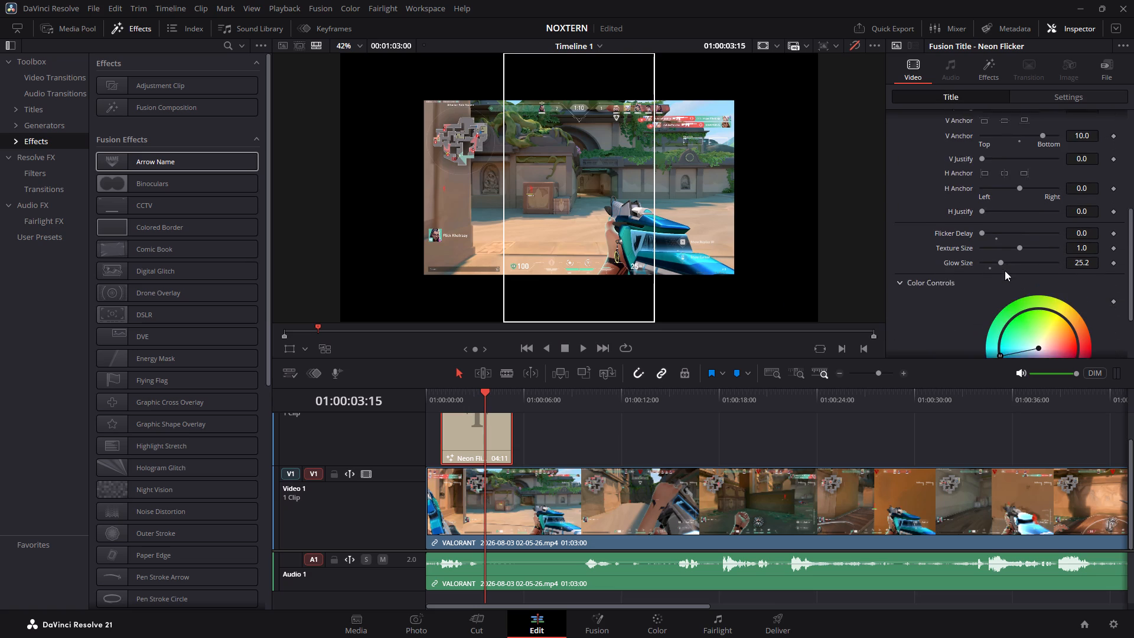
scroll(1005, 271, down, 4)
drag(996, 274, 999, 297)
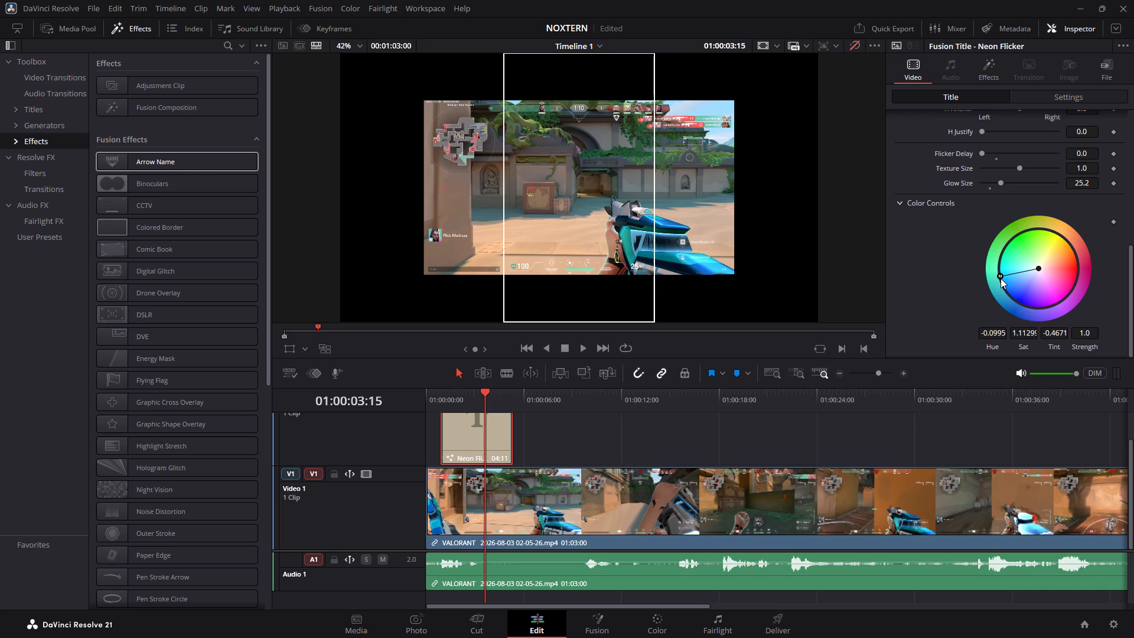
drag(1001, 276, 1005, 310)
Park the playhead at 01:00:02:12 and review the title's text, transform and composite settings there.
drag(484, 391, 467, 396)
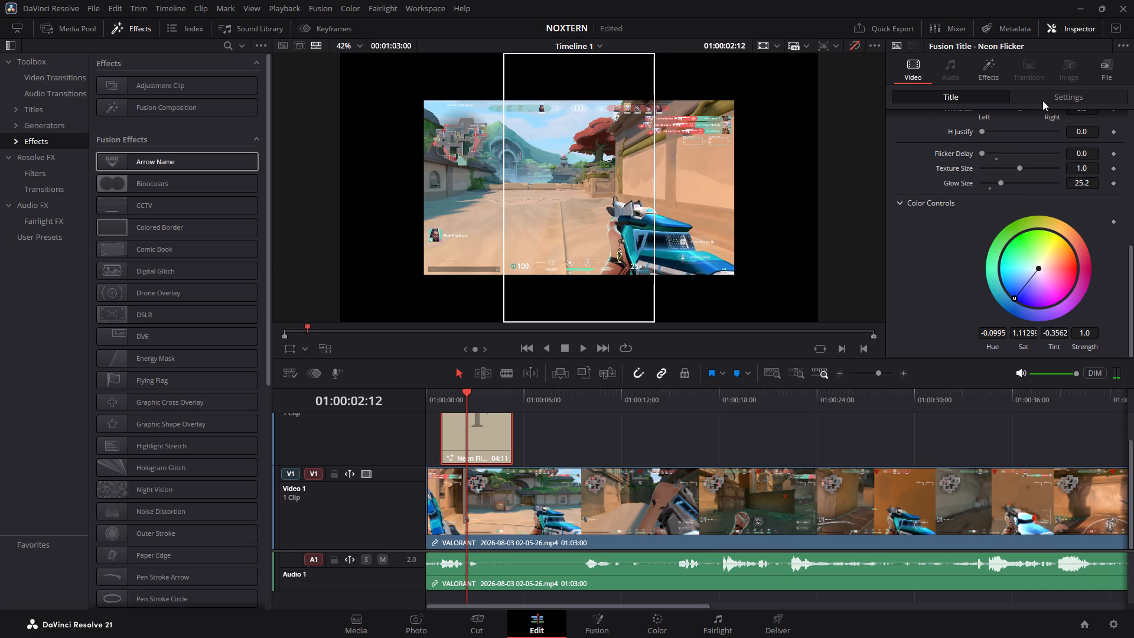
click(1042, 100)
scroll(934, 159, up, 11)
click(937, 96)
scroll(979, 167, up, 12)
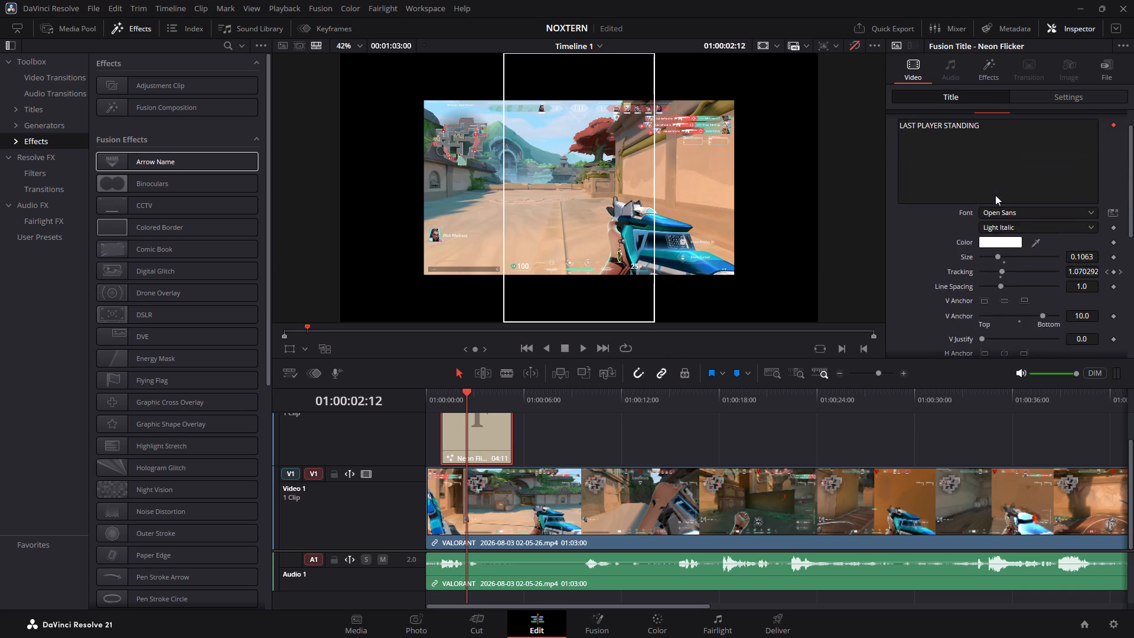
scroll(995, 195, up, 6)
click(982, 162)
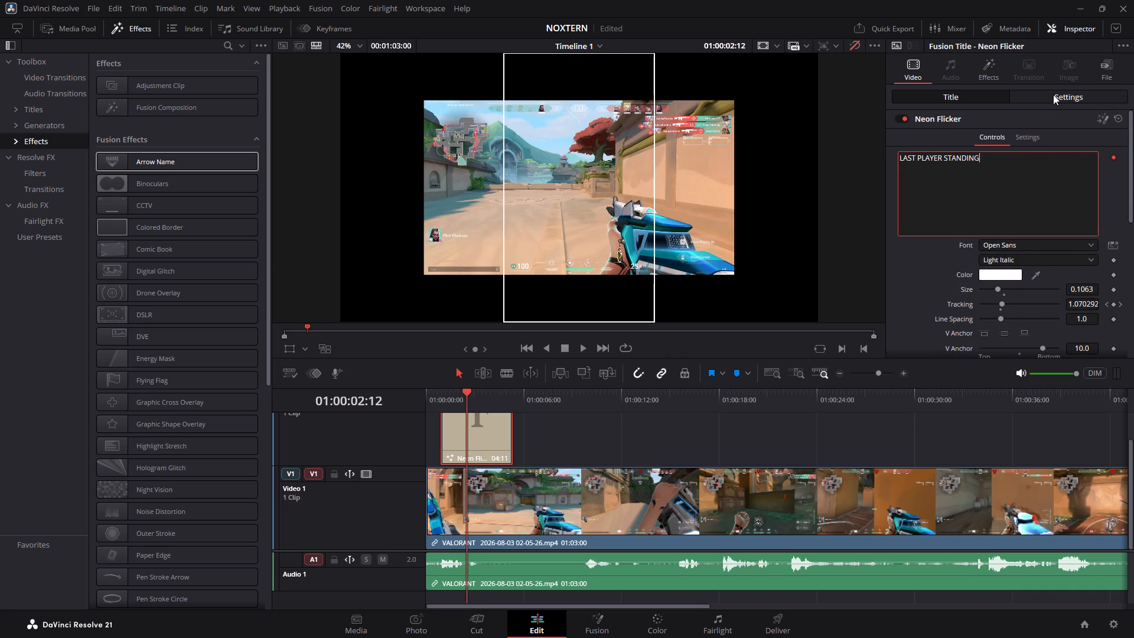
click(1053, 95)
scroll(1014, 240, down, 6)
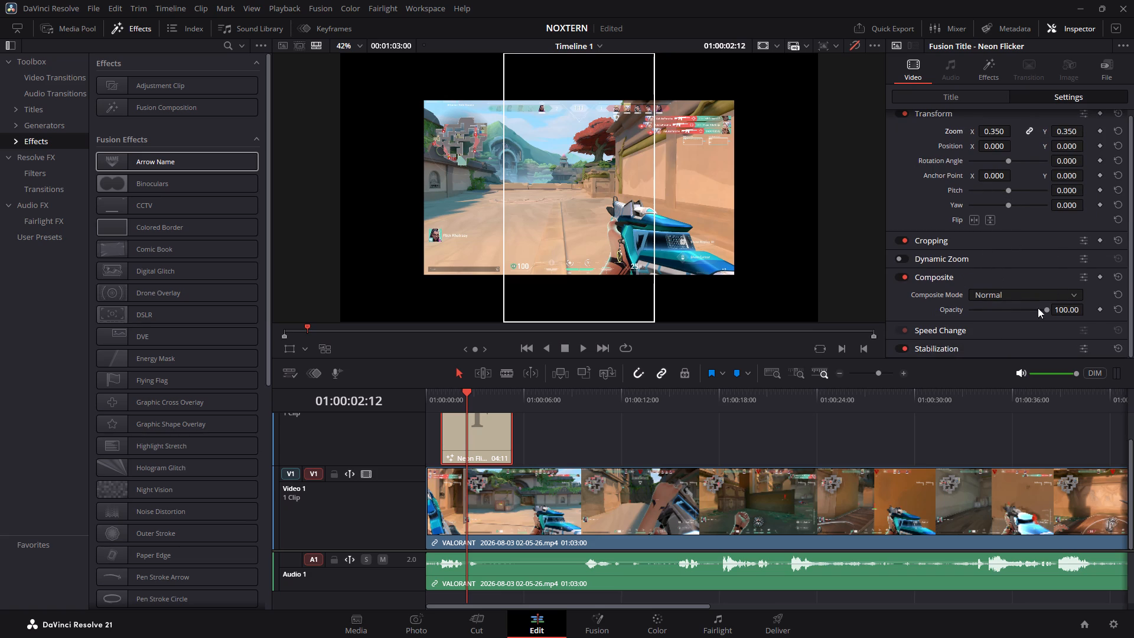
scroll(976, 314, down, 2)
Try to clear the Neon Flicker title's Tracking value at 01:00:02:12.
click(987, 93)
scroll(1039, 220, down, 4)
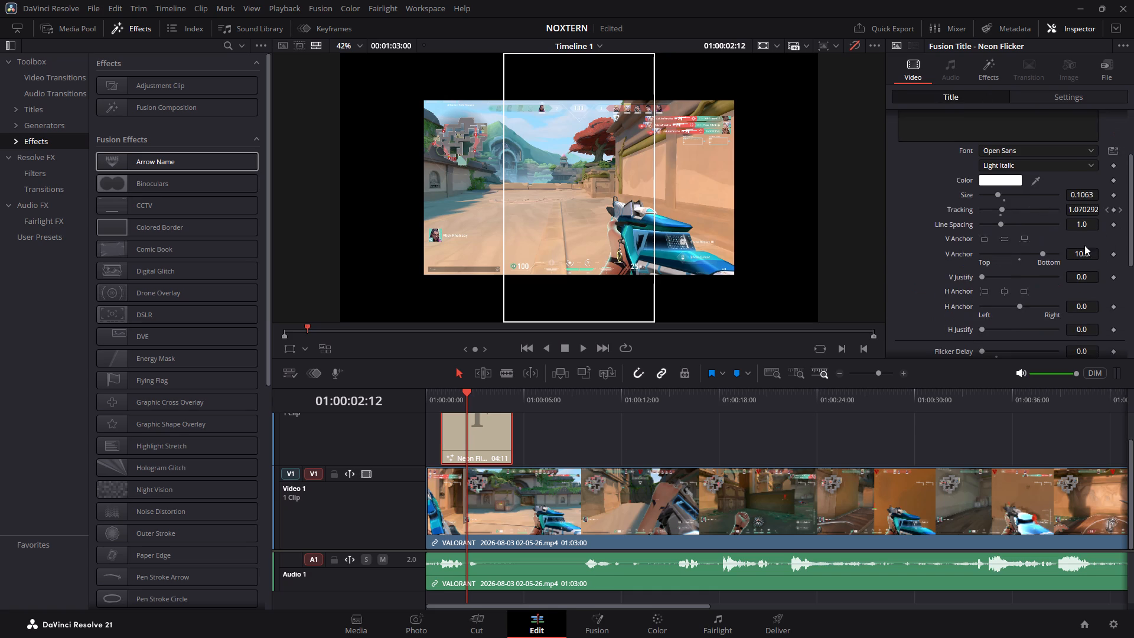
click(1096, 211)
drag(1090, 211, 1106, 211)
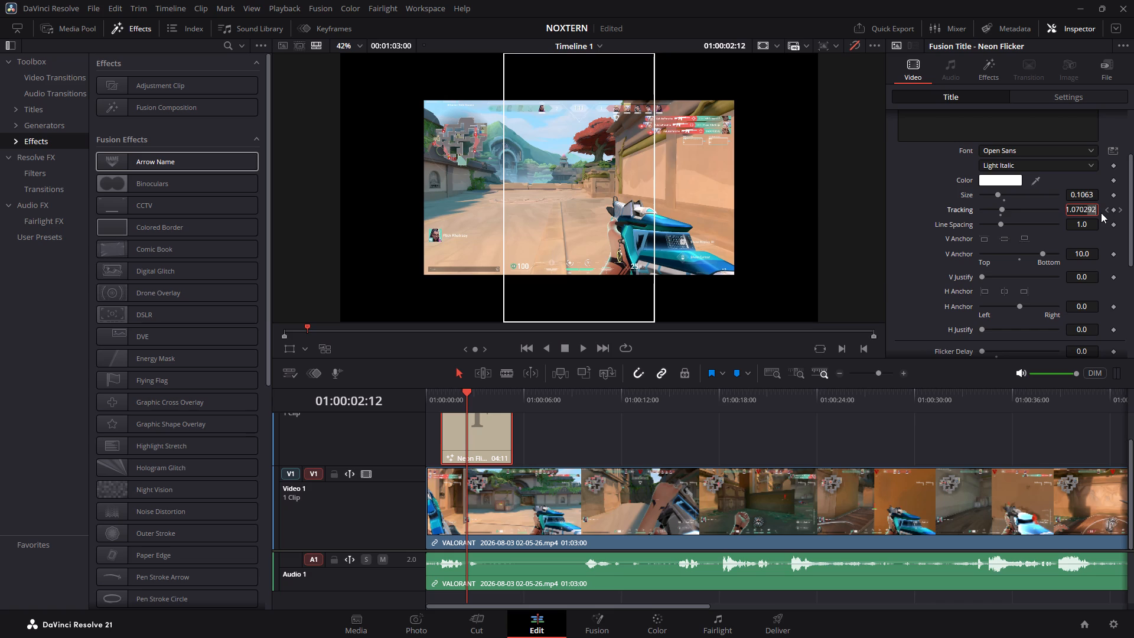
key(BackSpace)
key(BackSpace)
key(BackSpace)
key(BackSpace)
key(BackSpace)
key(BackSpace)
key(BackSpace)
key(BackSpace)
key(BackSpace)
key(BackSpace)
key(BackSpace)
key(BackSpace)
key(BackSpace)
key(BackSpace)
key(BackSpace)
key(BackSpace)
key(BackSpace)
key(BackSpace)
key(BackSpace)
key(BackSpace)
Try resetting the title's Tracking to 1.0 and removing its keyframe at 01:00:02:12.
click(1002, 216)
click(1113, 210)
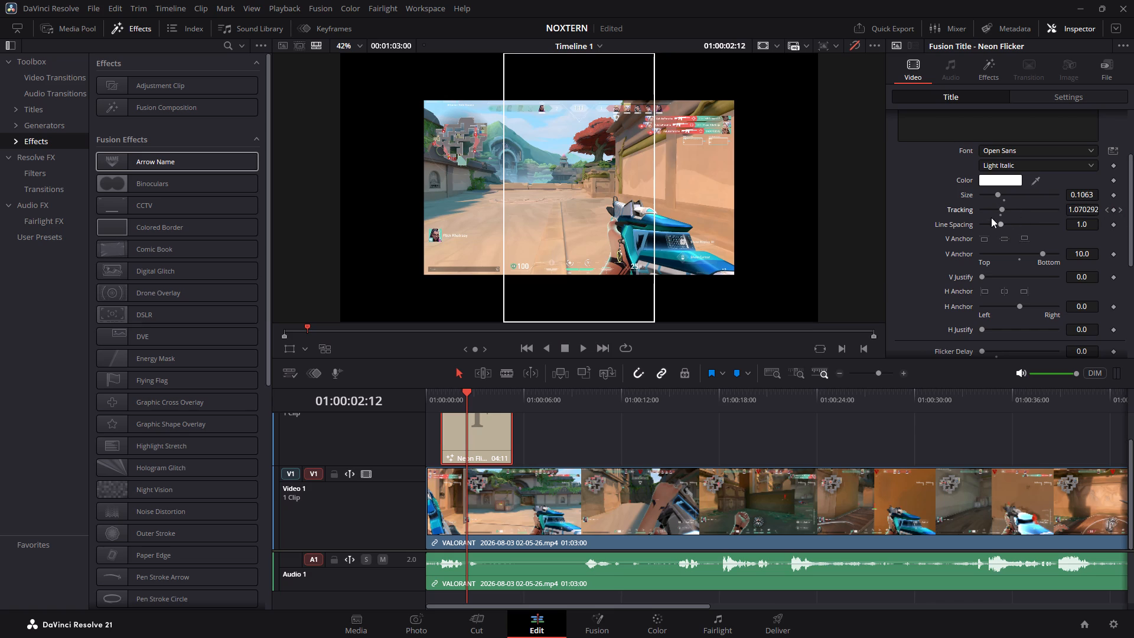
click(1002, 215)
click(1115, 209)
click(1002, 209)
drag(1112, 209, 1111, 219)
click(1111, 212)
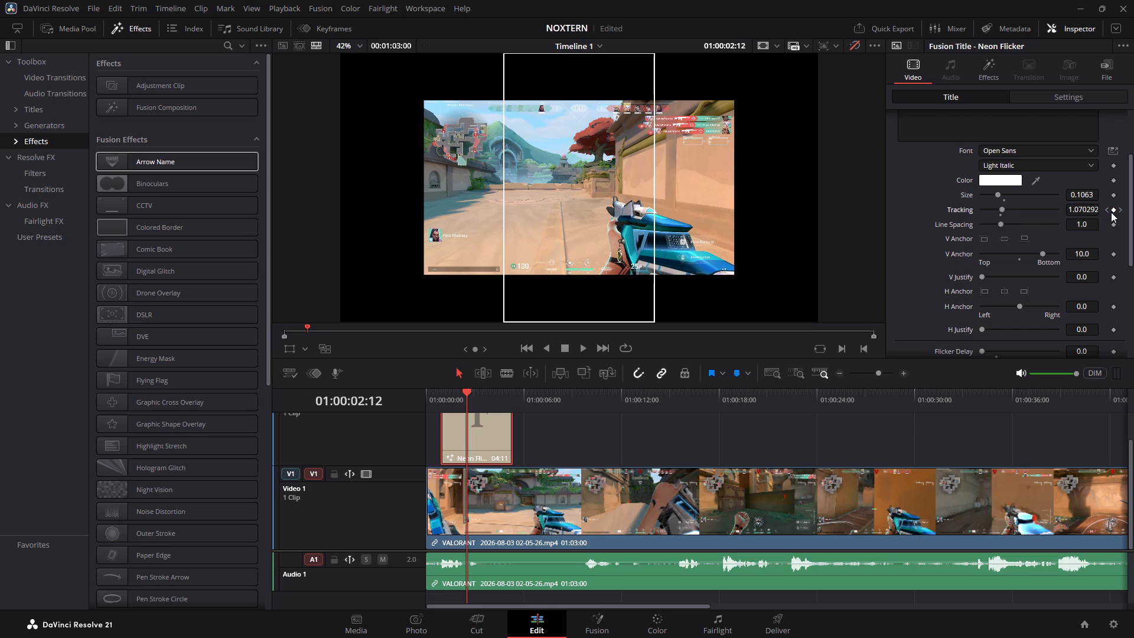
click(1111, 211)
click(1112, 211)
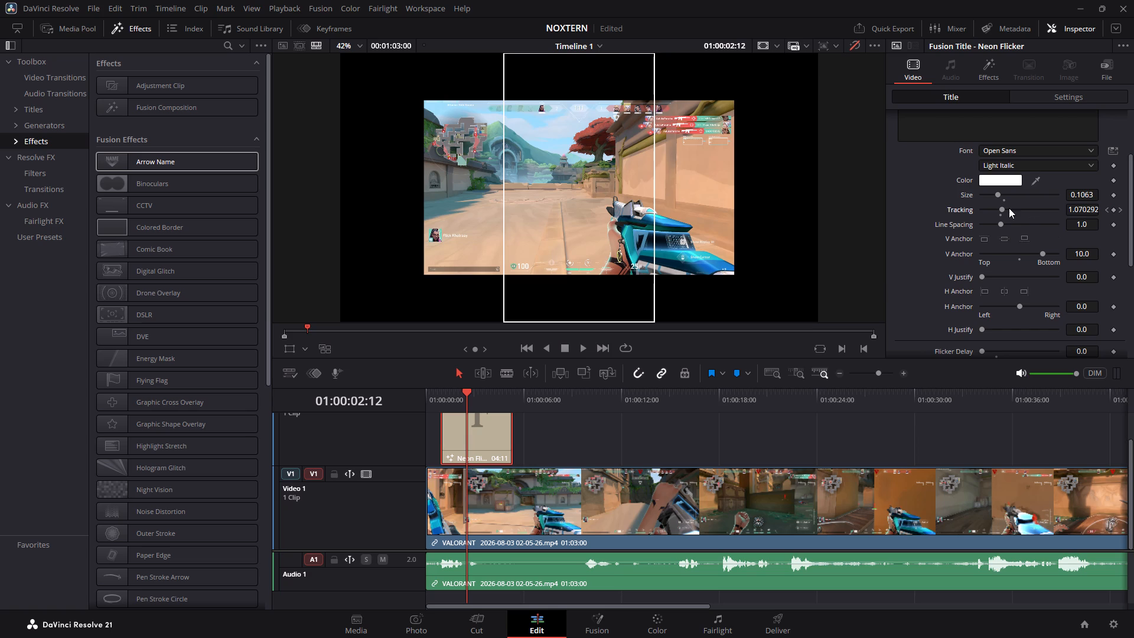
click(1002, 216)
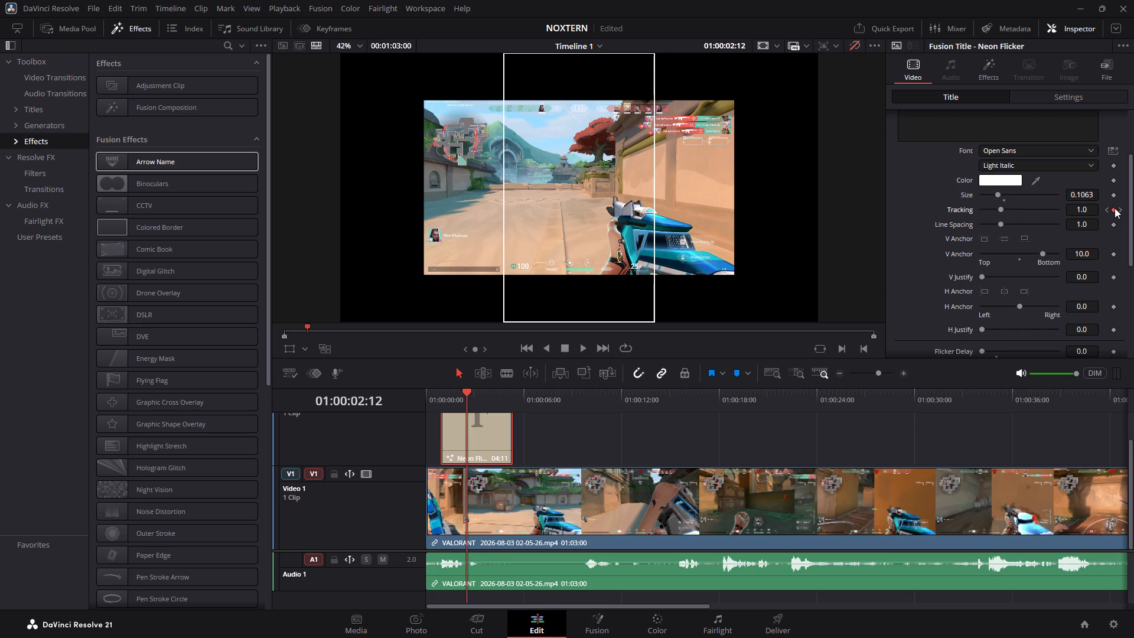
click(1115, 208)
Reset the Neon Flicker title's Tracking to 1.0 with a keyframe at 01:00:02:12.
click(1000, 214)
click(1002, 208)
click(999, 215)
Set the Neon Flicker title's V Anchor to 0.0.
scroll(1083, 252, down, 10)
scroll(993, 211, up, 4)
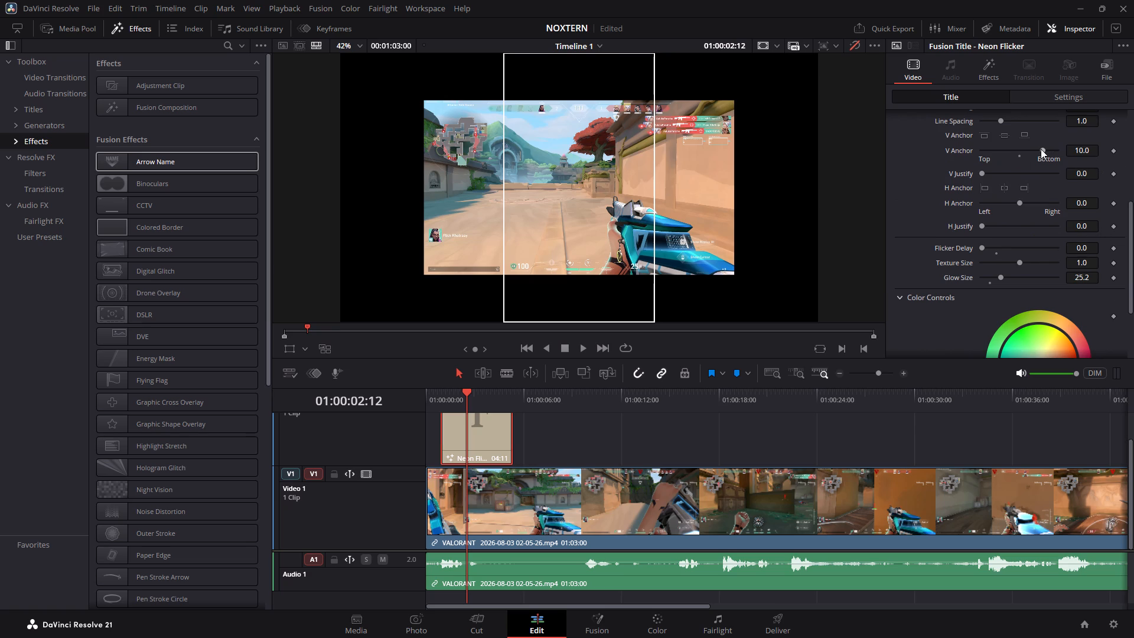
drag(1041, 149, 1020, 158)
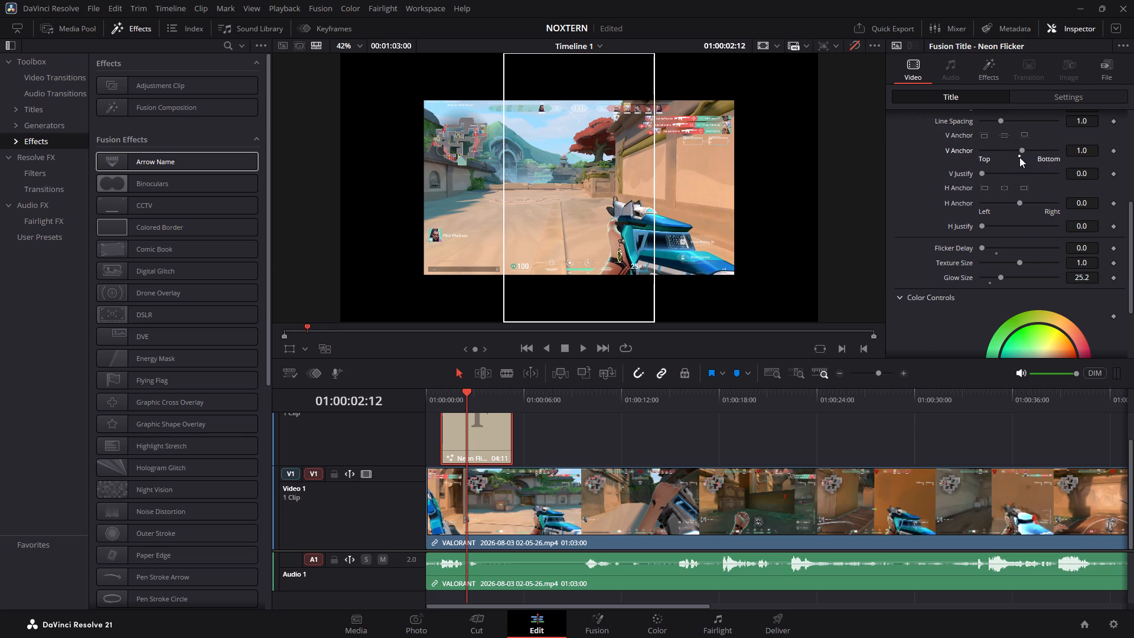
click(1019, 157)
Delete the Neon Flicker title clip from the timeline above the gameplay video.
right_click(474, 434)
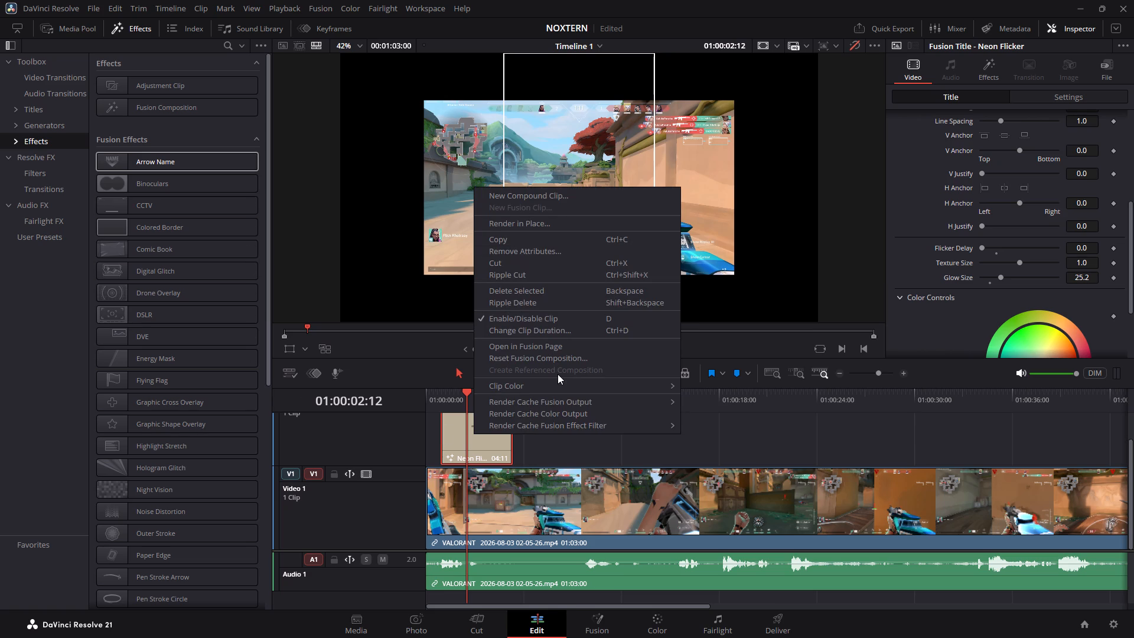
click(532, 293)
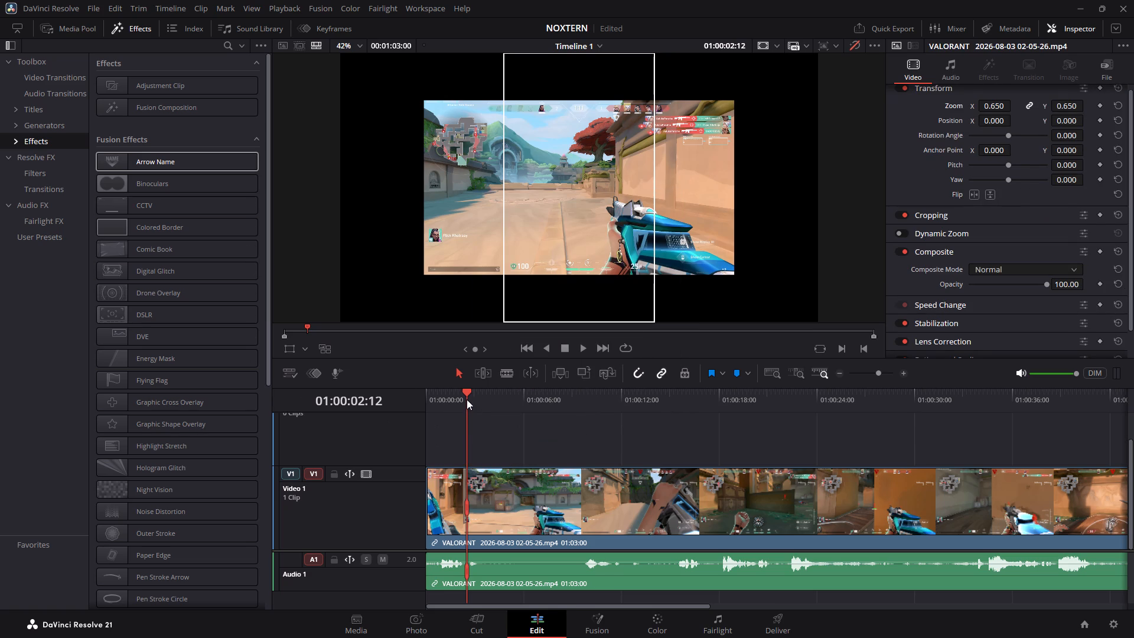
Scrub and play the gameplay's opening two seconds to examine where a title could start.
click(466, 388)
drag(466, 391, 425, 393)
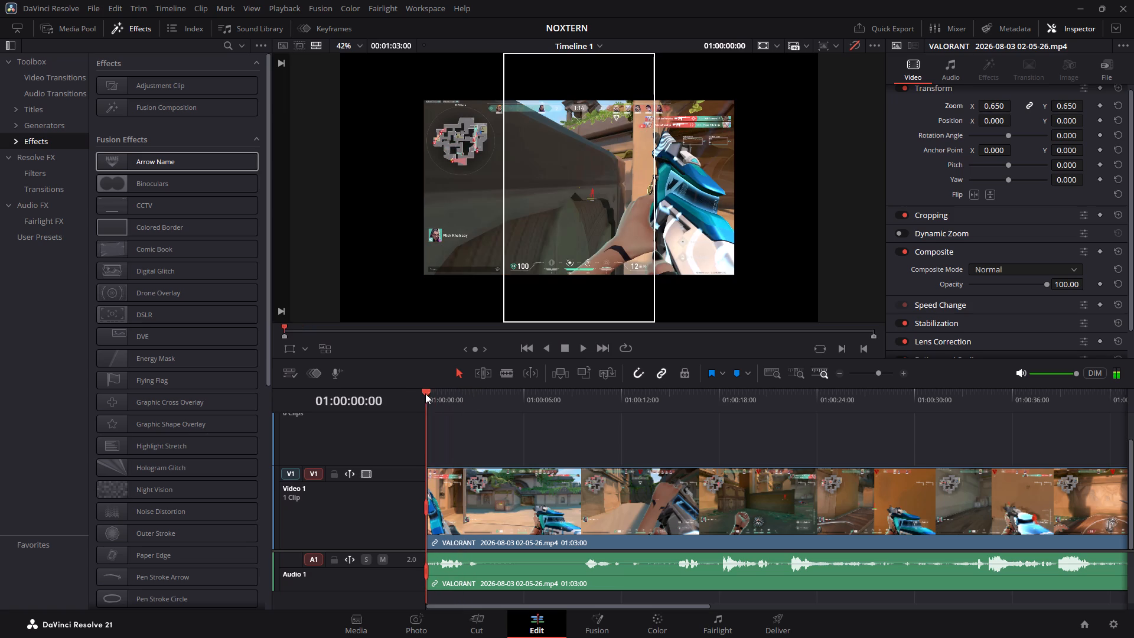
drag(425, 393, 432, 393)
drag(419, 391, 434, 391)
drag(426, 392, 446, 396)
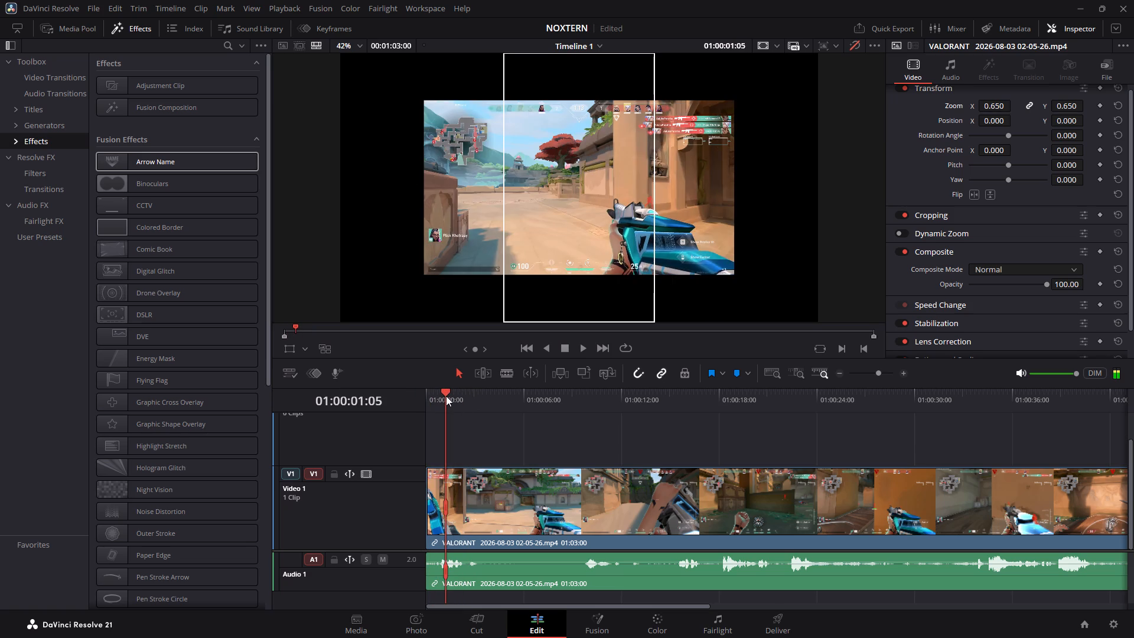
key(space)
key(space)
drag(461, 393, 456, 393)
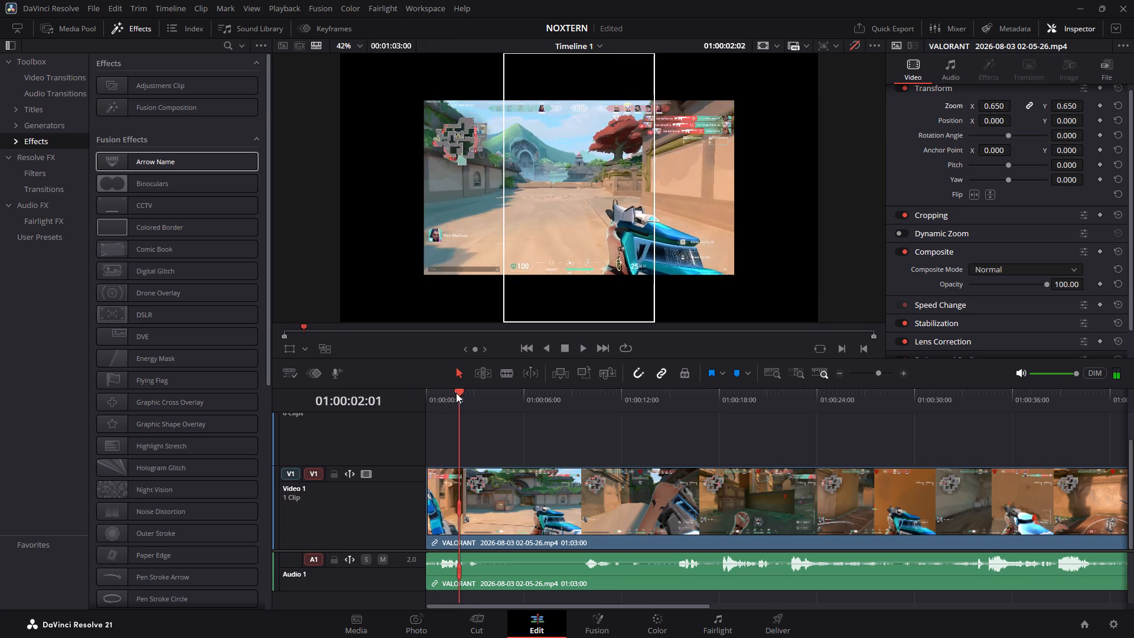
drag(456, 393, 449, 393)
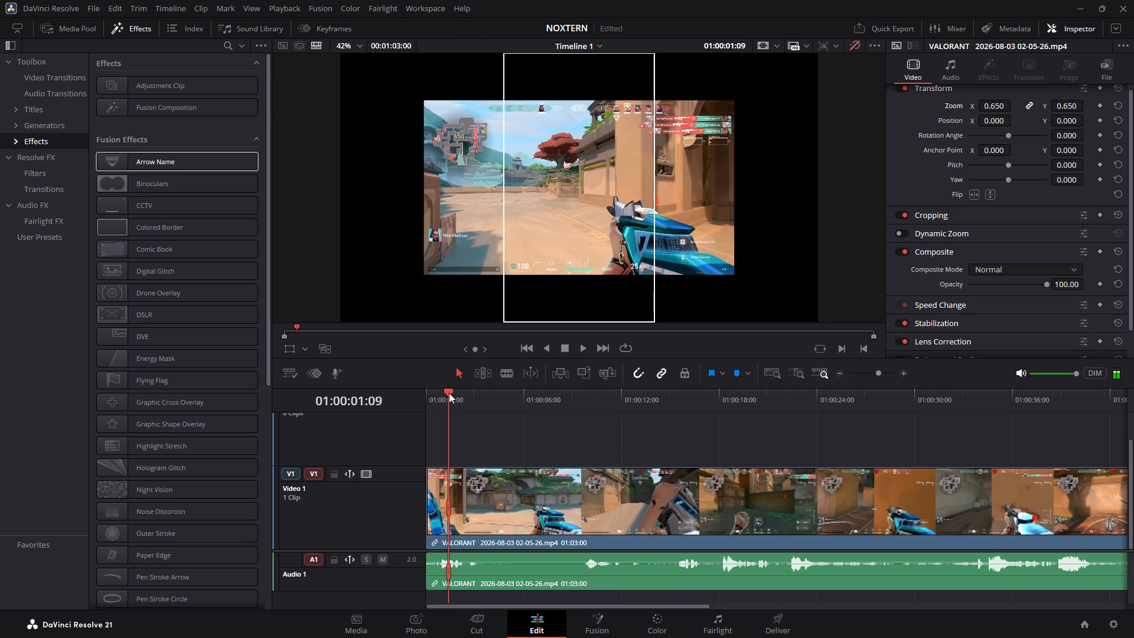
drag(449, 393, 448, 393)
key(space)
key(space)
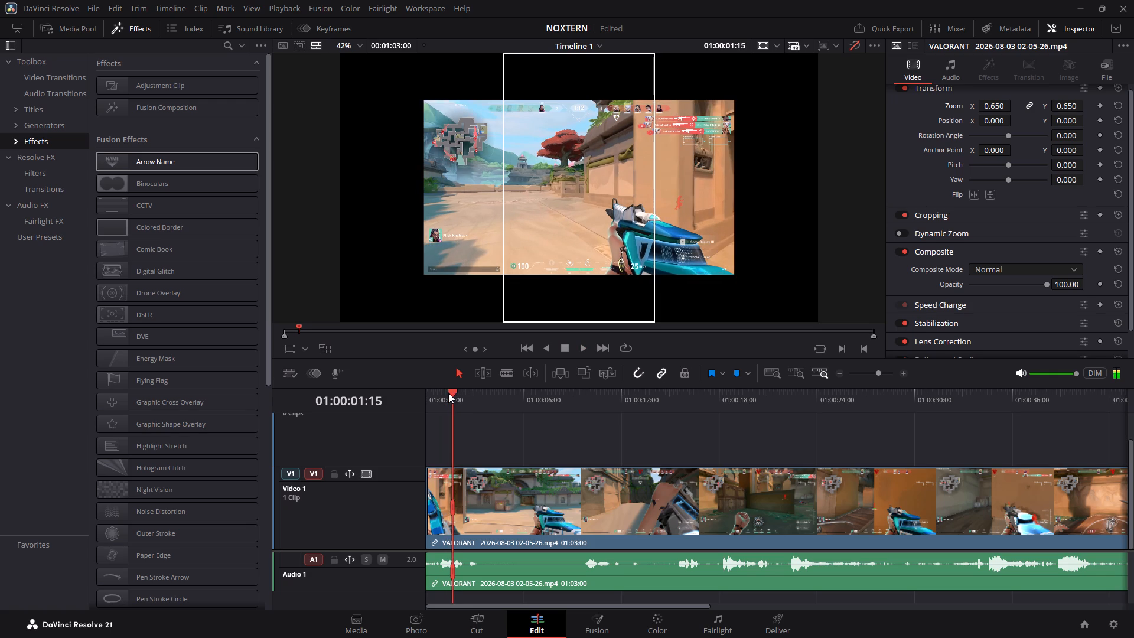
Narrow down the title's start point by scrubbing and playback, and park the playhead at 01:00:00:21.
drag(455, 392, 449, 392)
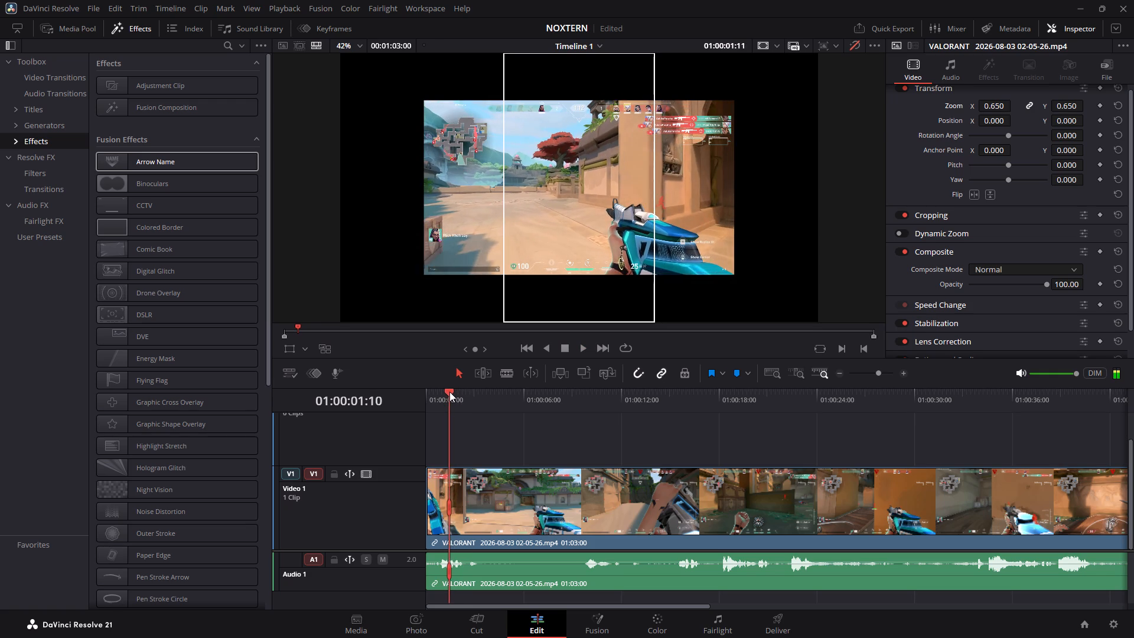
drag(449, 392, 445, 392)
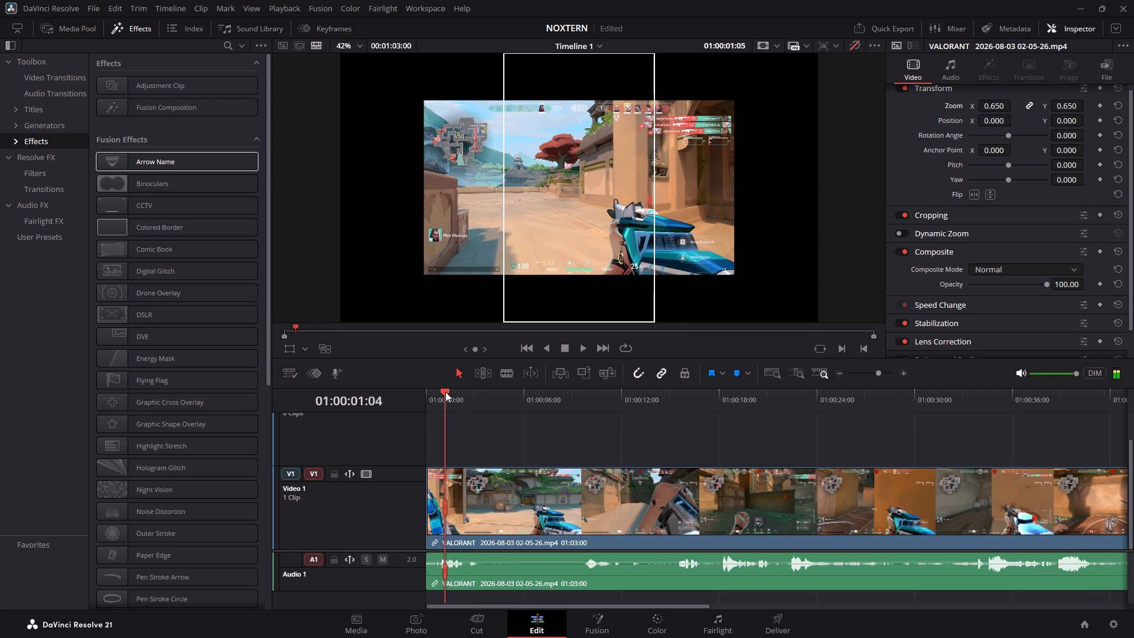
drag(445, 392, 442, 392)
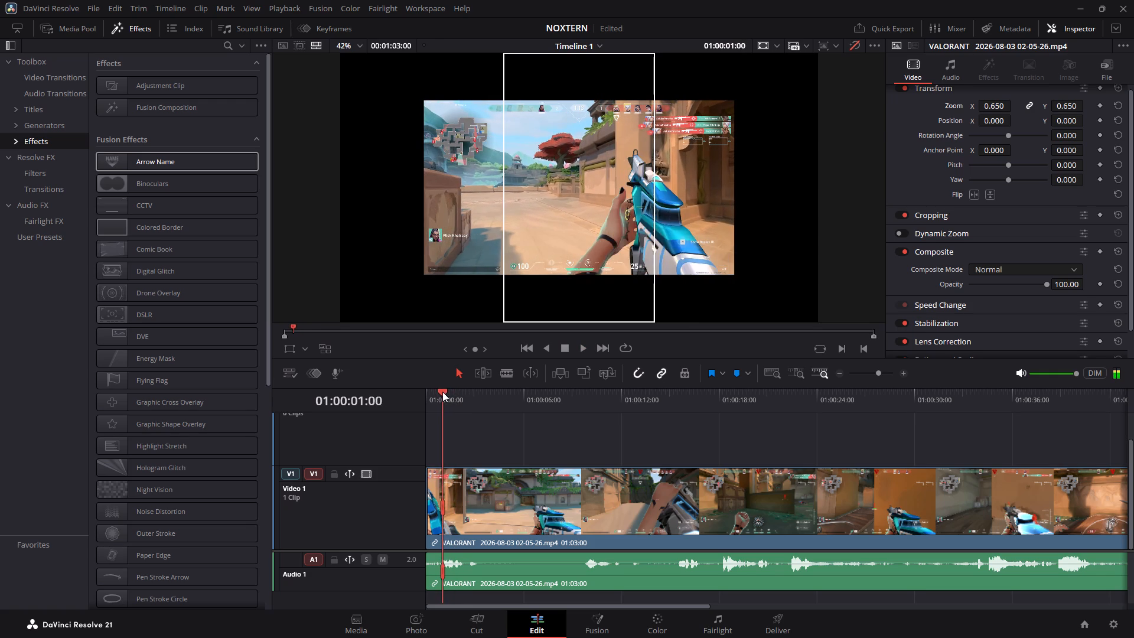
drag(442, 392, 439, 392)
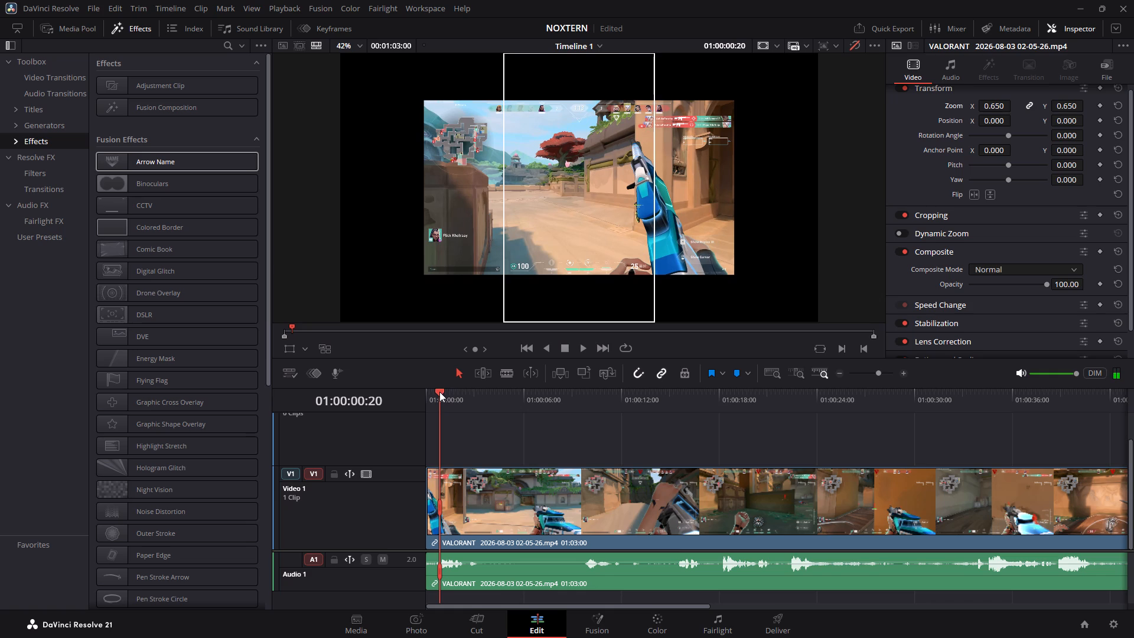
drag(439, 392, 437, 392)
key(space)
key(space)
key(space)
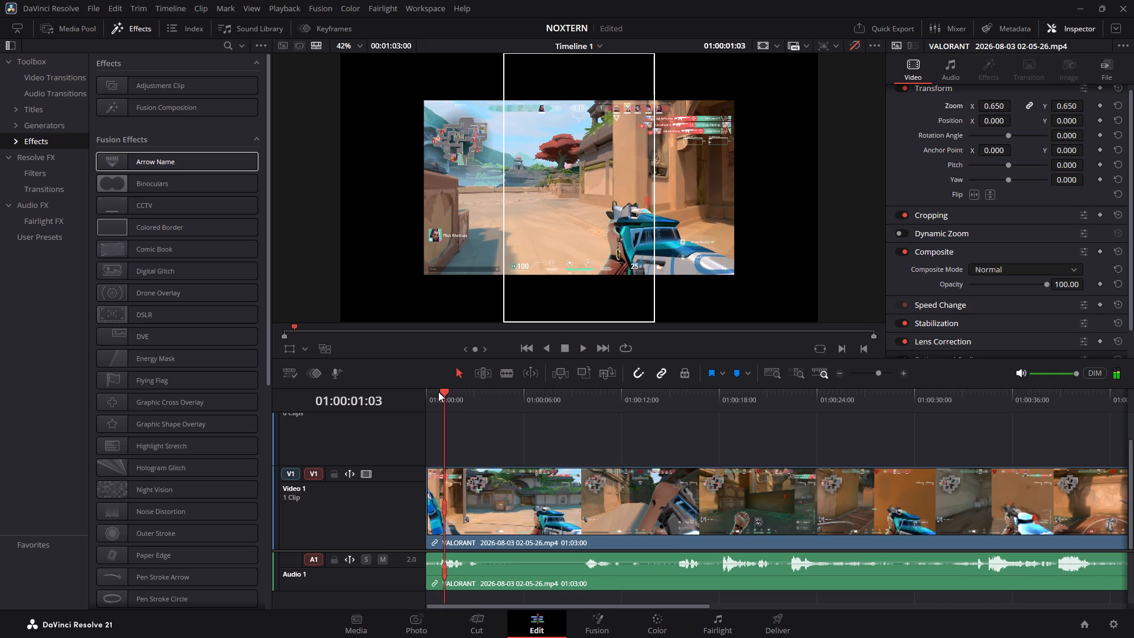
click(445, 391)
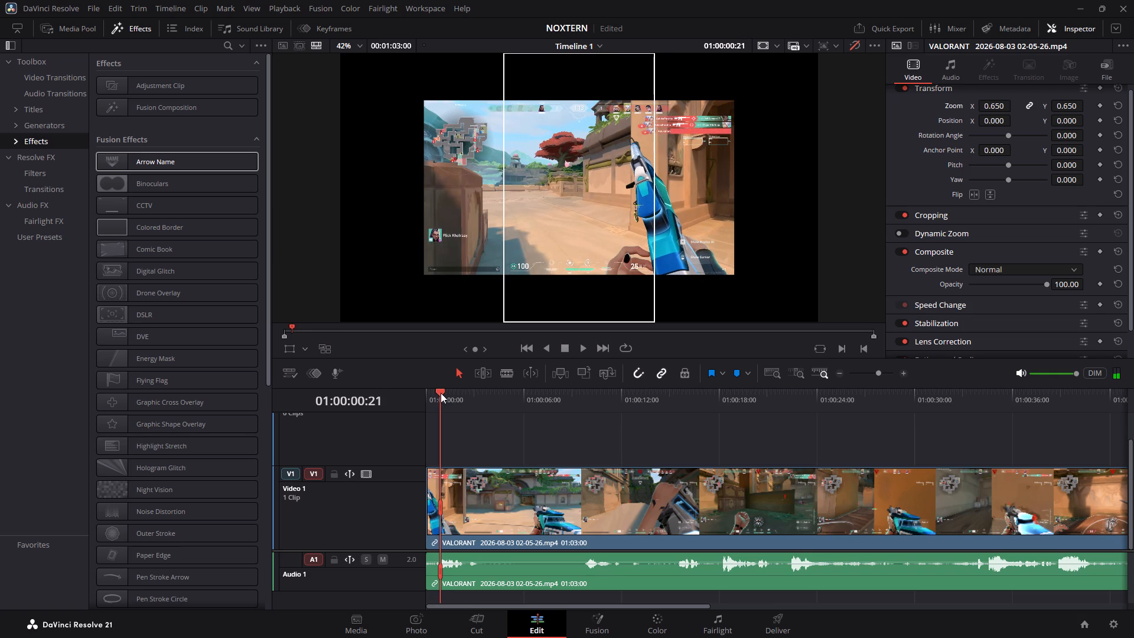
key(space)
key(space)
click(441, 393)
Browse the Fusion titles for a replacement and preview the Glass and Glossy Blue titles.
click(46, 113)
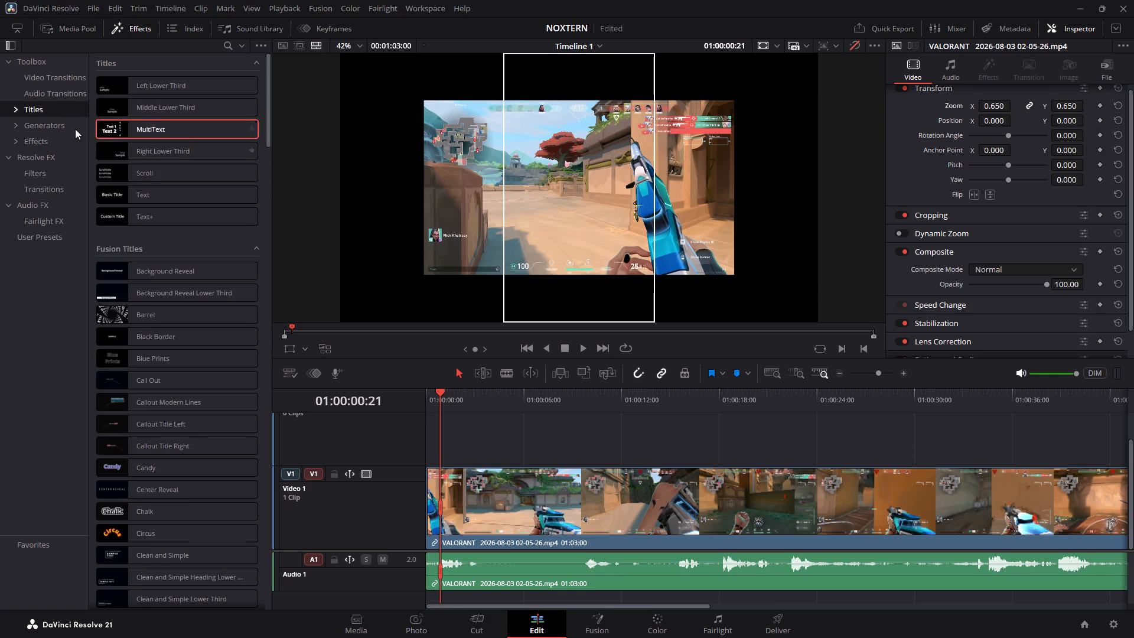
scroll(117, 347, down, 5)
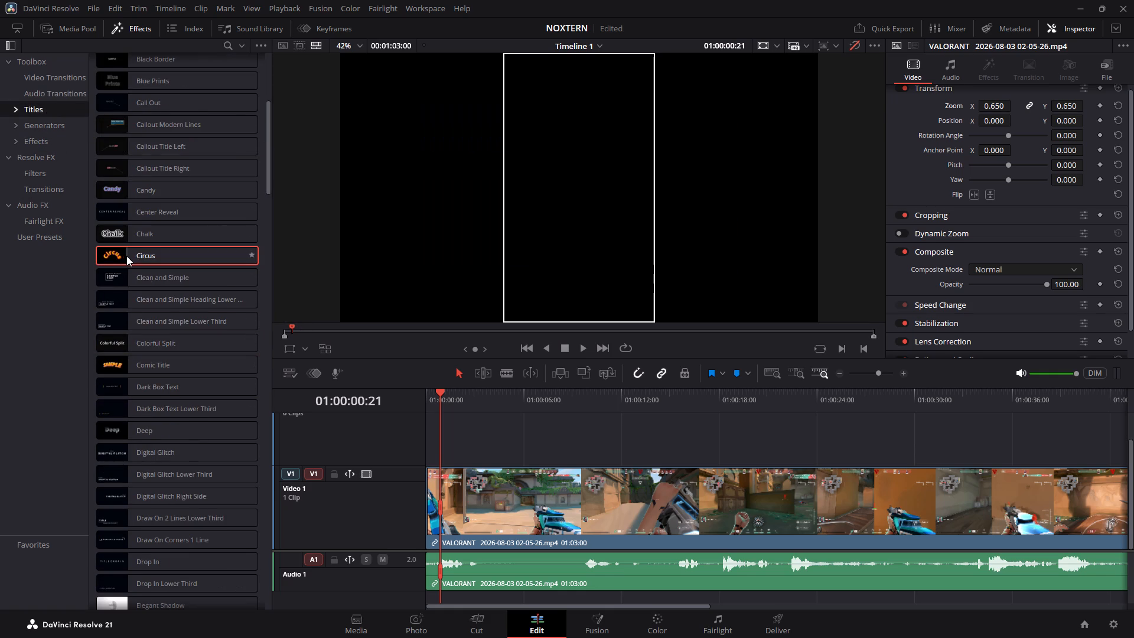
scroll(132, 185, up, 5)
scroll(115, 194, down, 2)
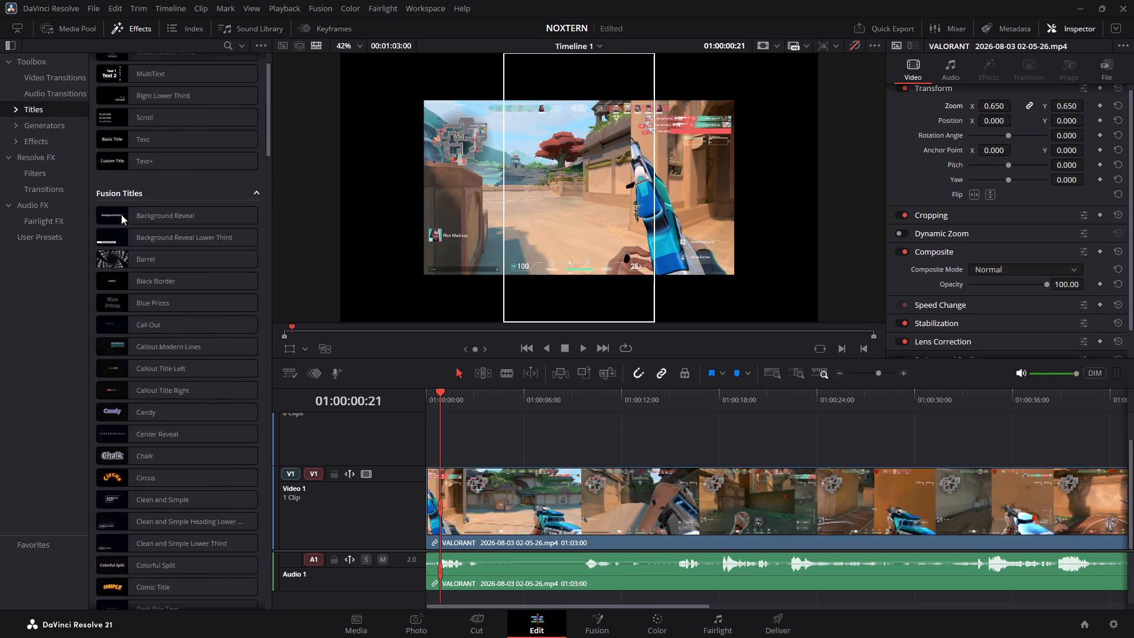
scroll(121, 214, down, 2)
scroll(108, 338, down, 5)
scroll(120, 447, down, 5)
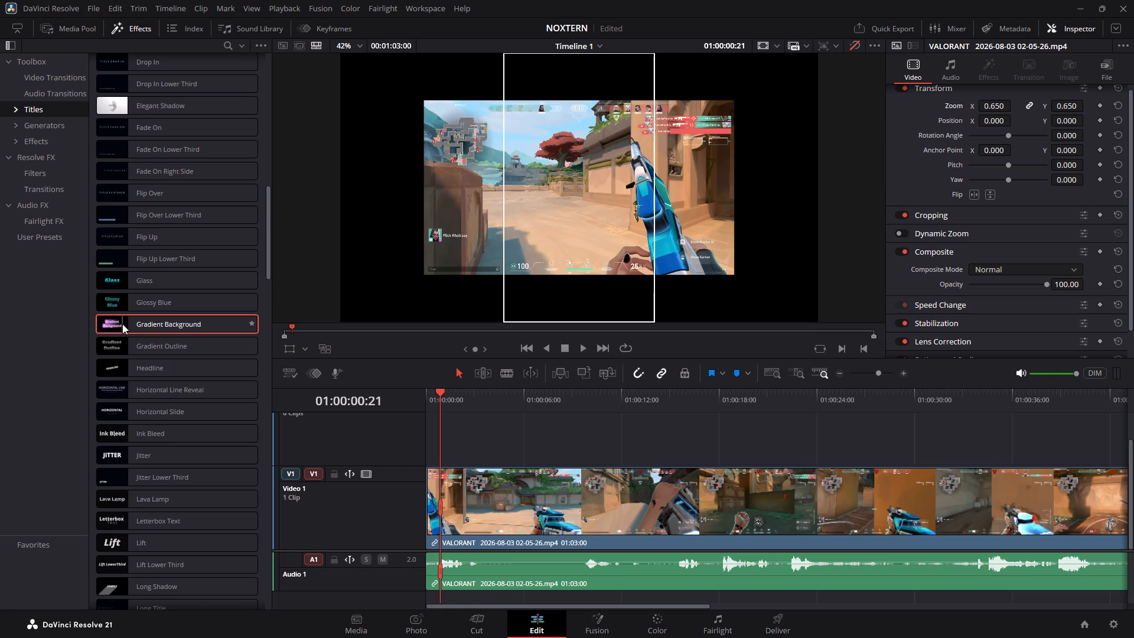
scroll(125, 356, down, 1)
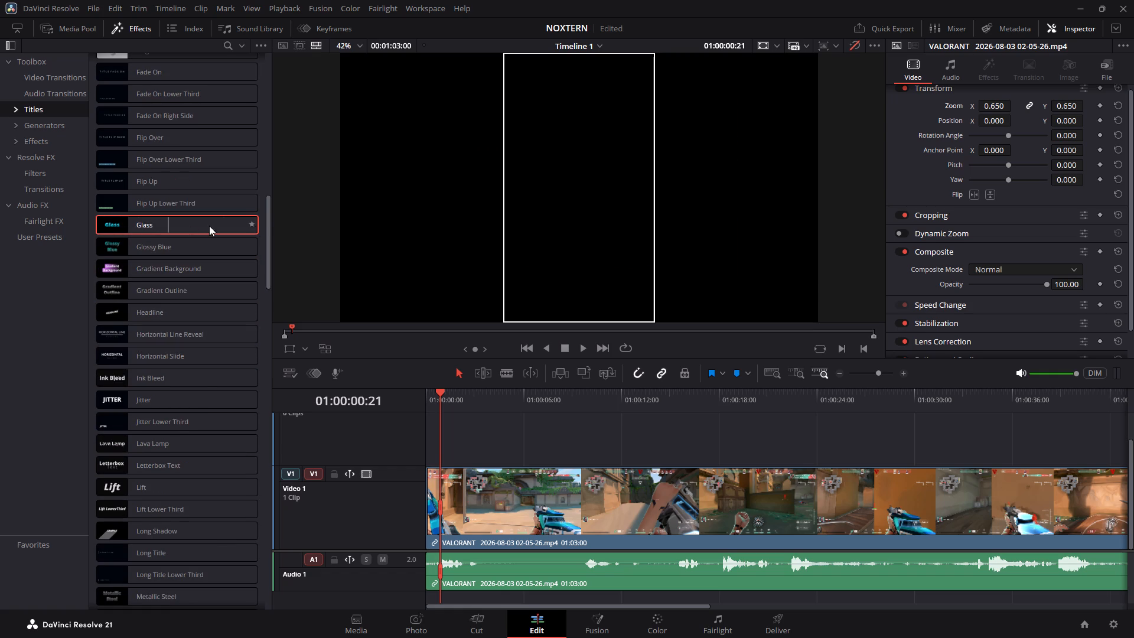
click(119, 225)
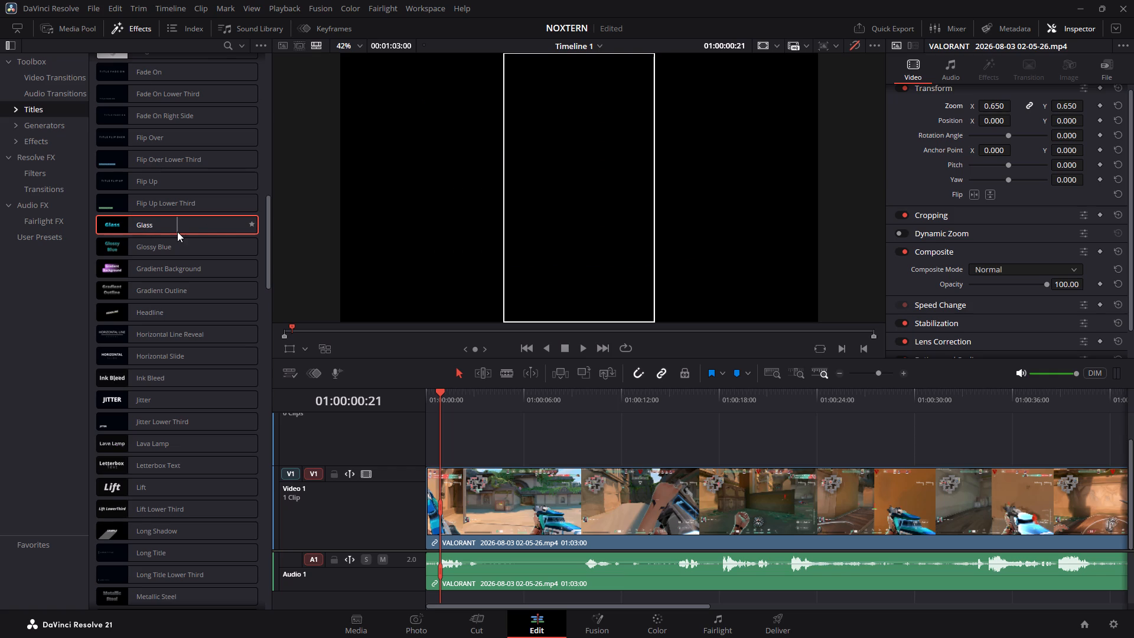
double_click(177, 232)
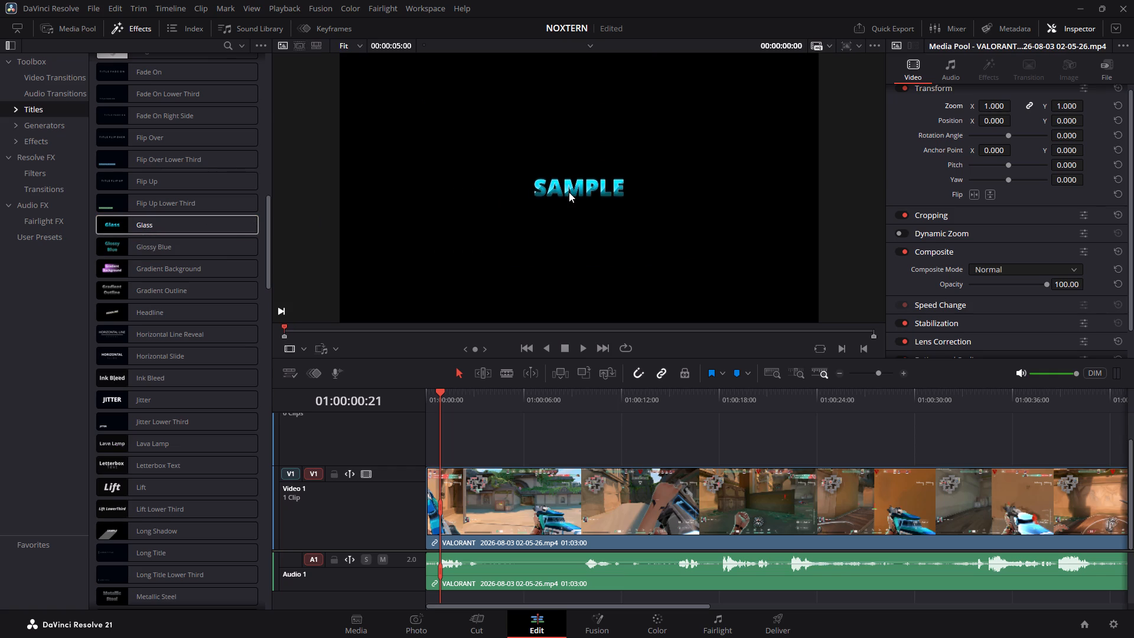
double_click(132, 245)
click(132, 245)
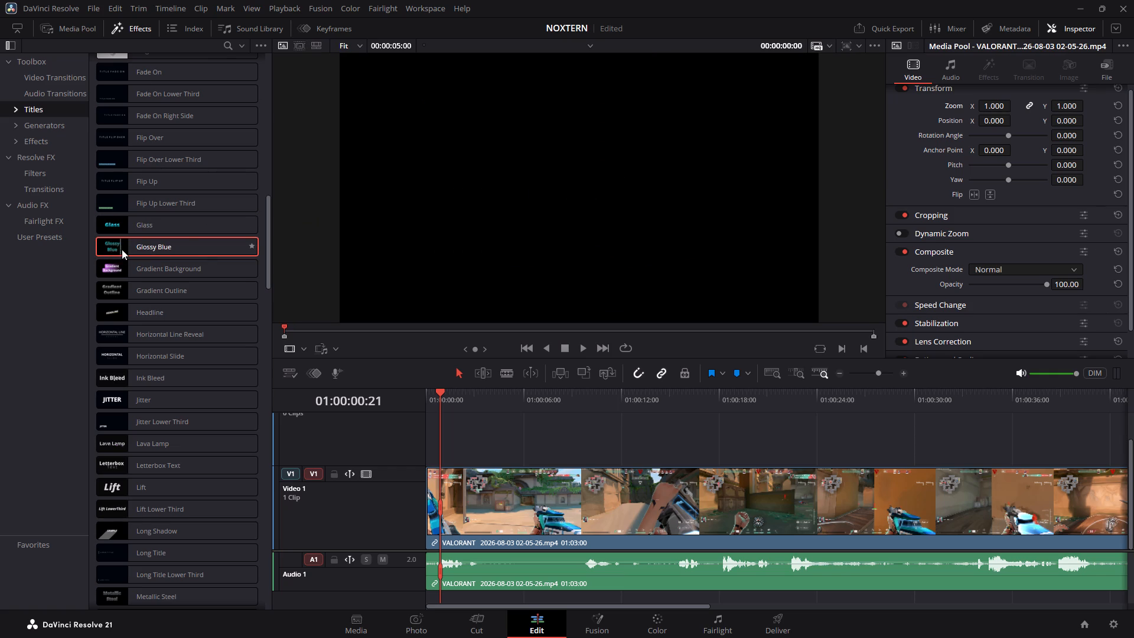
click(202, 246)
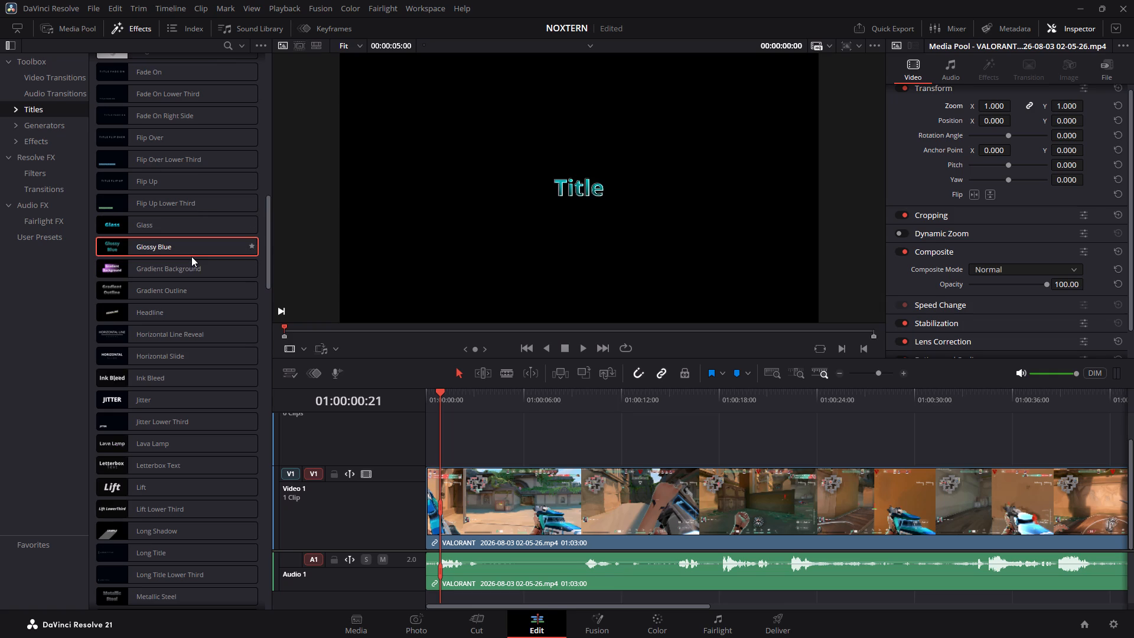
Place the Glass title on the track above the gameplay video, starting at 01:00:00:21.
click(184, 220)
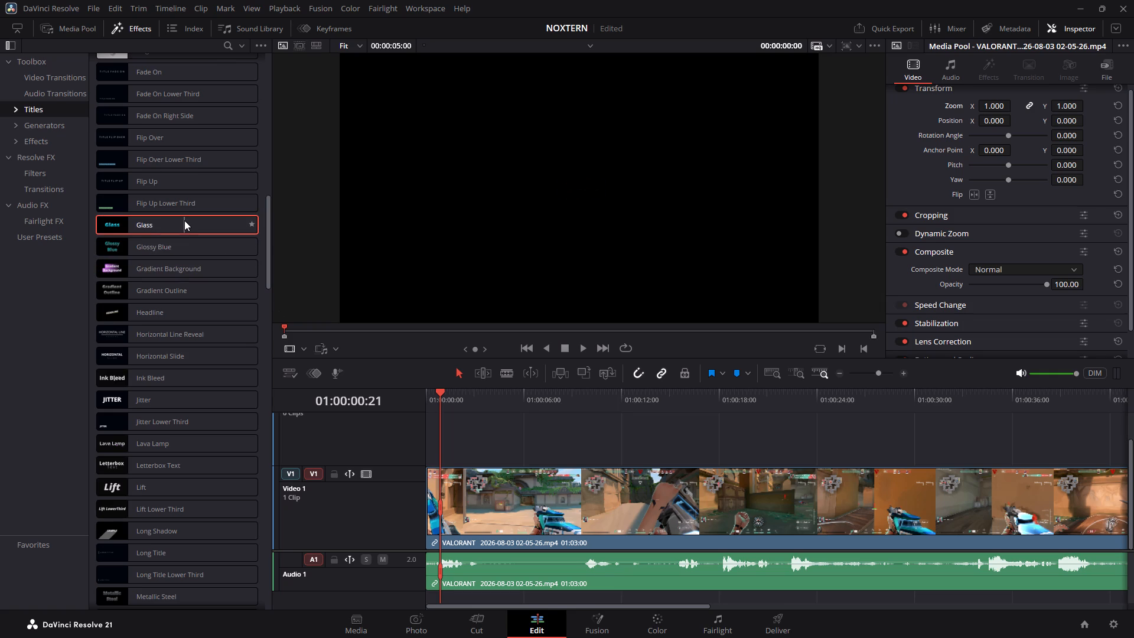
click(184, 220)
drag(184, 220, 436, 437)
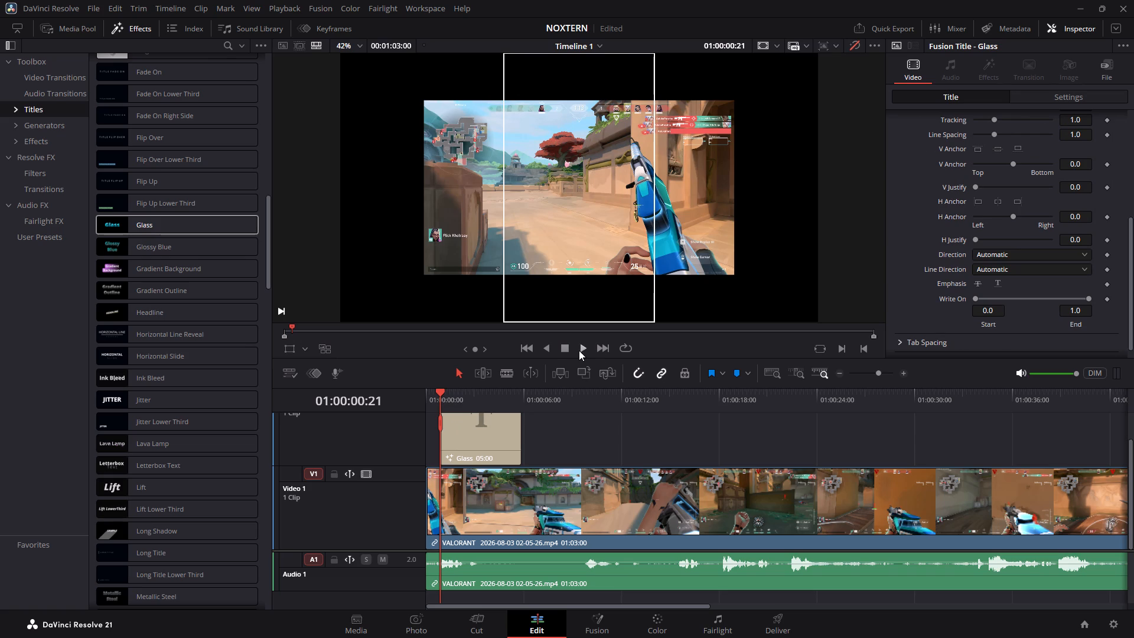
Play the Glass title over the gameplay to 01:00:02:07, then select it and examine its text settings.
key(space)
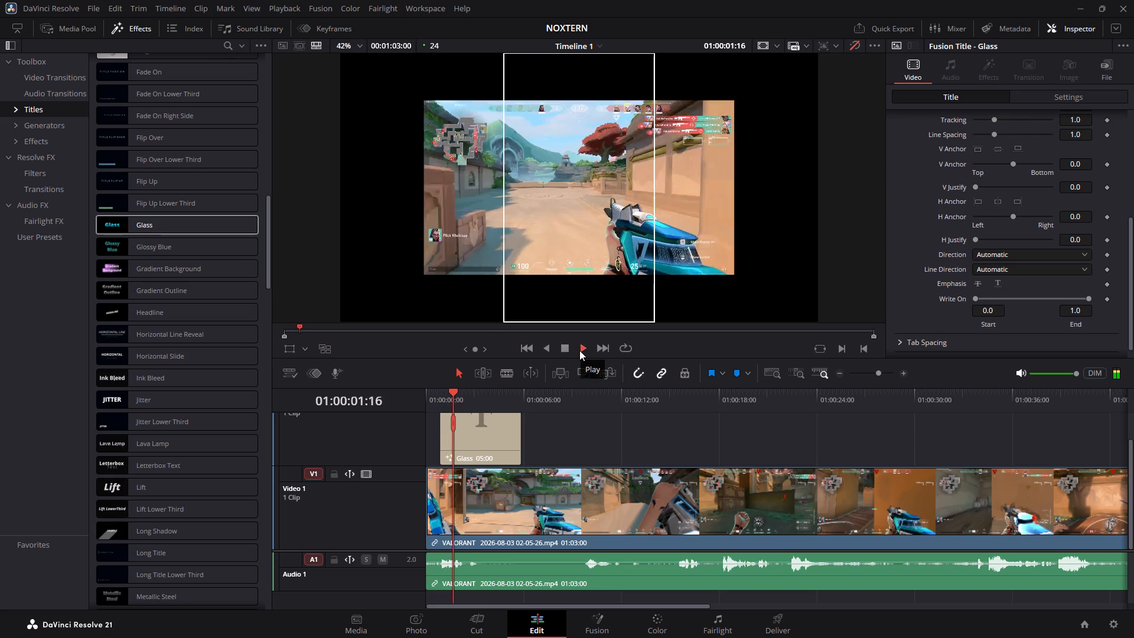
key(space)
click(483, 442)
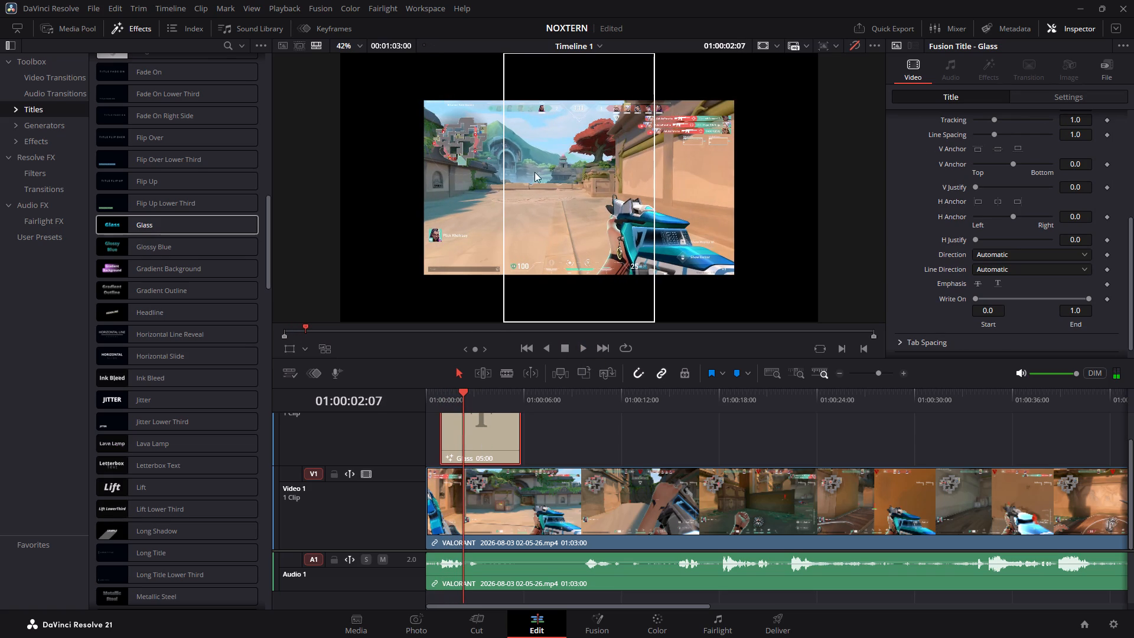
scroll(947, 64, up, 4)
scroll(1035, 130, up, 18)
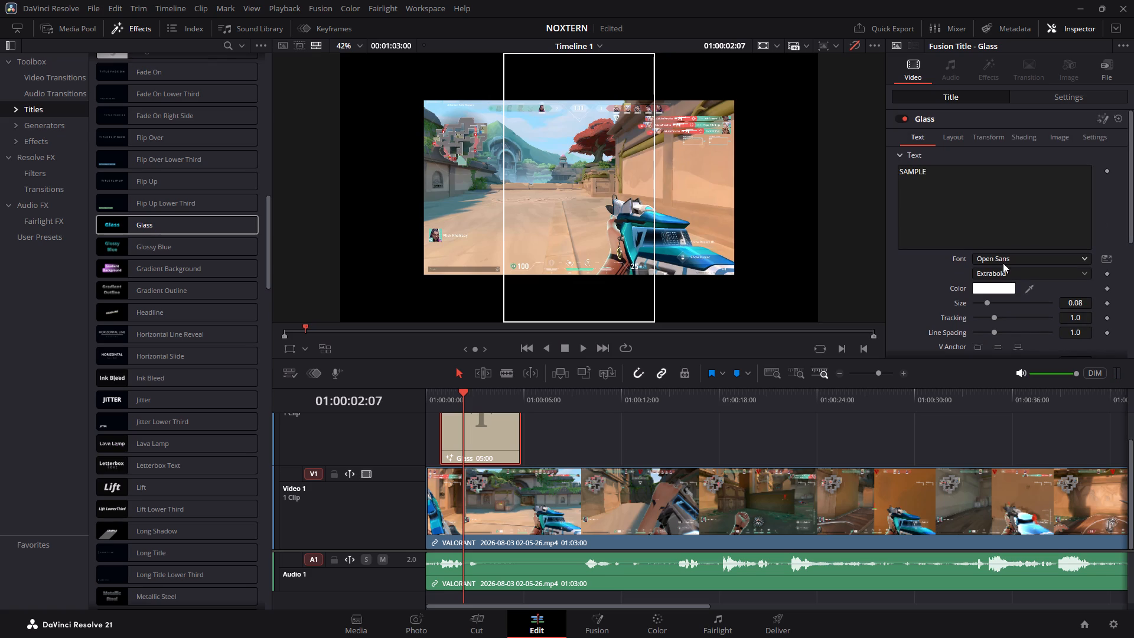
Close DaVinci Resolve.
click(1133, 0)
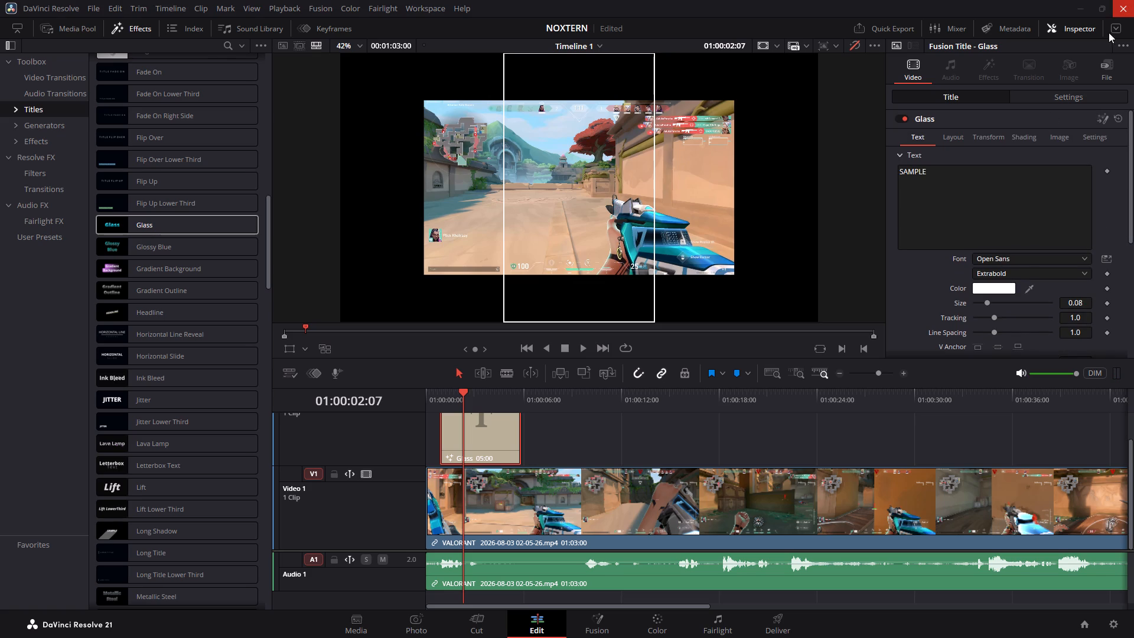